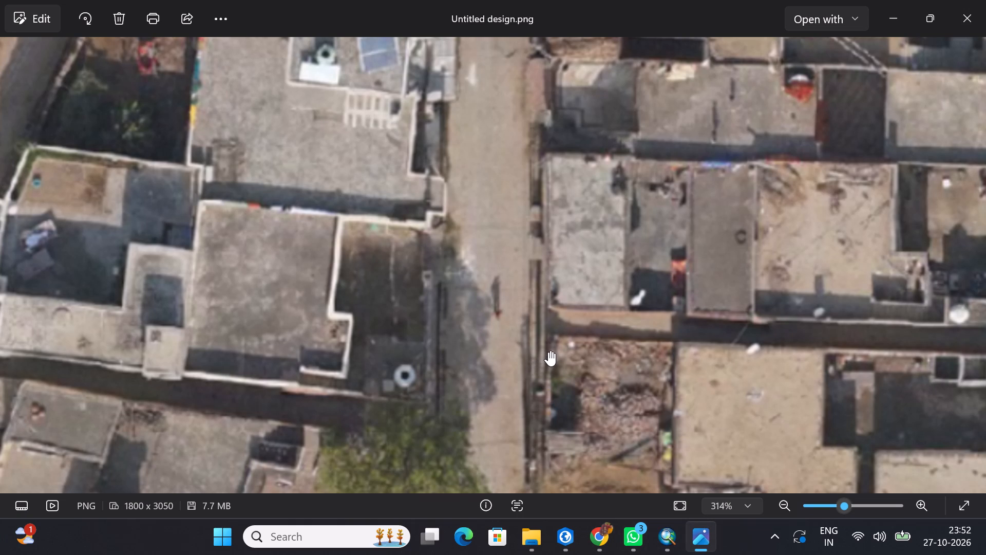
left_click_drag(483, 311, 485, 256)
left_click_drag(486, 310, 499, 183)
left_click_drag(497, 300, 491, 132)
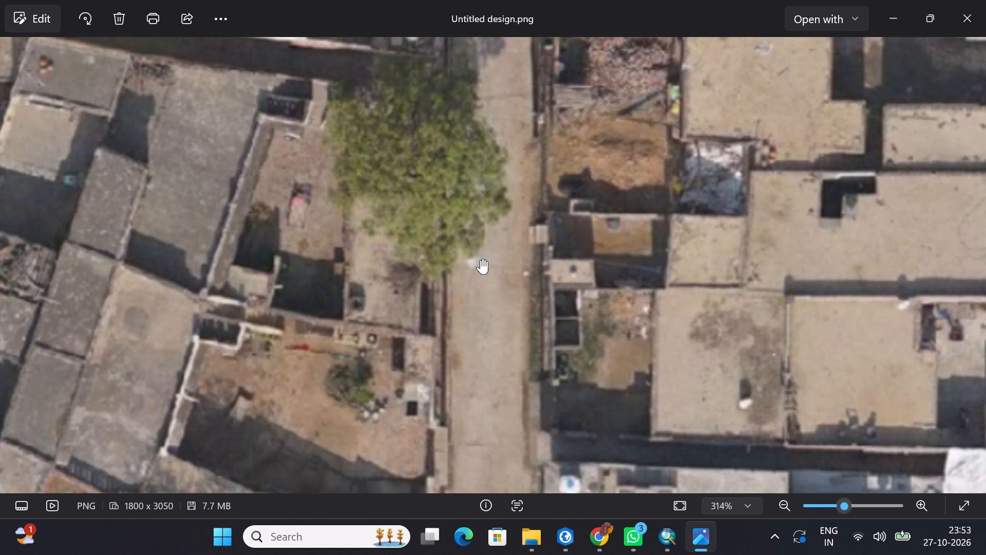
left_click_drag(481, 261, 482, 116)
left_click_drag(466, 222, 465, 140)
left_click_drag(467, 293, 472, 186)
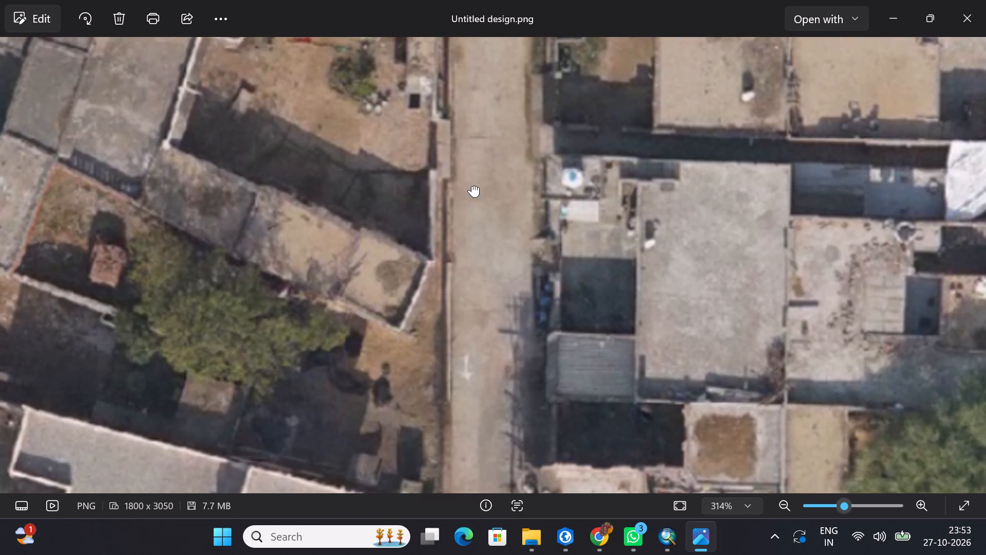
left_click_drag(472, 186, 473, 108)
left_click_drag(485, 295, 465, 142)
left_click_drag(463, 143, 467, 183)
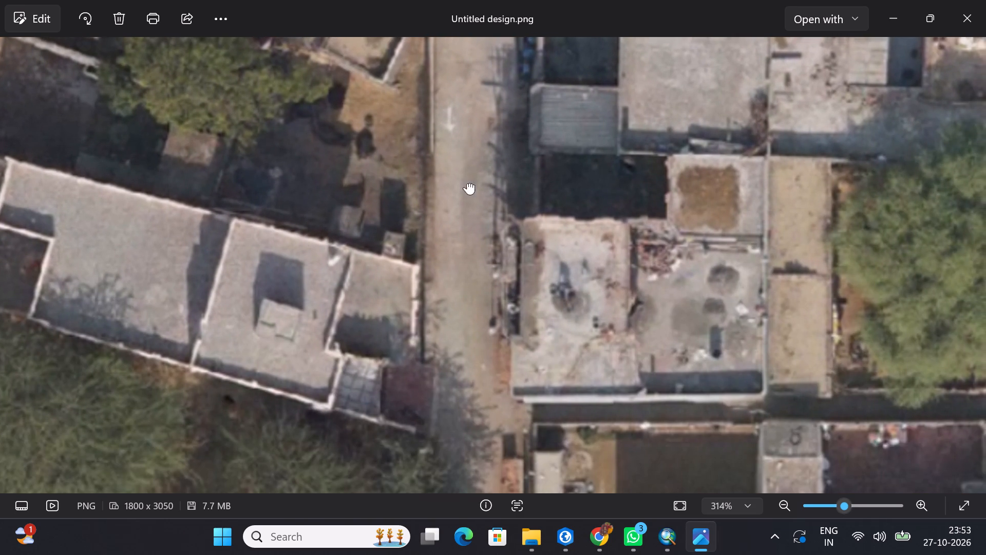
left_click_drag(467, 183, 485, 338)
scroll(483, 323, "up", 5)
scroll(483, 305, "down", 20)
scroll(483, 305, "down", 2)
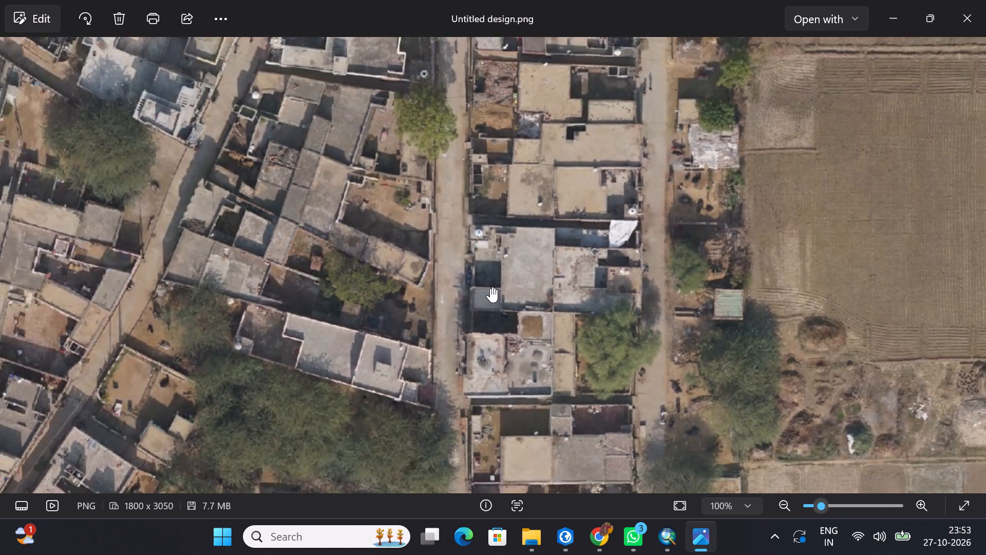
scroll(490, 288, "down", 14)
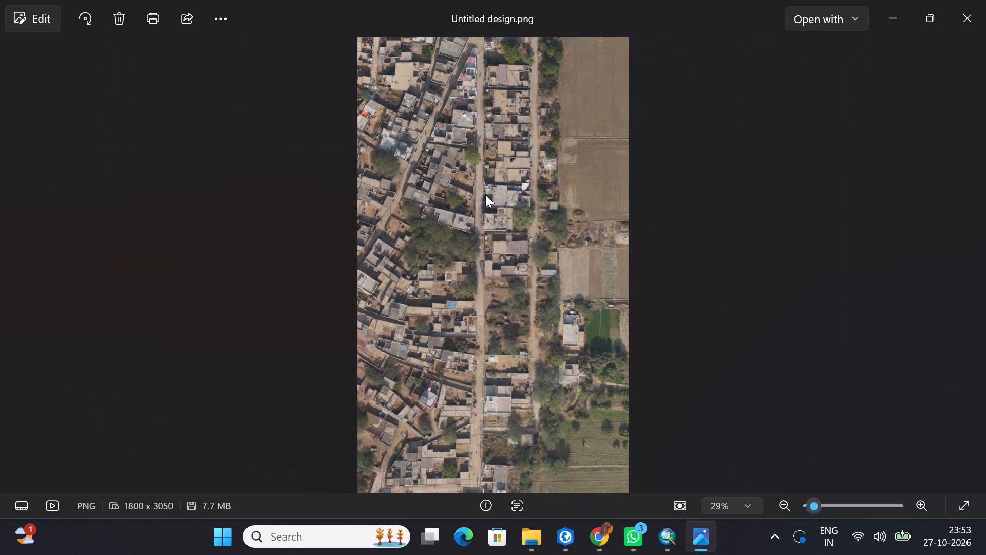
scroll(485, 194, "up", 19)
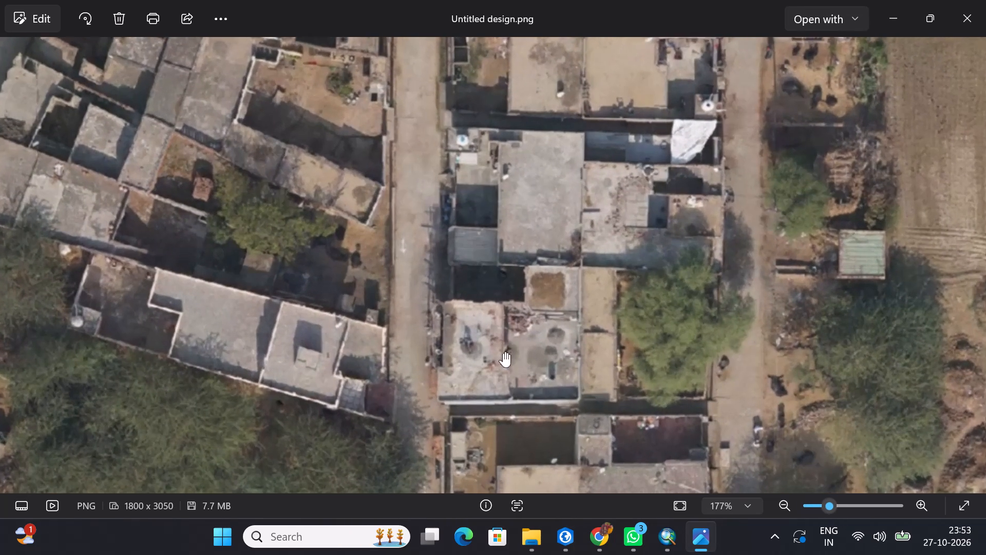
Switch to ArcMap and examine the mamanpur_georefrenced.tif raster and the Built_up outlines along the main road.
left_click(669, 537)
scroll(472, 355, "down", 6)
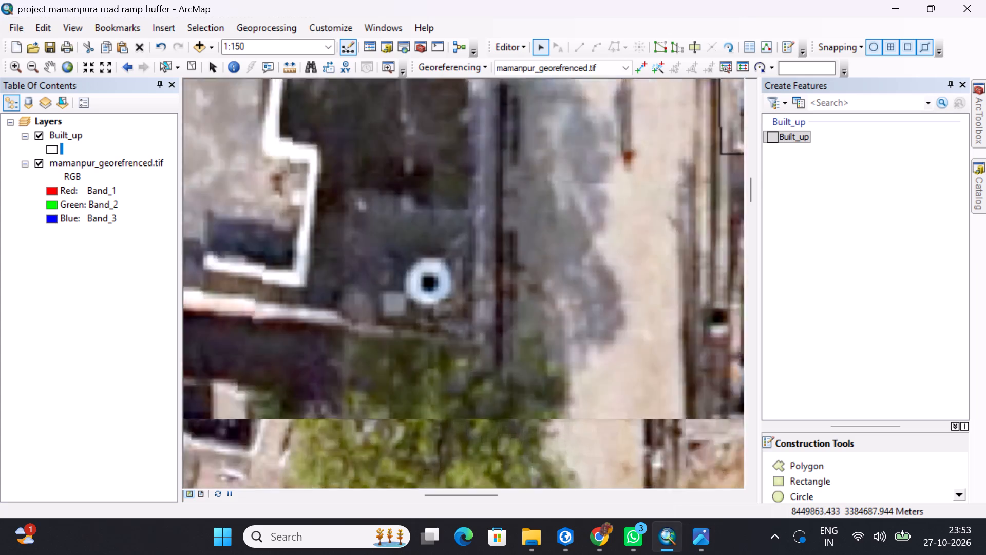
scroll(473, 354, "up", 18)
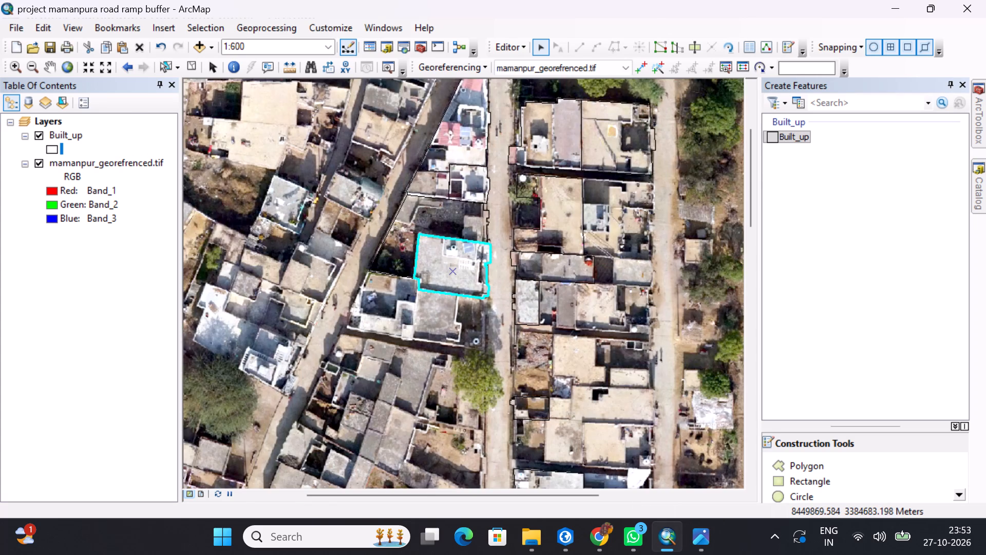
middle_click_drag(511, 373, 479, 126)
middle_click_drag(462, 231, 448, 91)
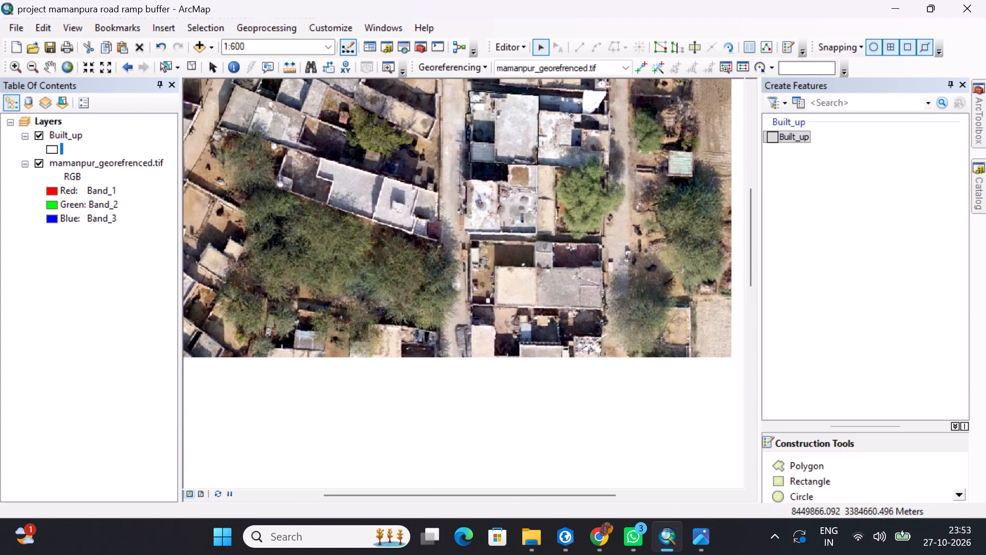
middle_click_drag(448, 91, 448, 88)
middle_click_drag(434, 262, 422, 0)
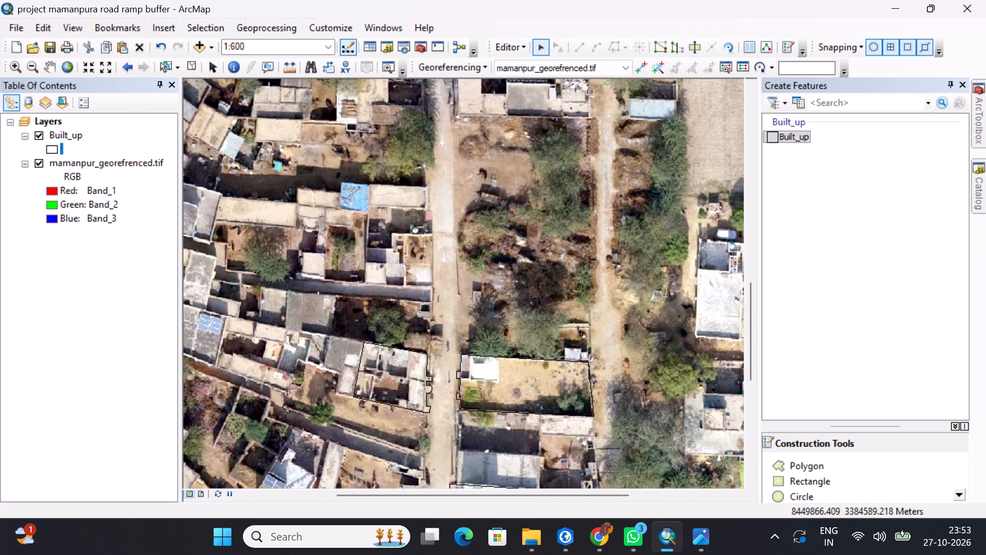
middle_click_drag(439, 182, 434, 117)
middle_click_drag(421, 139, 439, 385)
middle_click_drag(465, 217, 469, 409)
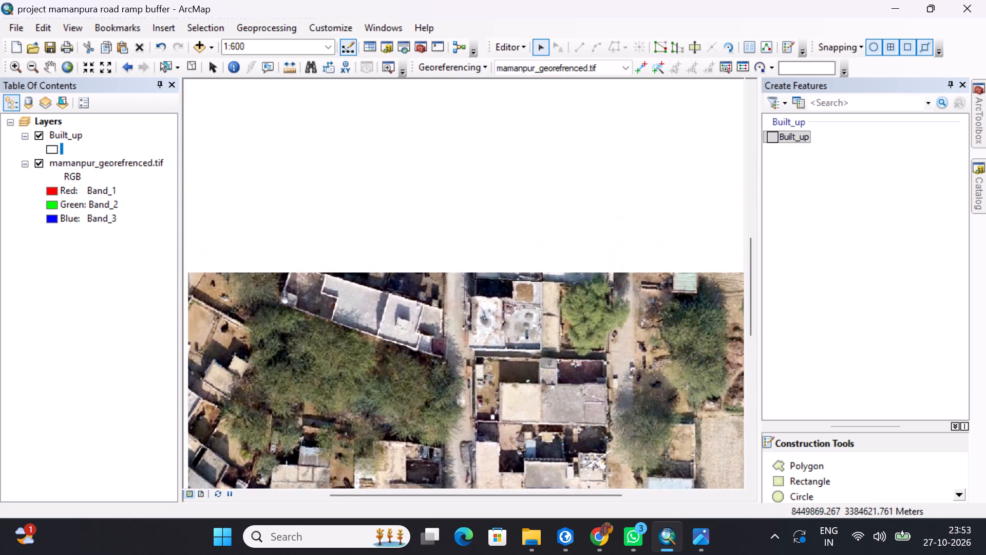
middle_click_drag(469, 409, 469, 417)
middle_click_drag(431, 233, 429, 300)
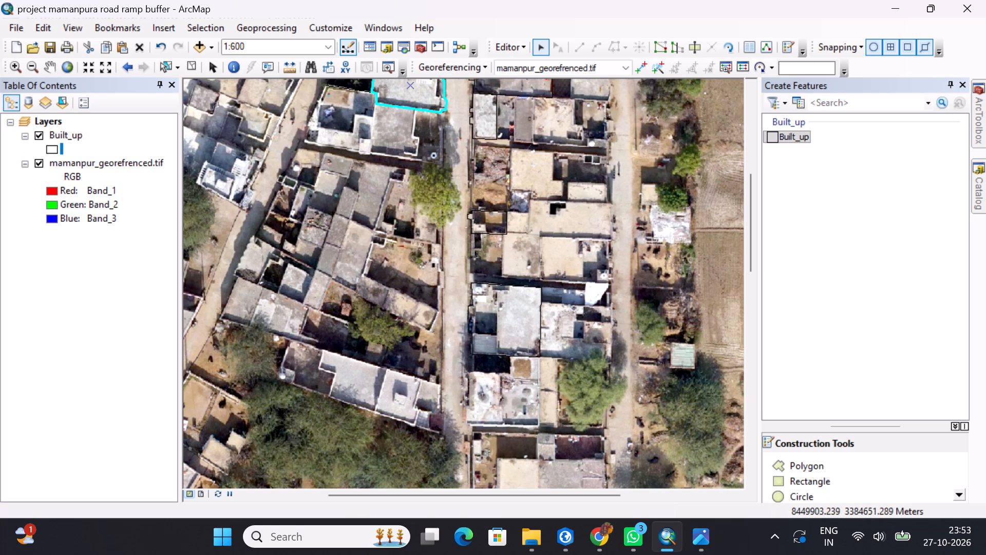
Switch to Chrome and pause the song video on YouTube.
key("alt+Tab")
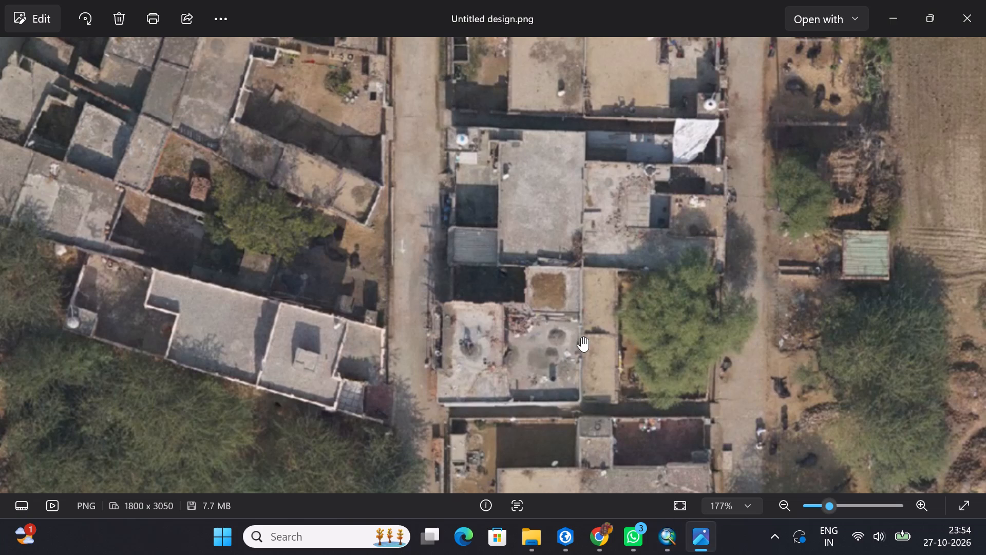
key("alt+Tab")
key("alt+Tab")
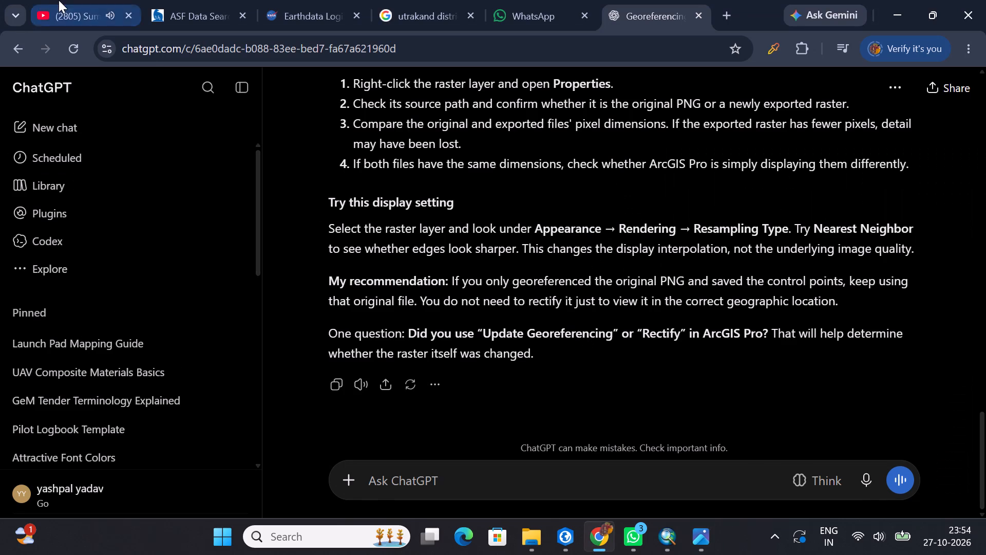
left_click(59, 0)
left_click(258, 196)
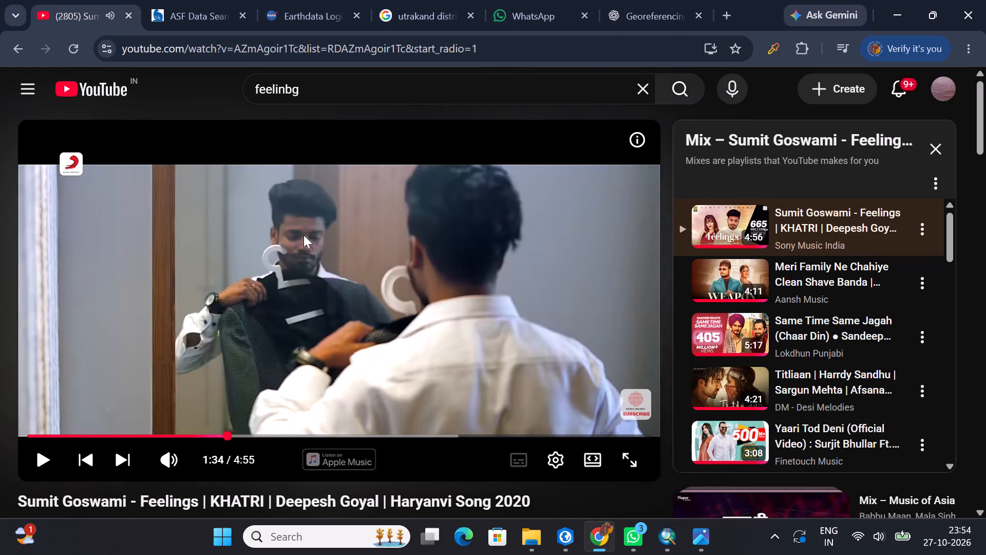
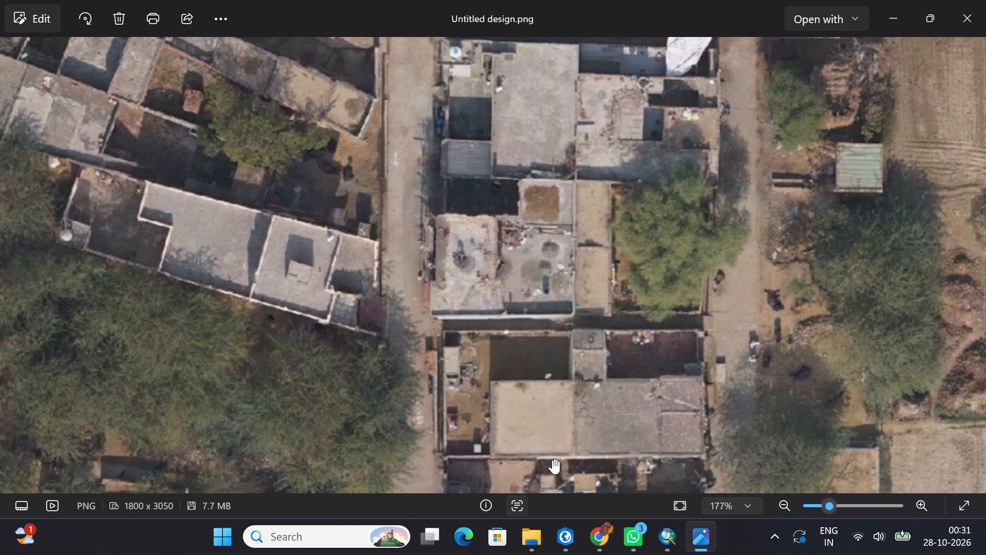
left_click_drag(414, 308, 434, 335)
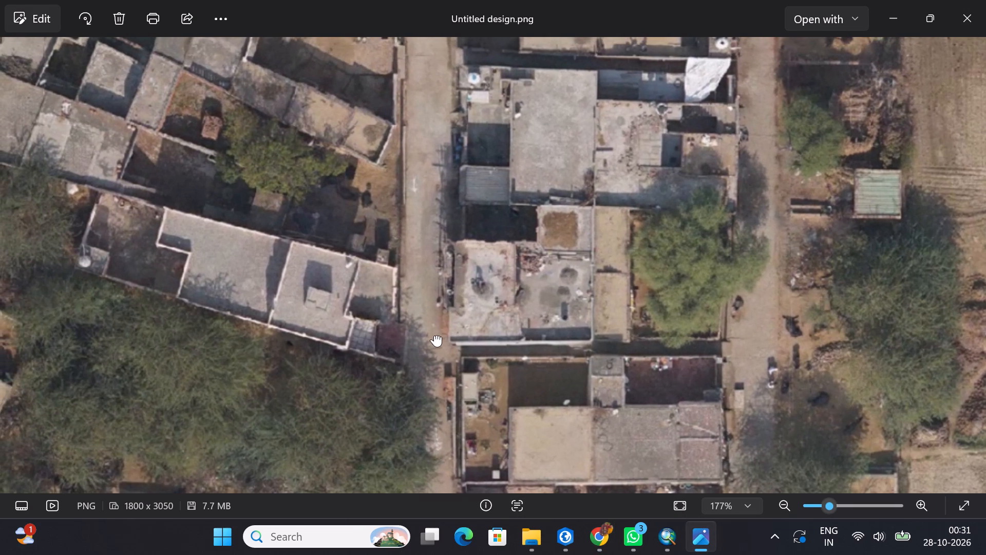
left_click_drag(434, 335, 442, 332)
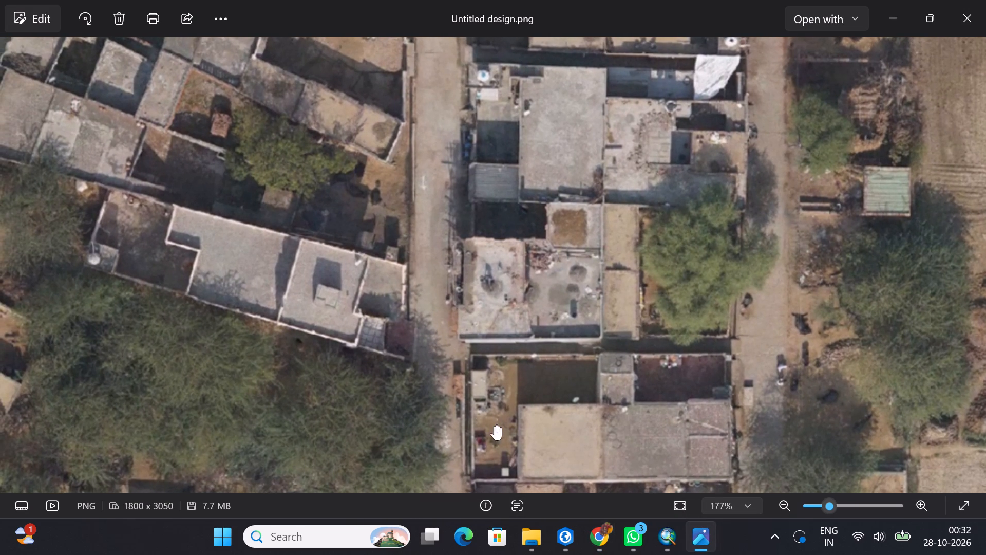
Switch to ArcMap and start a Built_up polygon on the long building west of the road, with a roadside edge about 4.3 m long along the maroon roof.
left_click(671, 538)
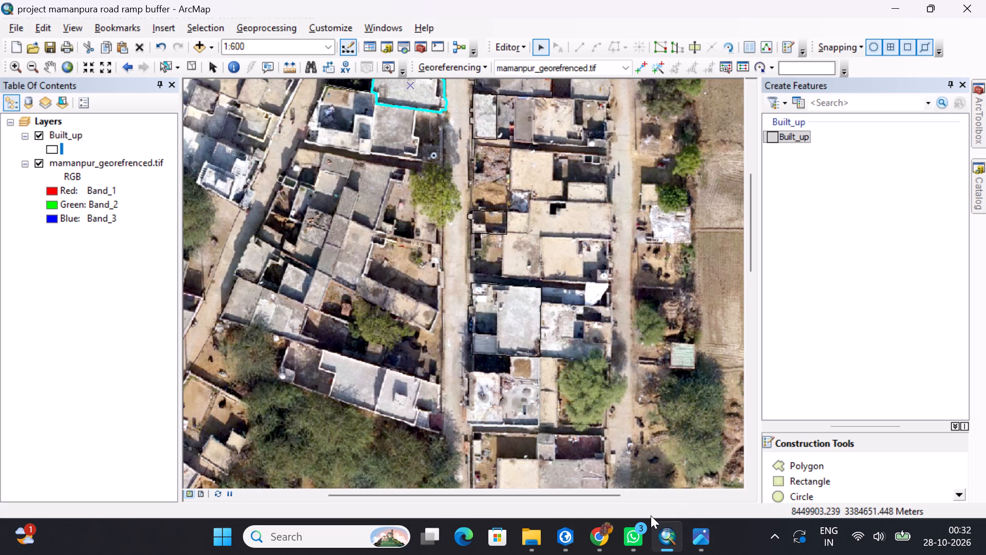
scroll(453, 432, "down", 4)
scroll(453, 432, "up", 1)
scroll(453, 432, "down", 1)
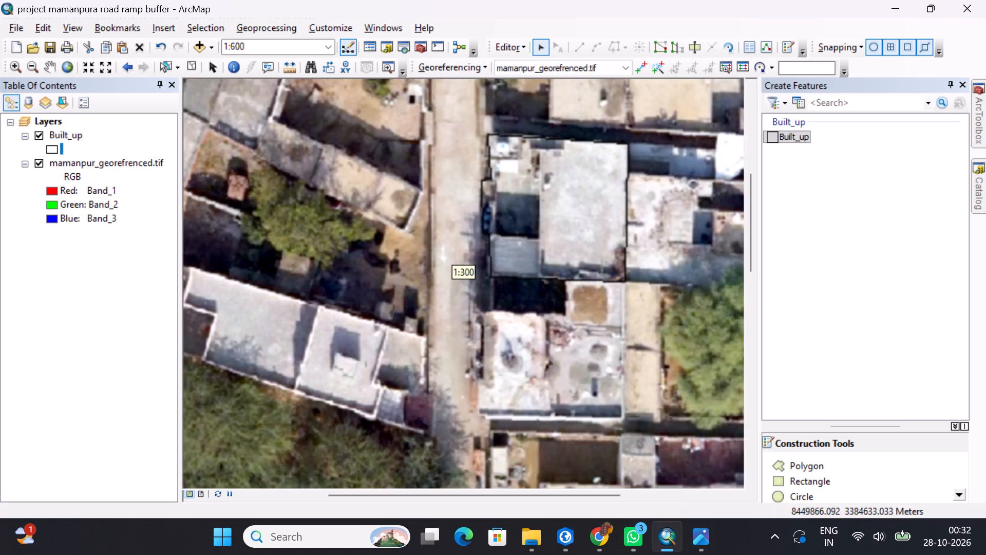
scroll(450, 425, "down", 2)
left_click_drag(442, 387, 477, 331)
middle_click_drag(430, 371, 500, 255)
left_click(789, 140)
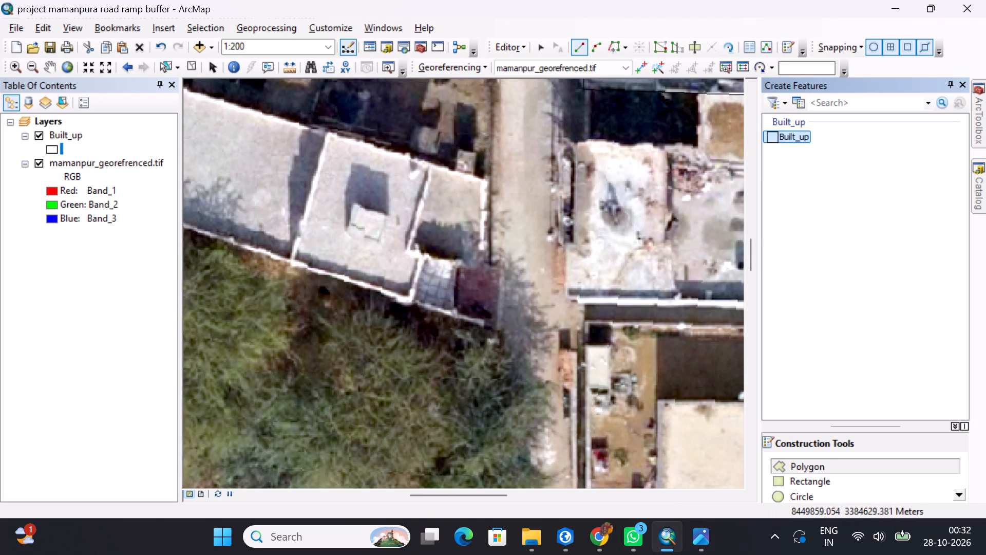
left_click(500, 329)
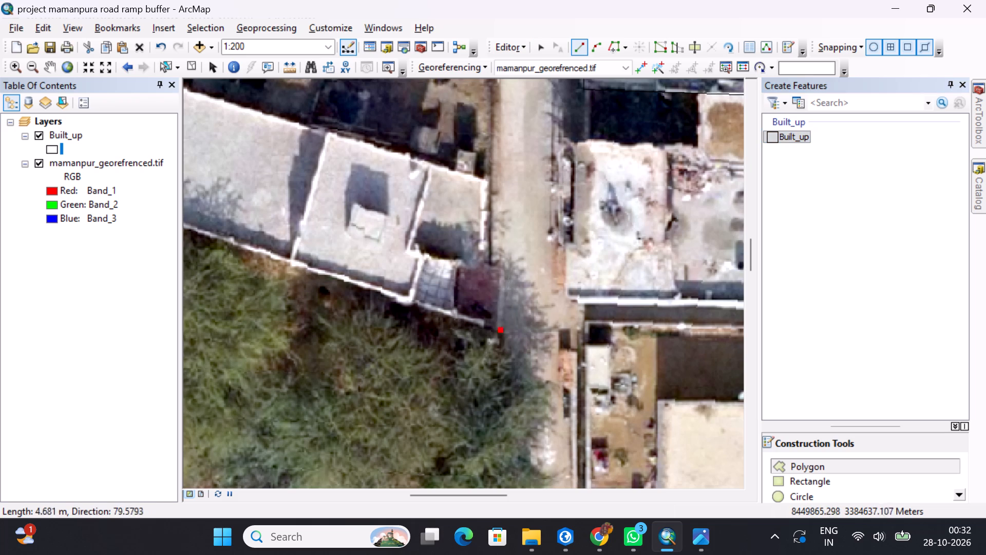
scroll(502, 270, "up", 4)
scroll(503, 269, "down", 10)
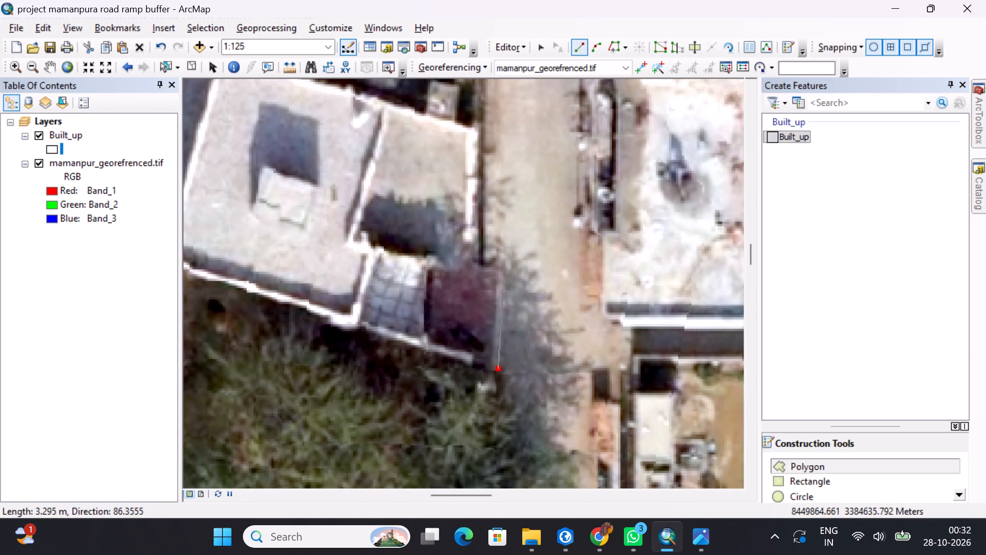
key("ctrl+z")
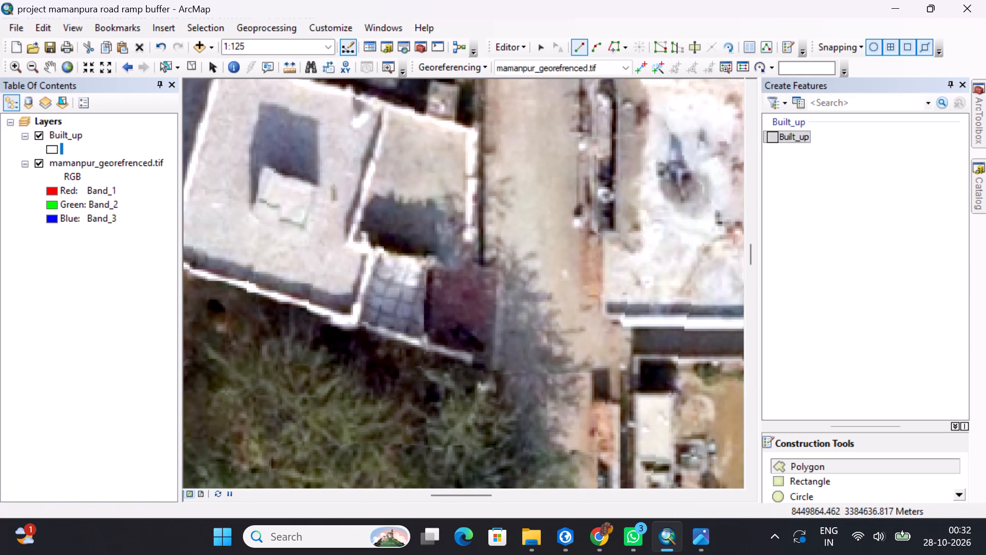
left_click(497, 270)
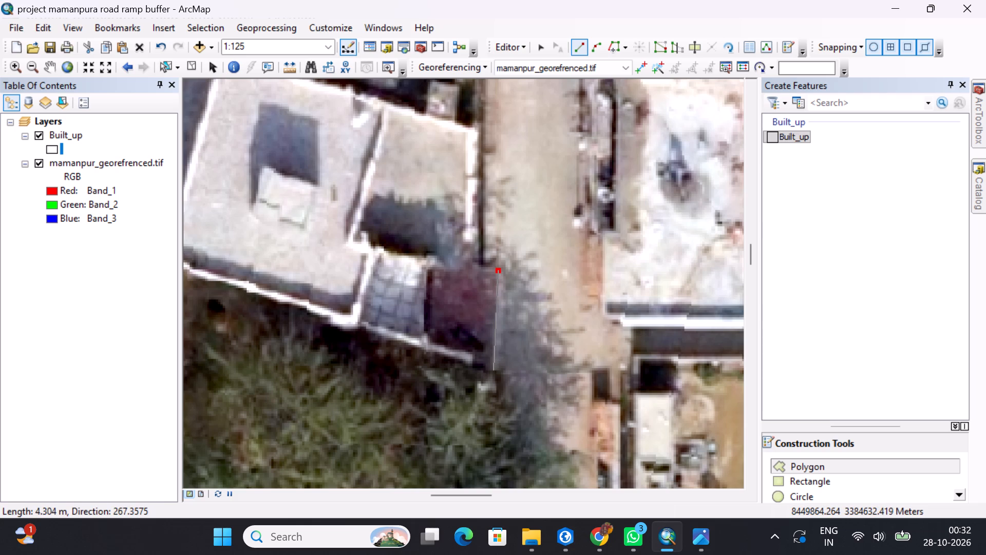
left_click(494, 371)
Trace the building's tree-side wall about 36 m to its far corner, and continue about 9 m along the end wall.
middle_click_drag(436, 352, 827, 389)
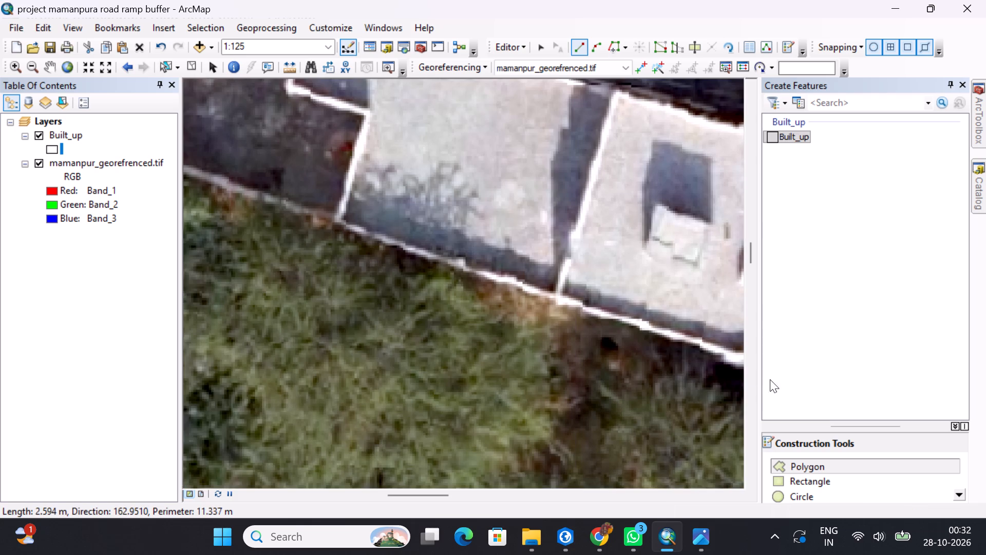
middle_click_drag(423, 231, 504, 409)
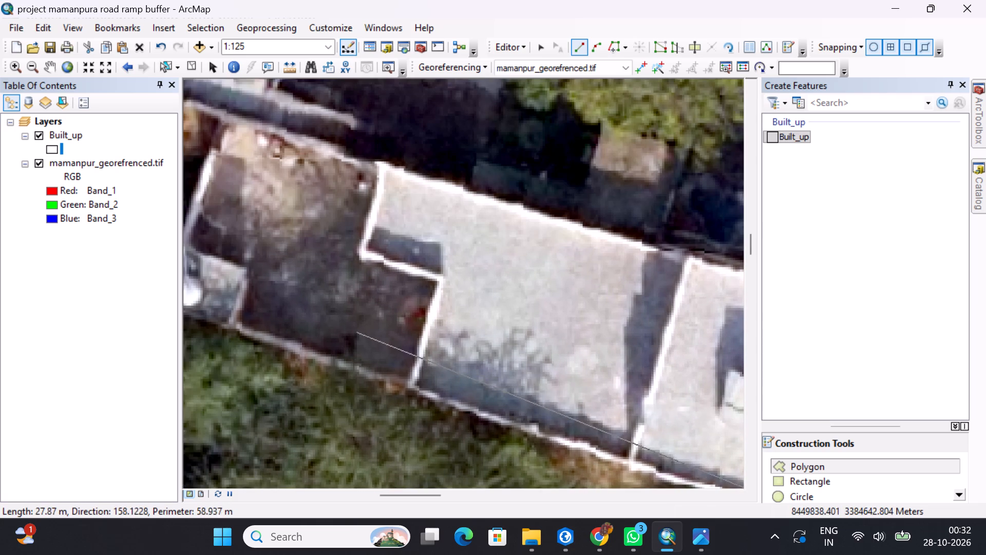
middle_click_drag(356, 331, 468, 388)
middle_click_drag(289, 350, 427, 395)
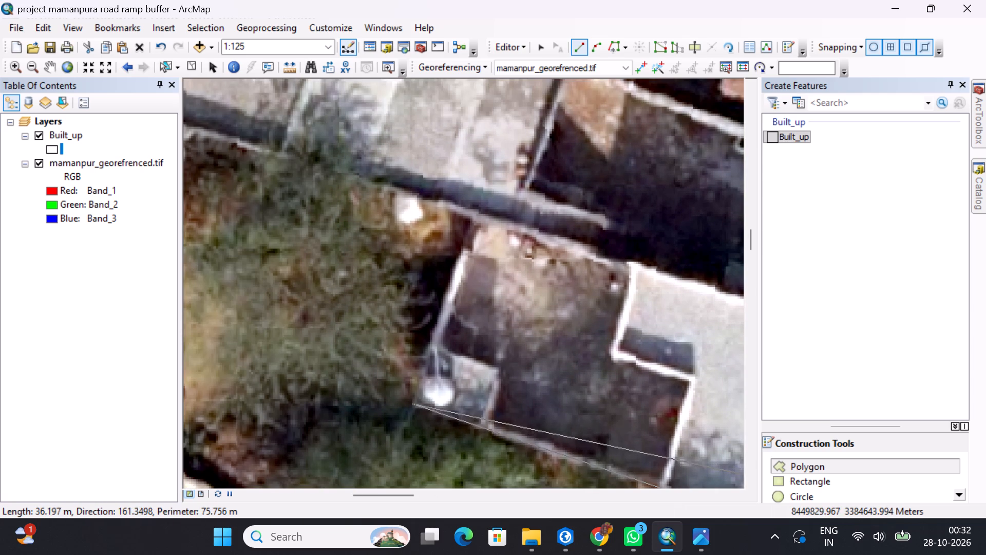
left_click(408, 402)
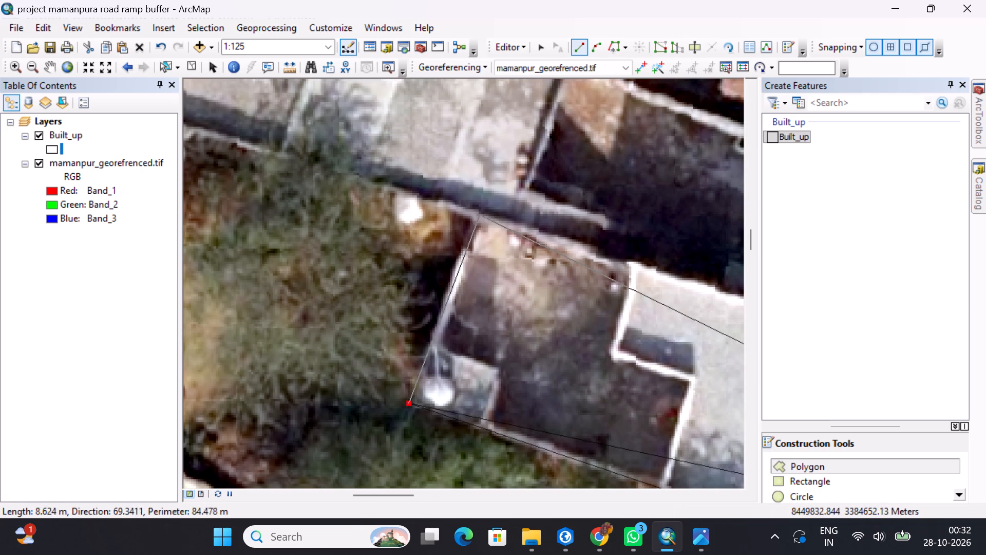
left_click(474, 212)
Trace the opposite long wall back to the road, follow the roadside wall to the maroon roof's corner, and finish the polygon.
middle_click_drag(539, 236, 510, 234)
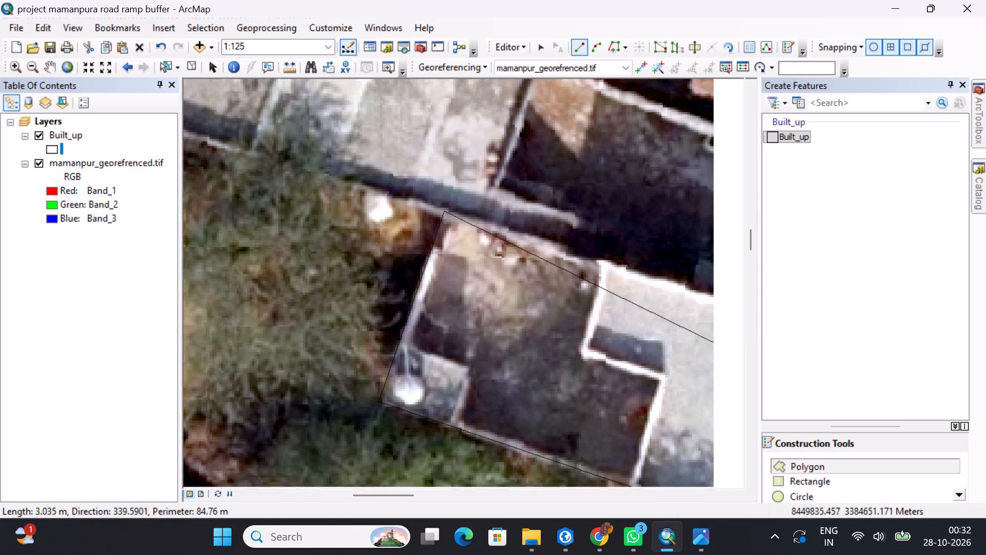
middle_click_drag(510, 234, 305, 213)
middle_click_drag(572, 283, 361, 193)
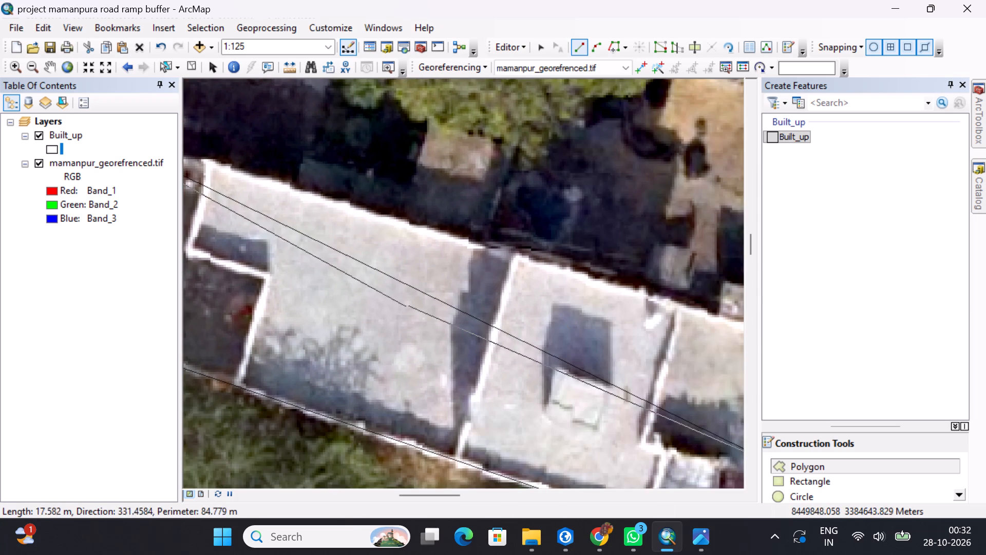
middle_click_drag(575, 274, 163, 198)
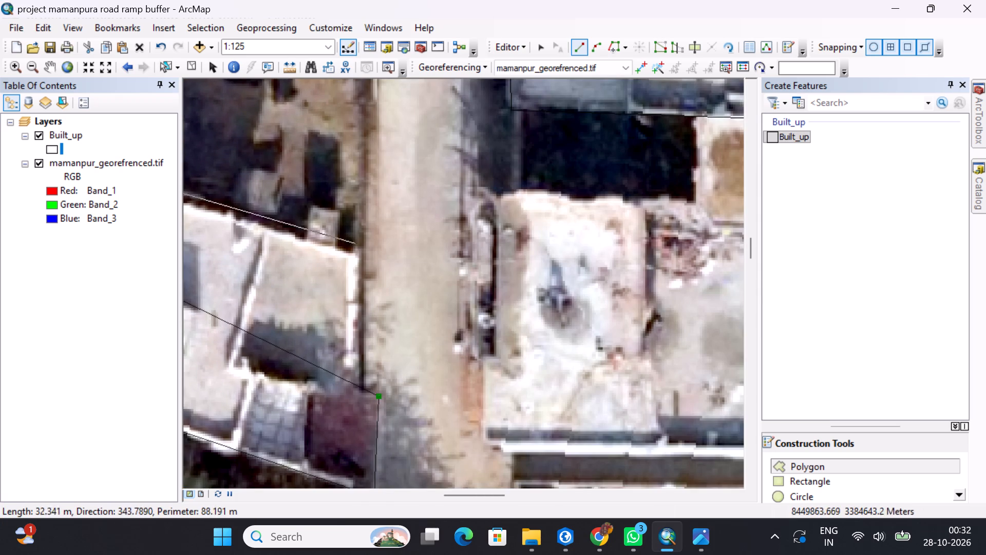
scroll(366, 256, "down", 2)
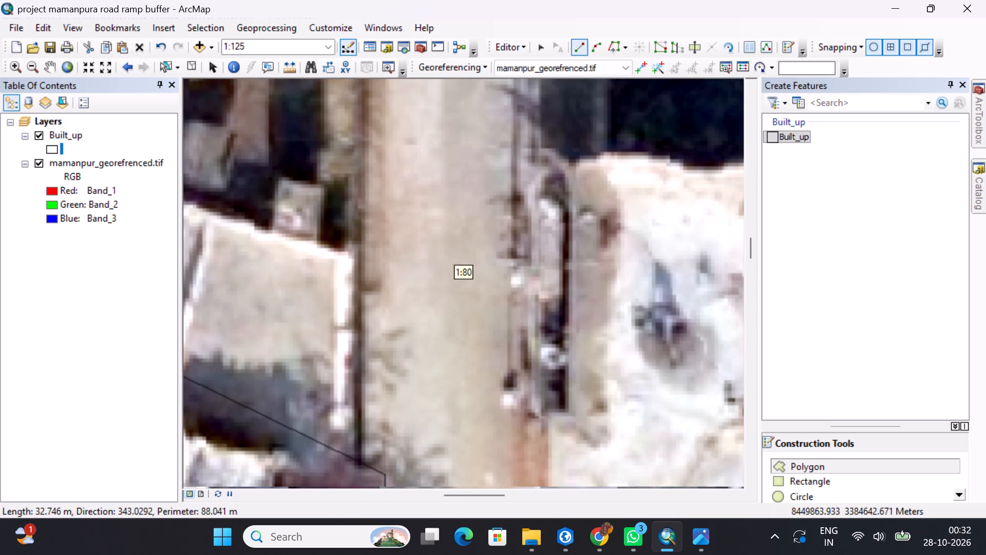
left_click(353, 253)
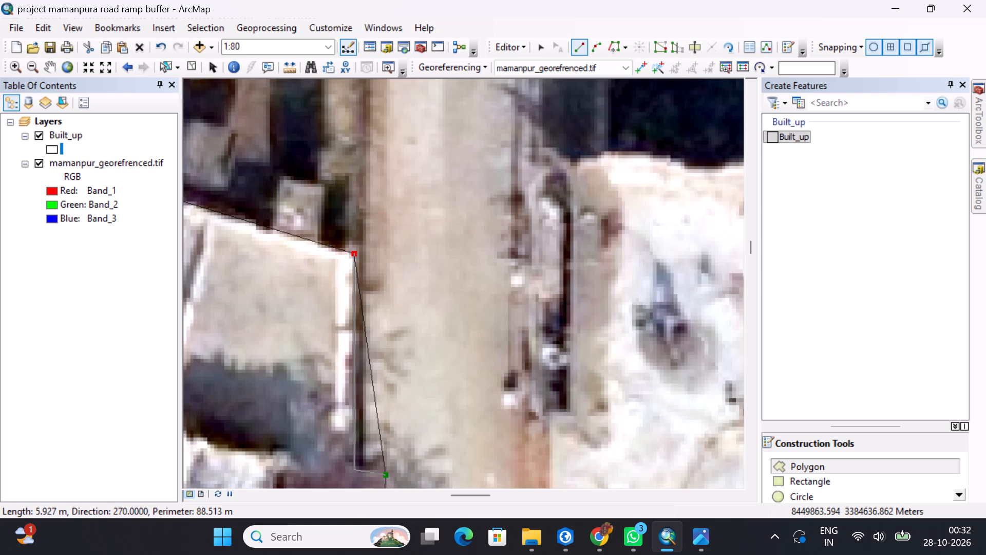
left_click(355, 469)
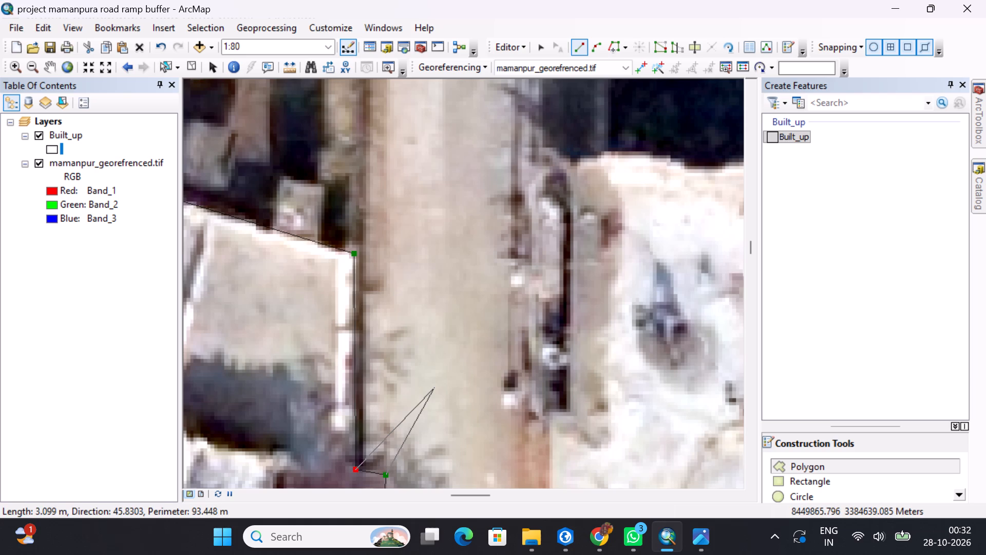
key("F2")
Start a Built_up polygon at the neighbour's roadside vertex north of the lone tree, tracing a ramp about 0.9 by 3 m and the roadside wall about 7 m.
middle_click_drag(436, 387, 565, 188)
scroll(566, 189, "up", 4)
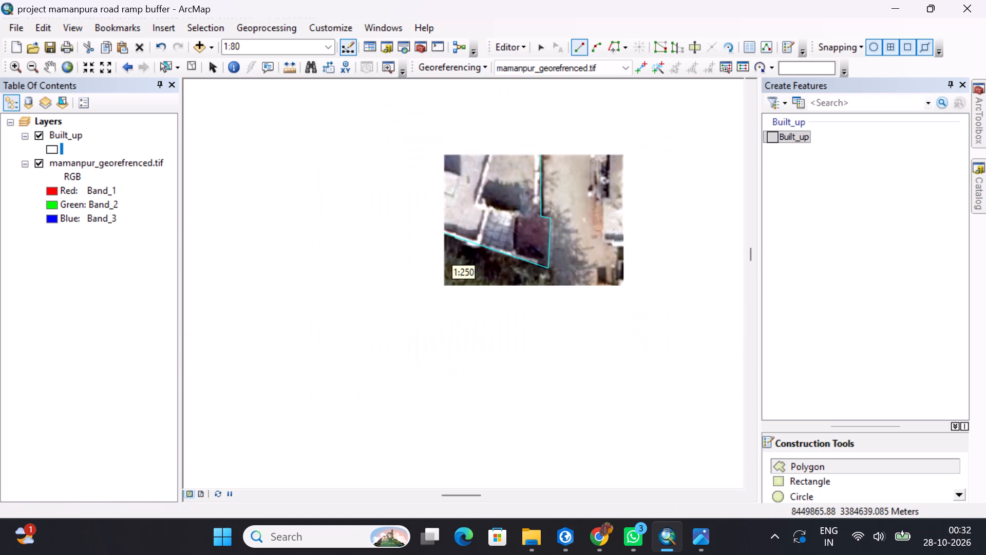
scroll(565, 192, "up", 3)
middle_click_drag(565, 199, 535, 482)
middle_click_drag(533, 319, 538, 356)
middle_click_drag(532, 262, 528, 307)
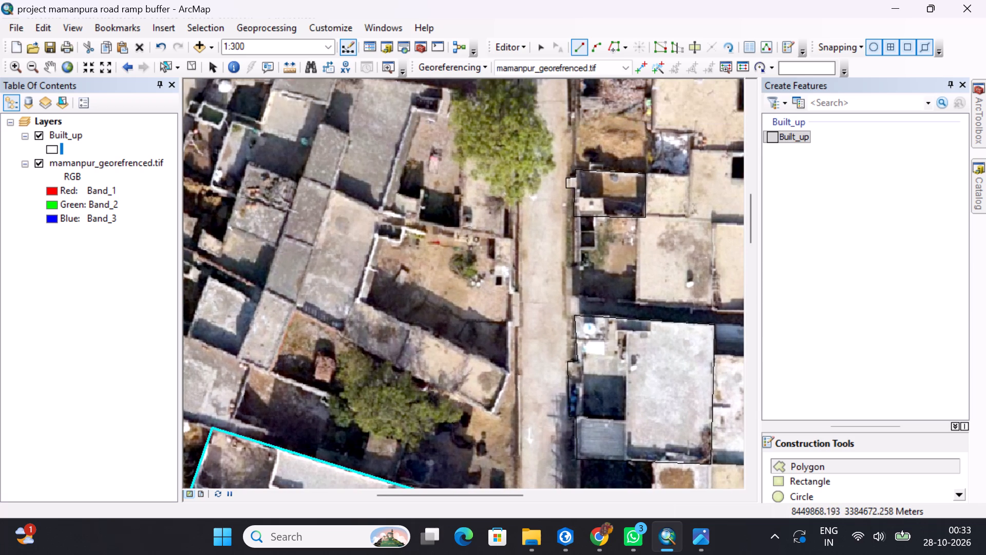
scroll(484, 297, "down", 1)
middle_click_drag(564, 238, 550, 333)
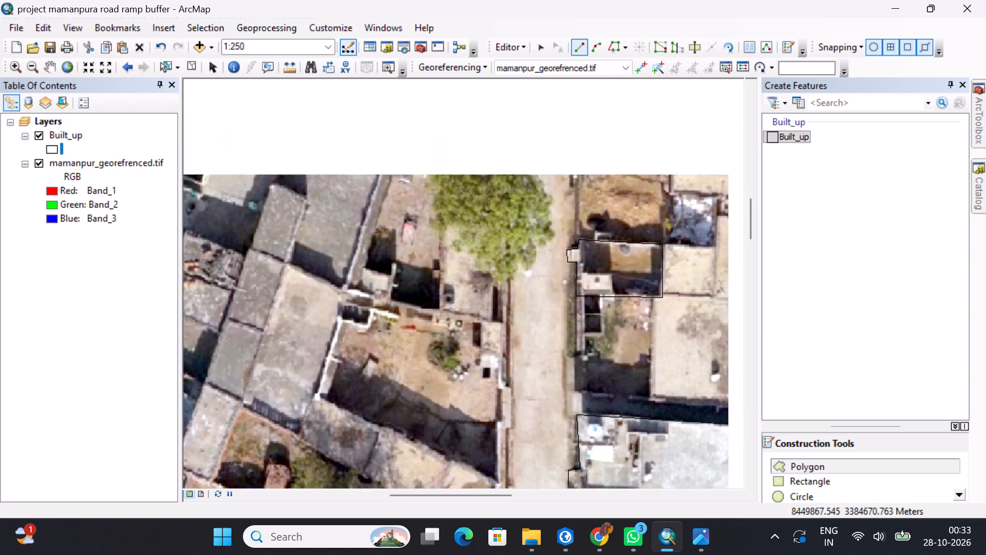
middle_click_drag(550, 333, 546, 367)
scroll(554, 208, "up", 5)
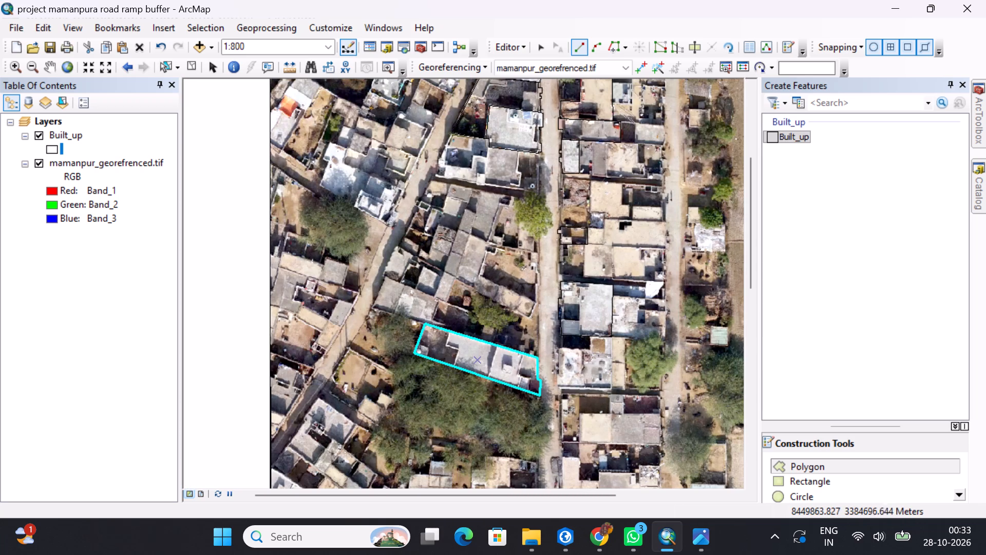
middle_click_drag(537, 152, 525, 247)
scroll(529, 294, "down", 7)
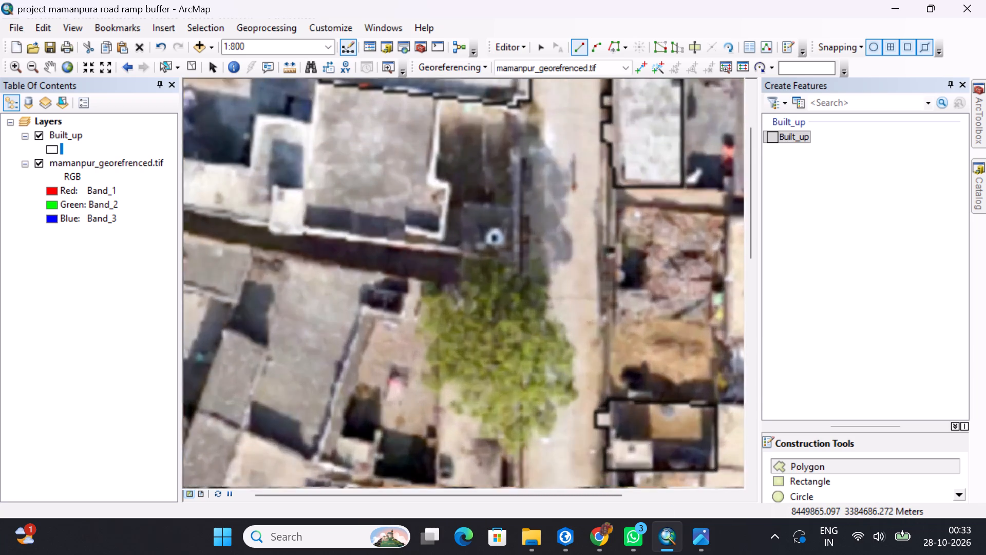
scroll(526, 291, "up", 1)
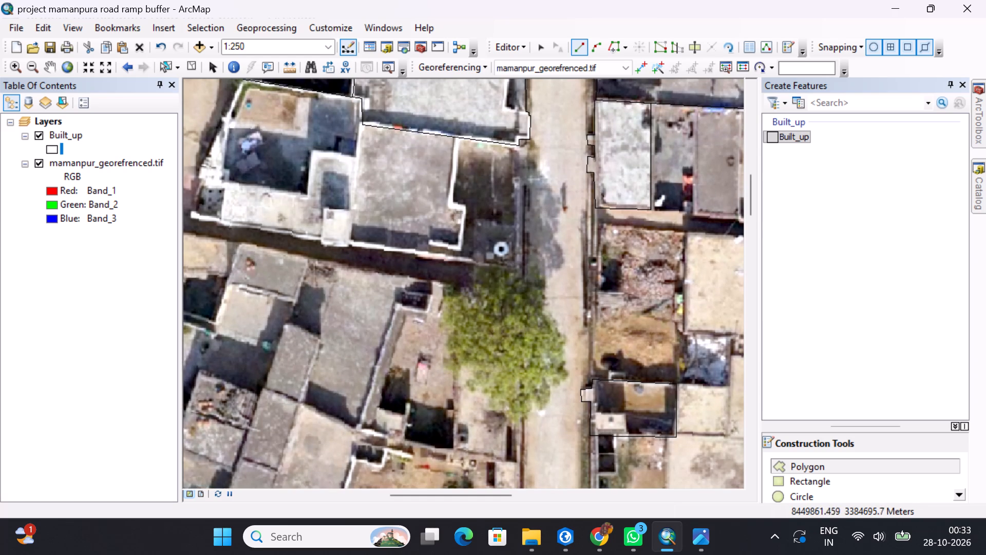
scroll(521, 150, "down", 3)
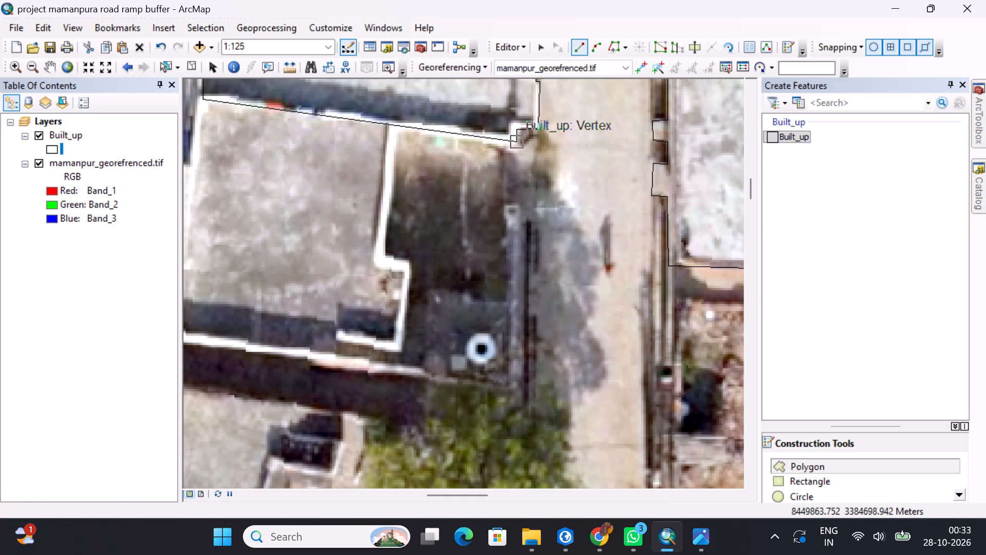
left_click(516, 140)
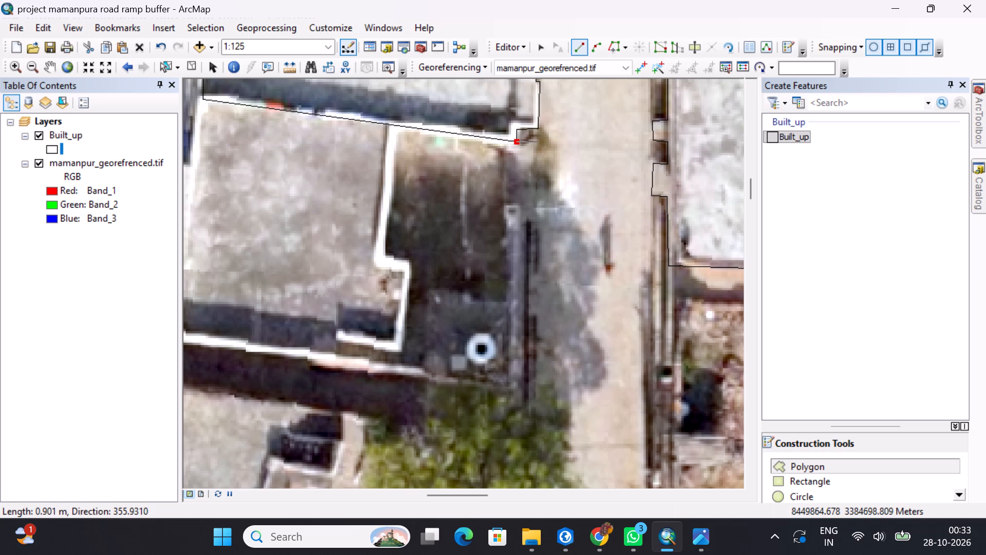
left_click(536, 141)
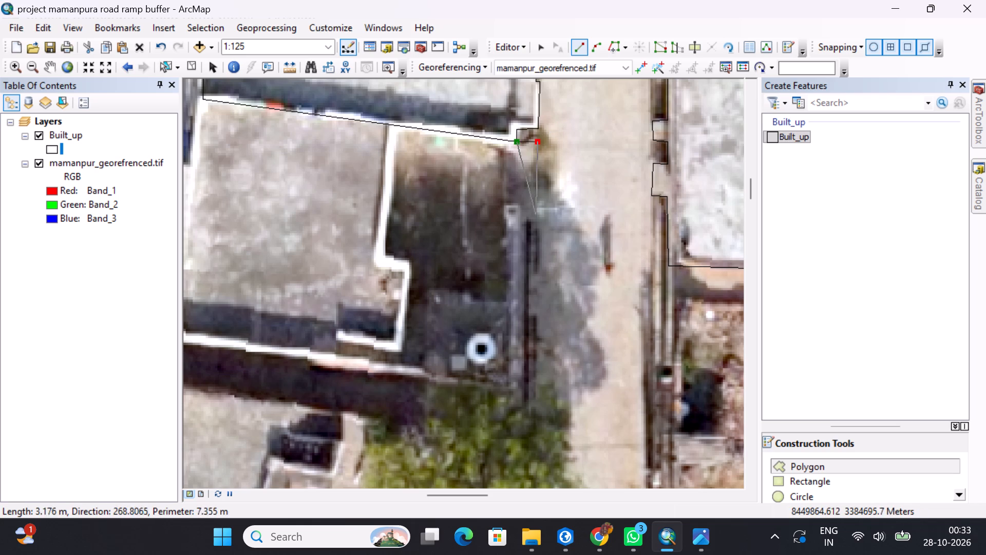
left_click(535, 221)
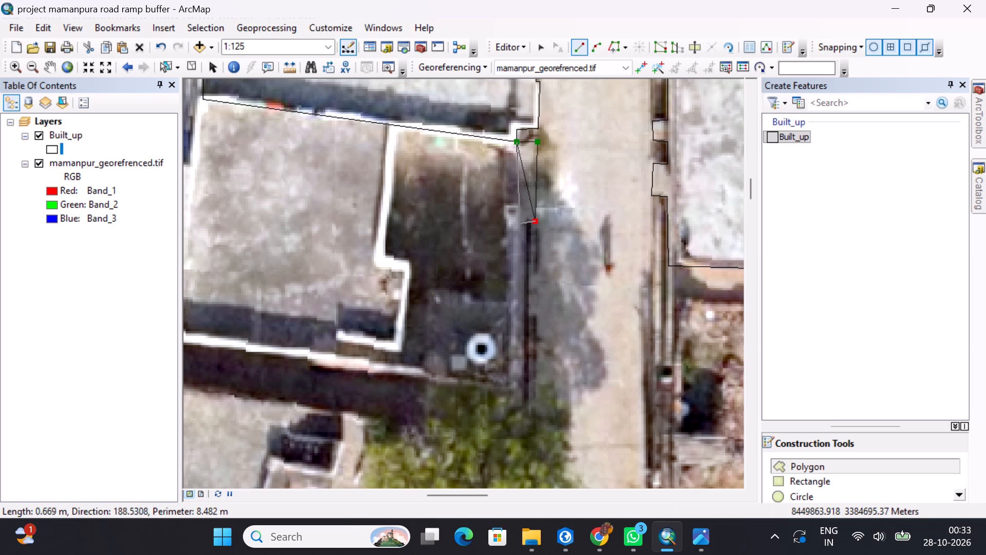
left_click(519, 220)
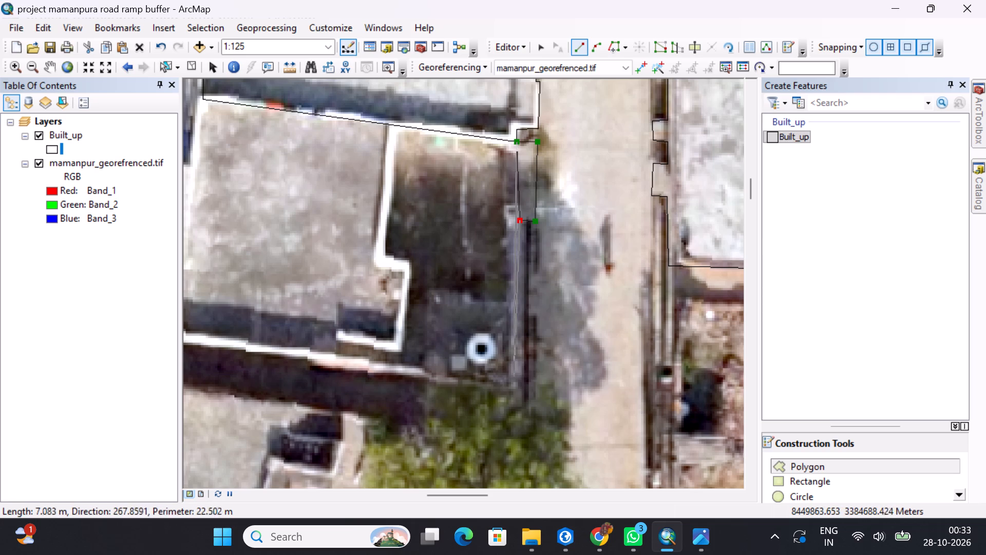
left_click(515, 391)
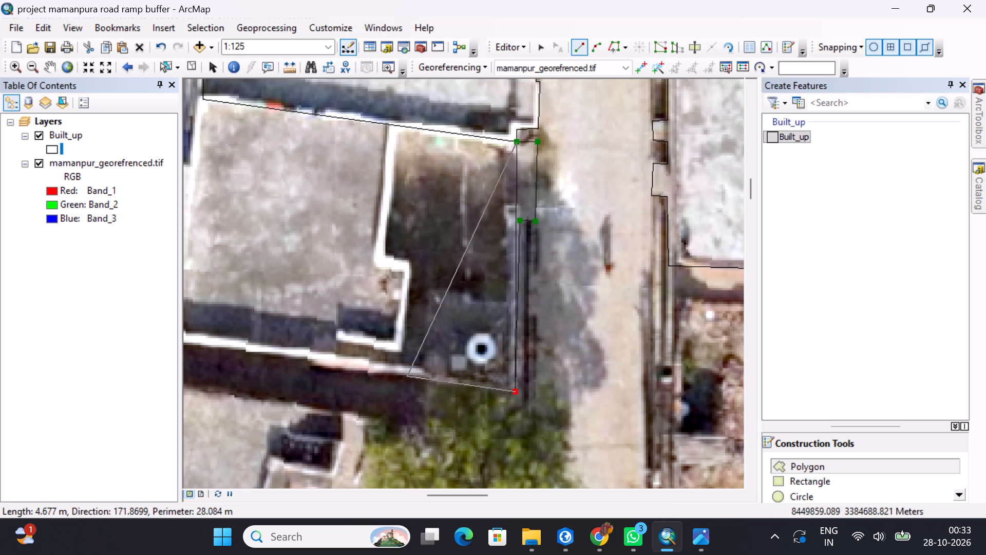
Trace the building's alley-side wall about 29 m to its far corner at the western street.
middle_click_drag(407, 376, 519, 392)
middle_click_drag(343, 358, 582, 356)
scroll(571, 348, "up", 2)
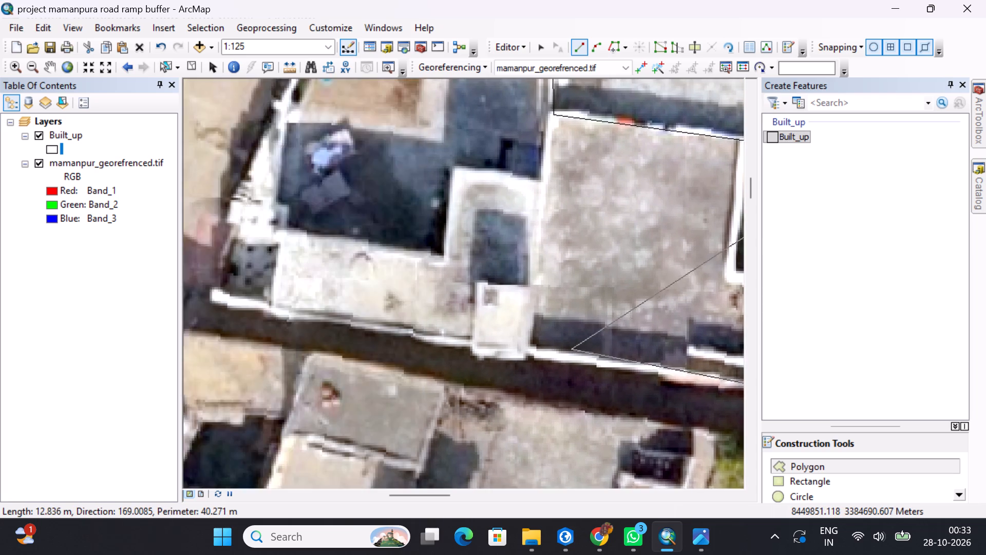
scroll(571, 348, "up", 3)
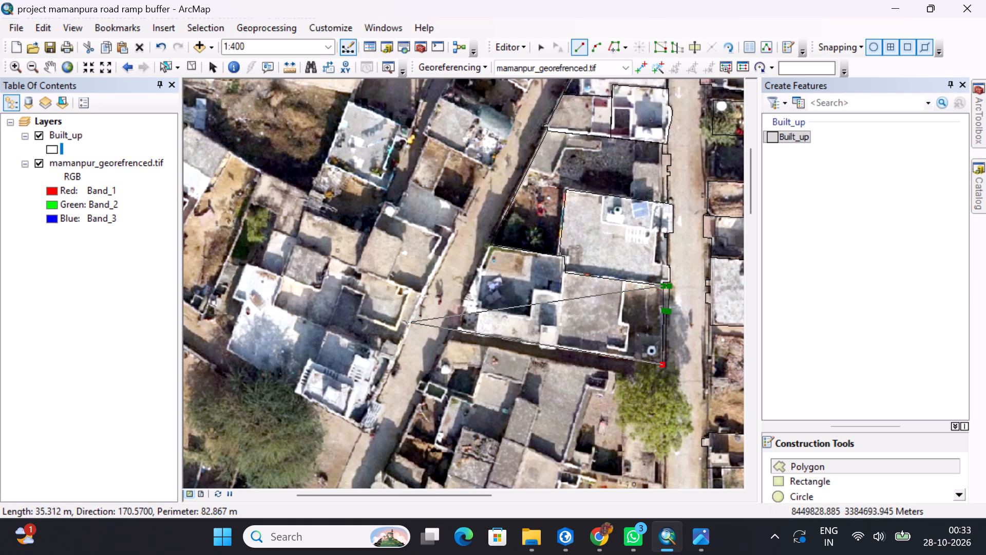
scroll(412, 323, "down", 3)
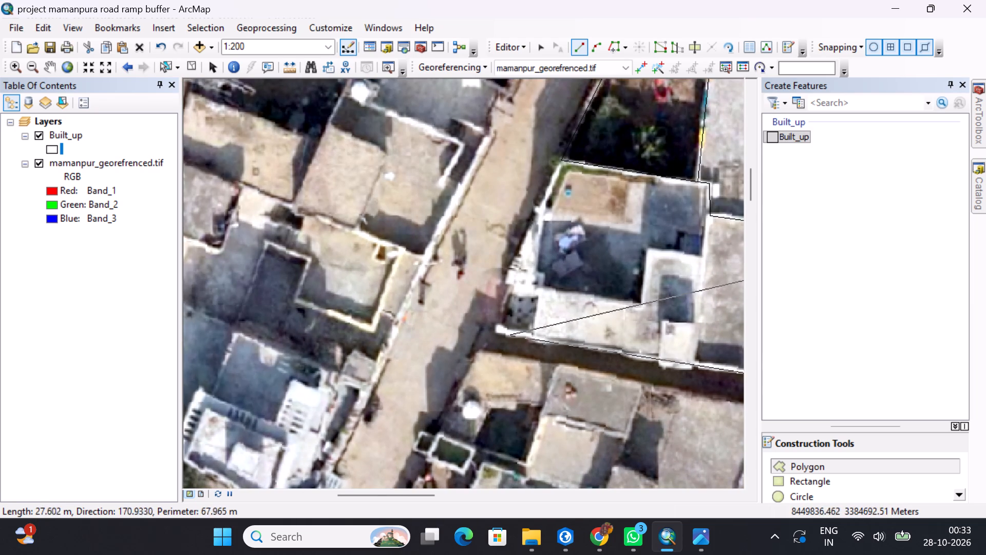
scroll(491, 332, "down", 1)
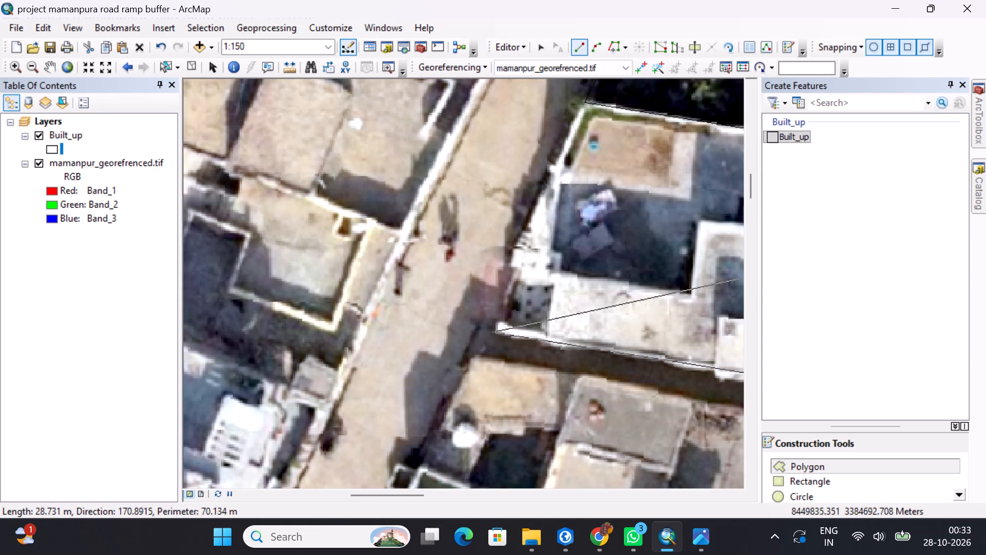
left_click(492, 332)
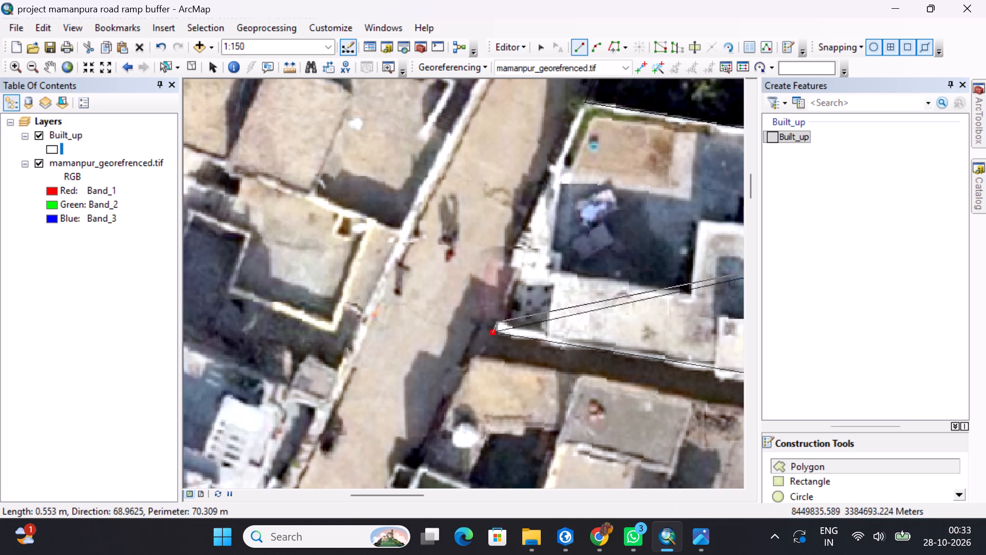
Outline the ramp about 1.2 by 3 m on the western street, and continue about 9 m along the street wall to the adjoining polygon's vertex.
left_click(497, 321)
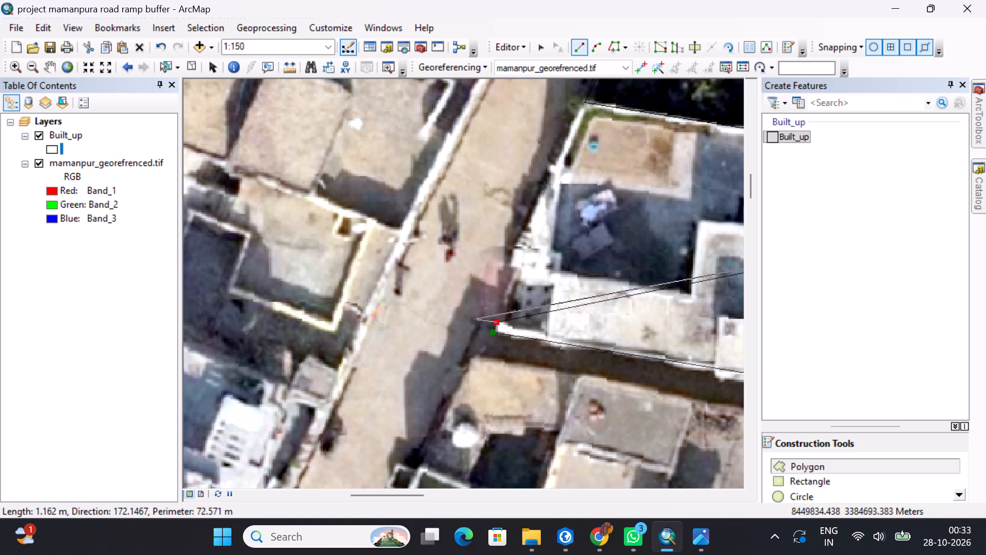
left_click(474, 319)
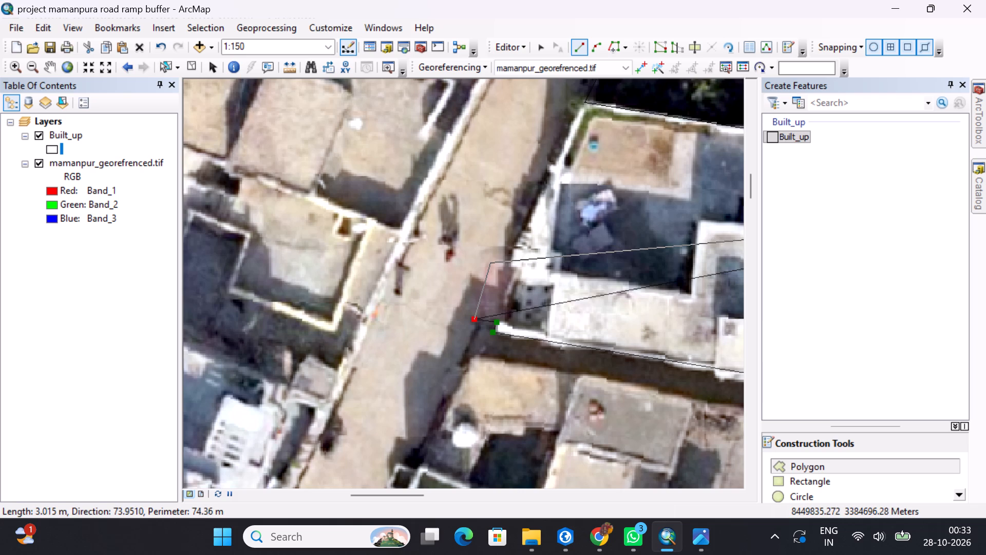
left_click(490, 262)
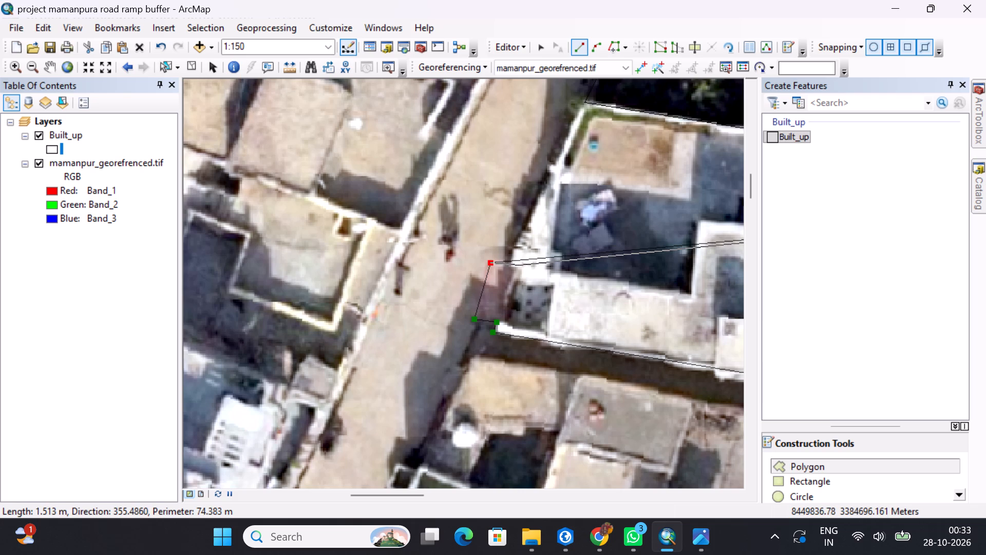
left_click(509, 265)
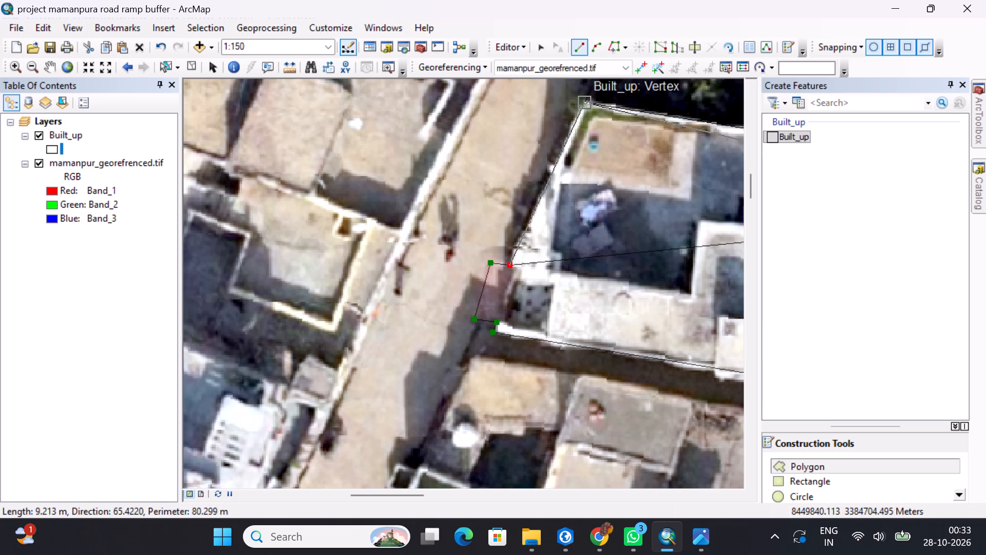
left_click(584, 101)
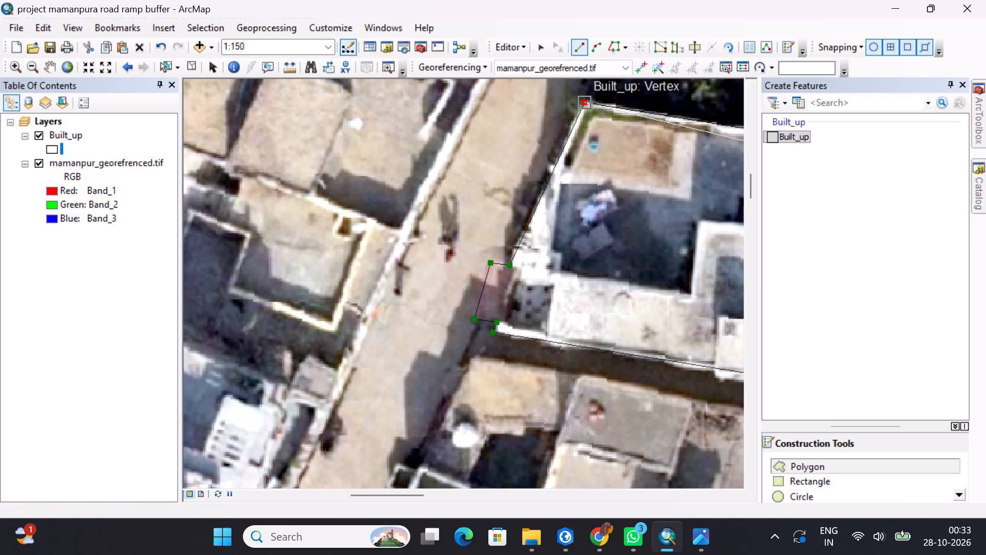
Trace the boundary shared with the adjoining Built_up polygons through their corner vertices, and finish the polygon.
middle_click_drag(603, 146, 457, 162)
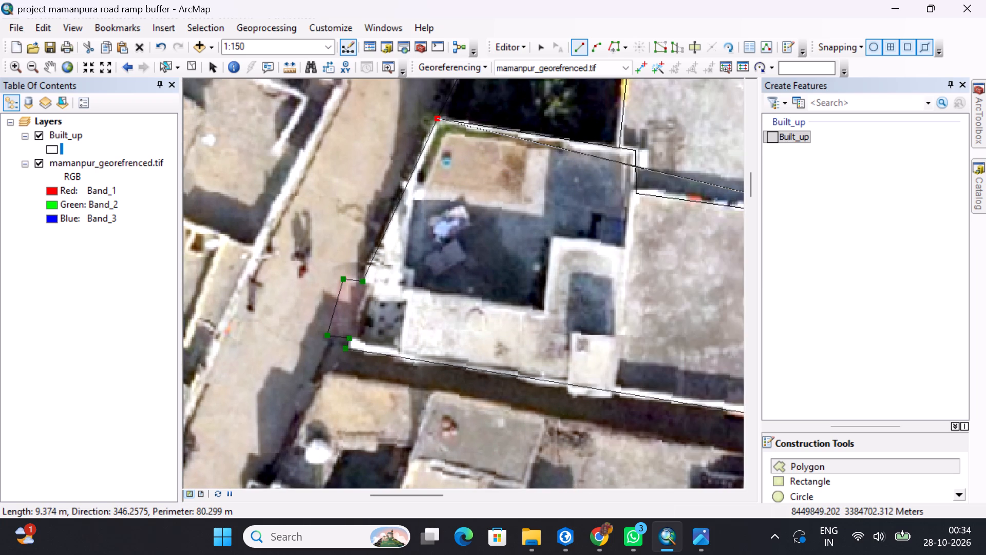
middle_click_drag(613, 161, 498, 173)
left_click(504, 161)
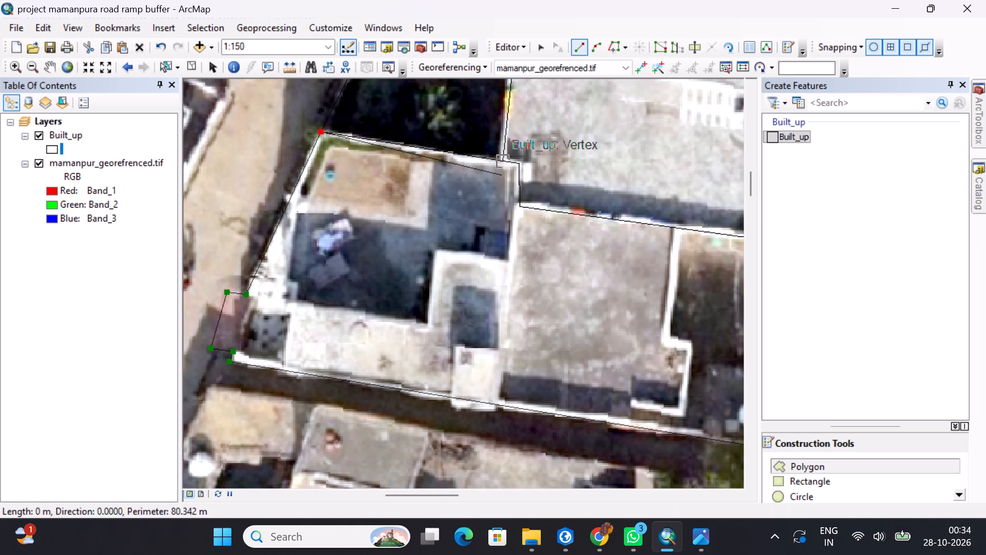
scroll(519, 164, "down", 7)
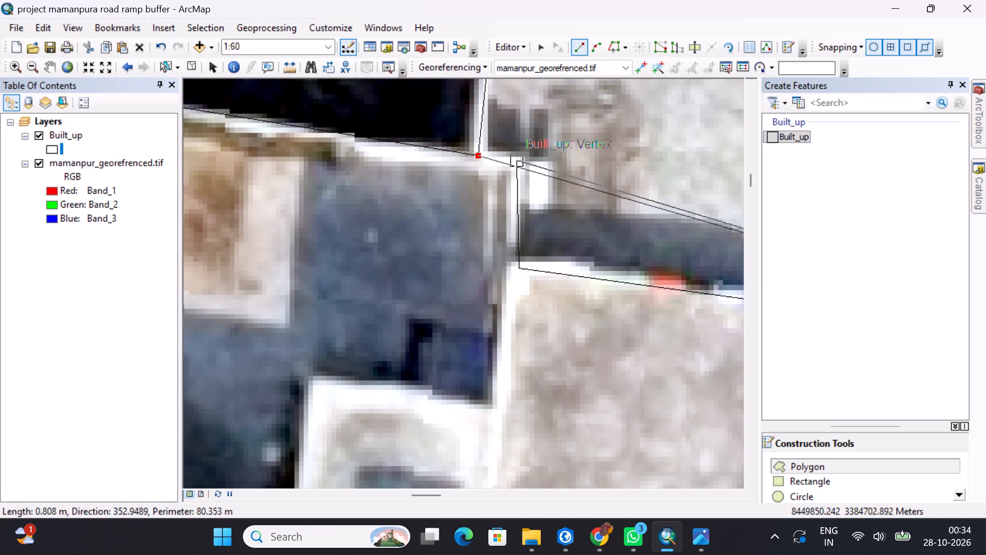
left_click(514, 159)
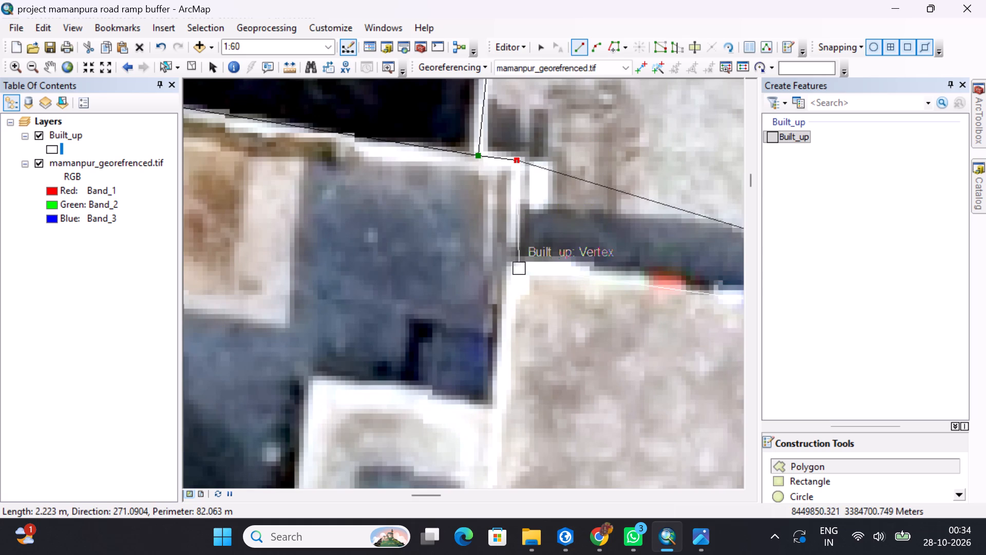
left_click(518, 265)
middle_click_drag(572, 272, 475, 267)
scroll(508, 274, "up", 4)
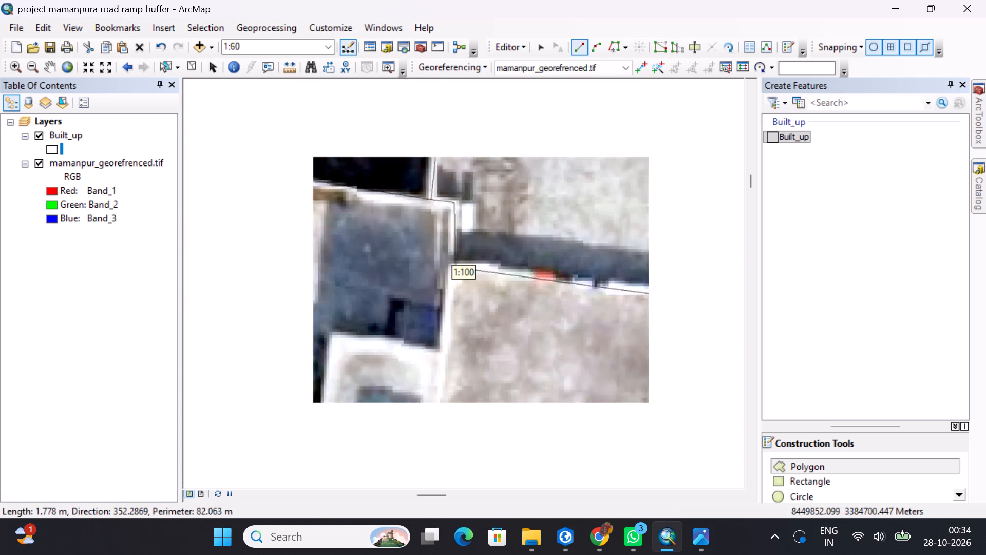
scroll(508, 274, "up", 2)
middle_click_drag(637, 274, 515, 277)
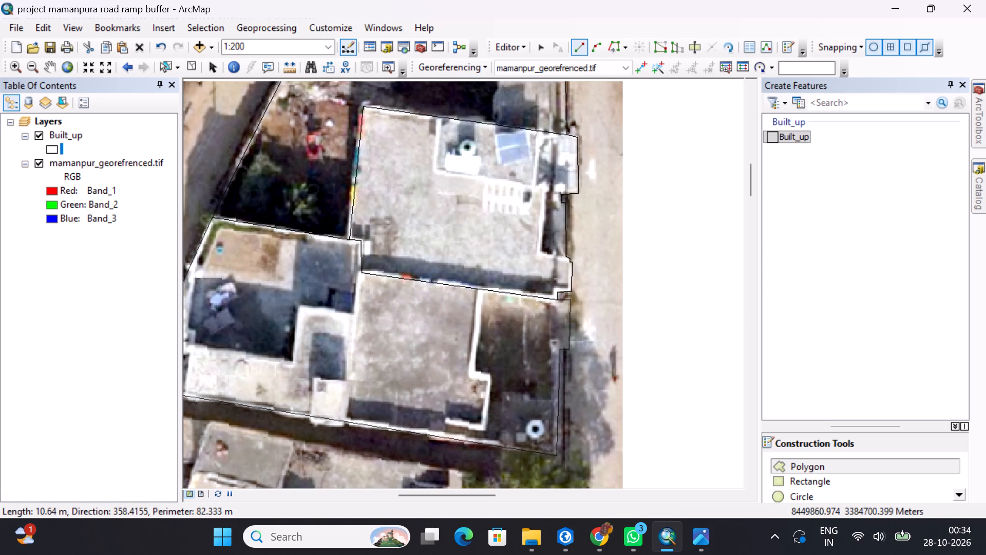
key("F2")
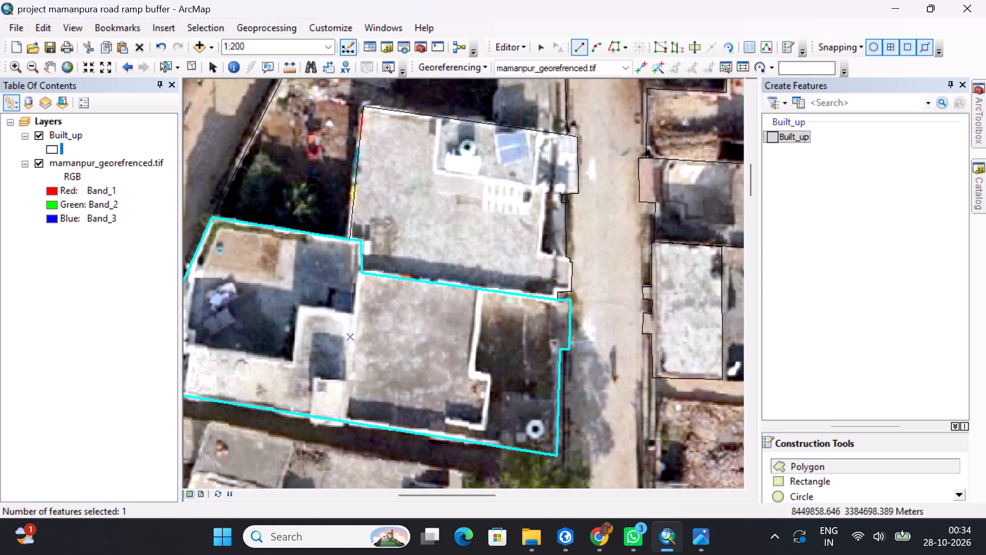
Switch to Photos and examine the walls and edges of the walled yard west of the road, south of the lone tree, in Untitled design.png.
middle_click_drag(480, 308, 516, 201)
middle_click_drag(599, 330, 378, 189)
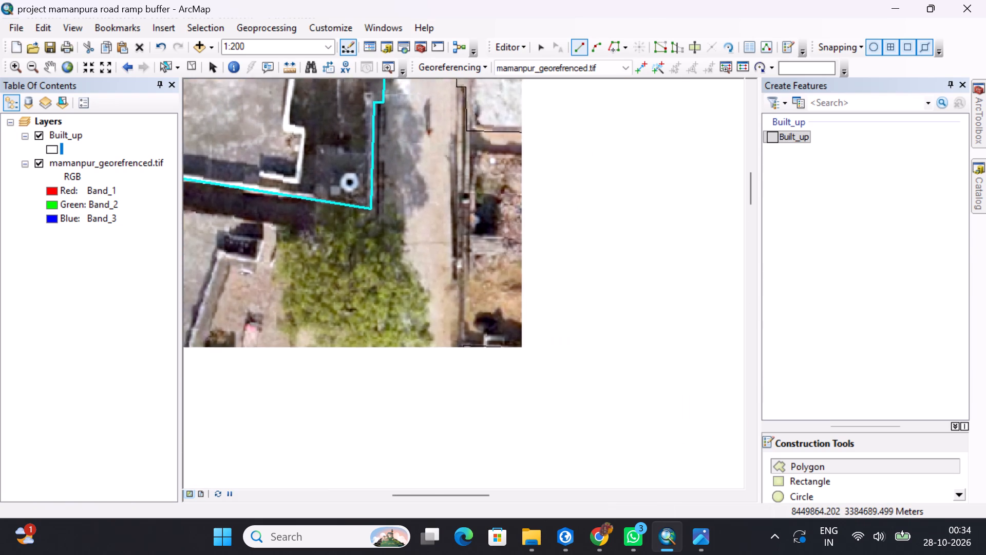
middle_click_drag(378, 189, 352, 173)
middle_click_drag(335, 288, 375, 198)
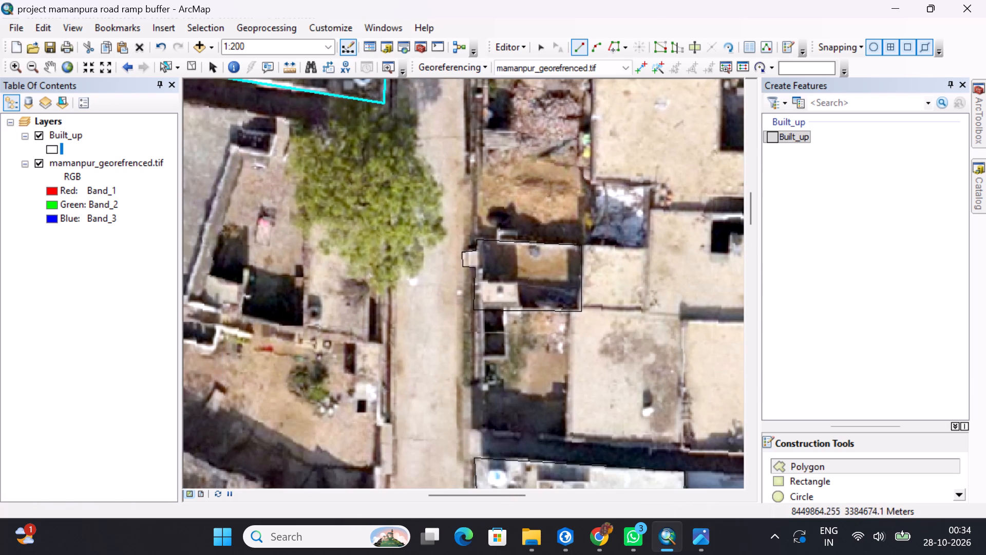
middle_click_drag(370, 388, 401, 193)
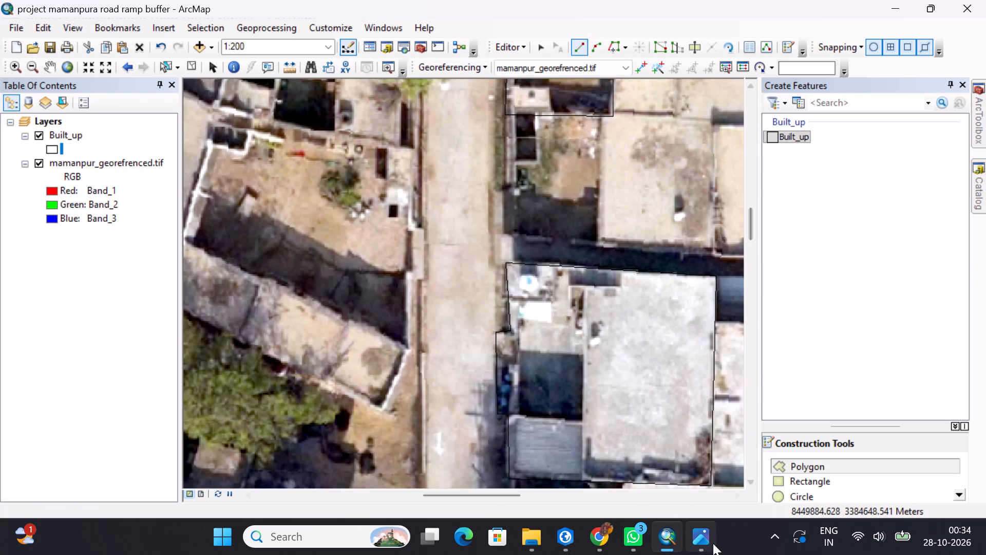
left_click(703, 538)
left_click_drag(524, 170, 599, 435)
left_click_drag(551, 279, 548, 303)
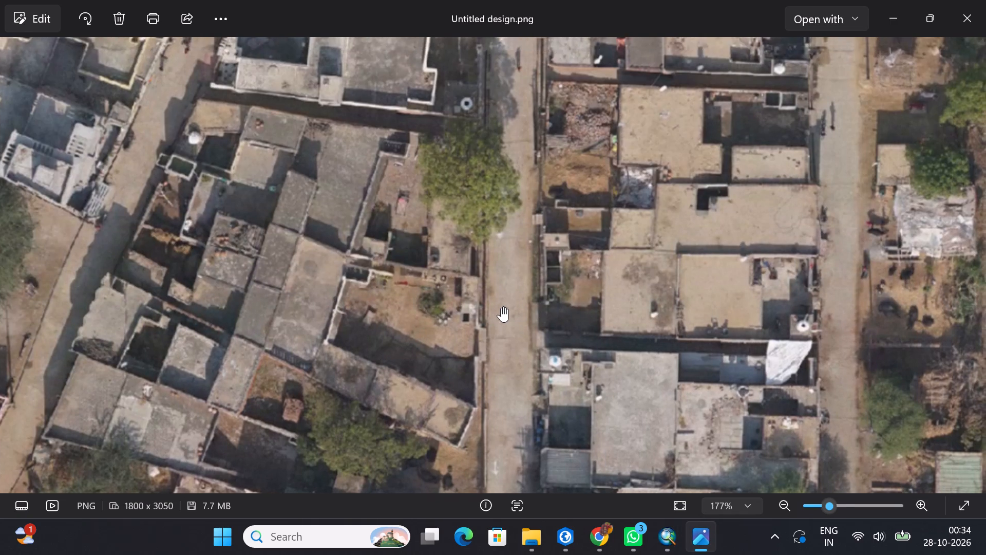
scroll(494, 309, "up", 6)
scroll(494, 309, "down", 2)
scroll(494, 309, "up", 5)
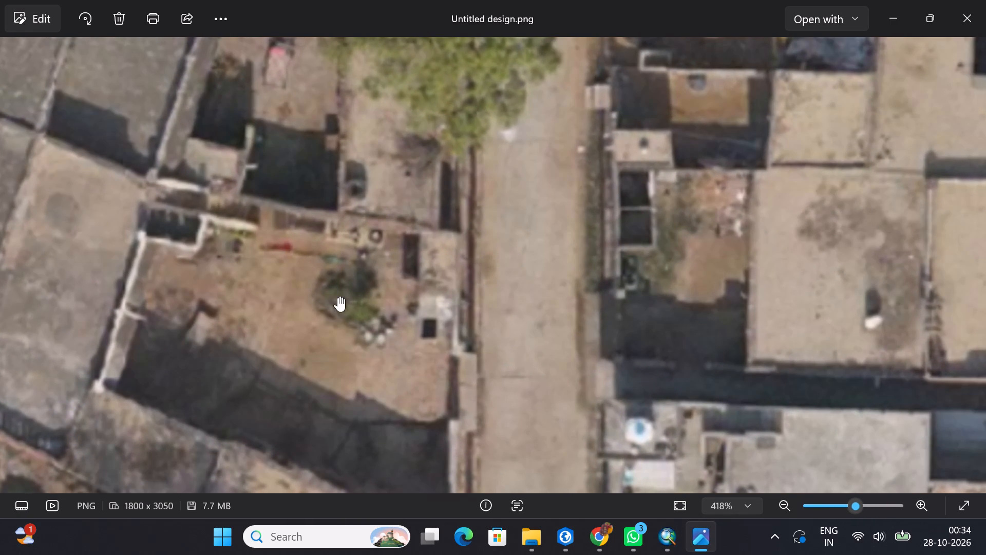
left_click_drag(451, 336, 407, 176)
left_click_drag(406, 262, 406, 313)
scroll(406, 311, "down", 3)
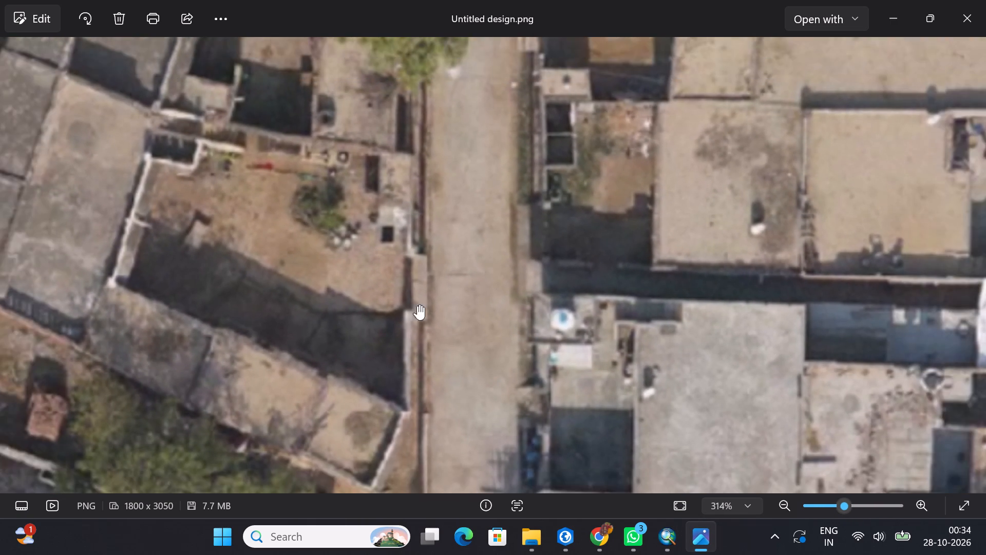
Examine the yard walls, ramps and building edges on both sides of the road south of the tree, comparing Photos with the ArcMap view.
scroll(357, 278, "down", 9)
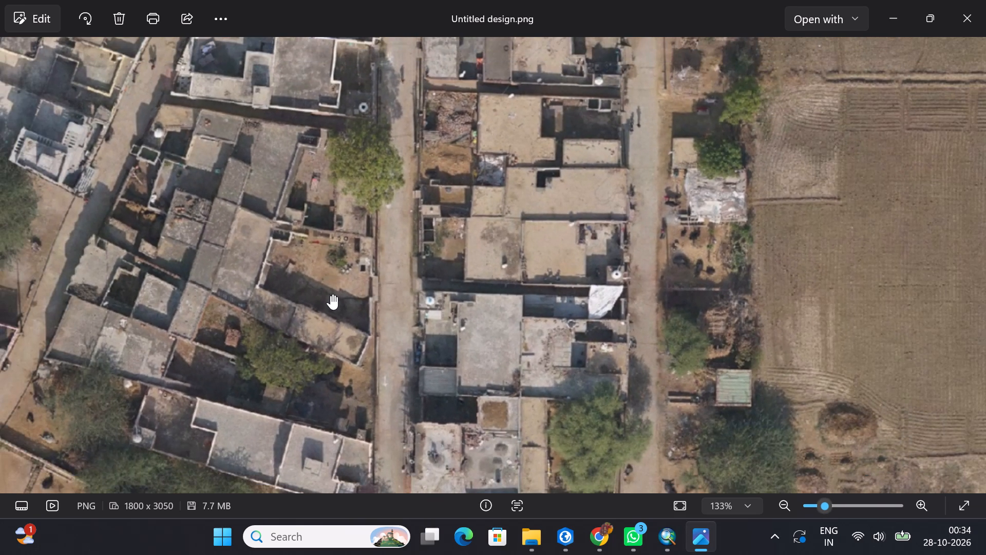
scroll(331, 295, "down", 1)
scroll(315, 296, "up", 1)
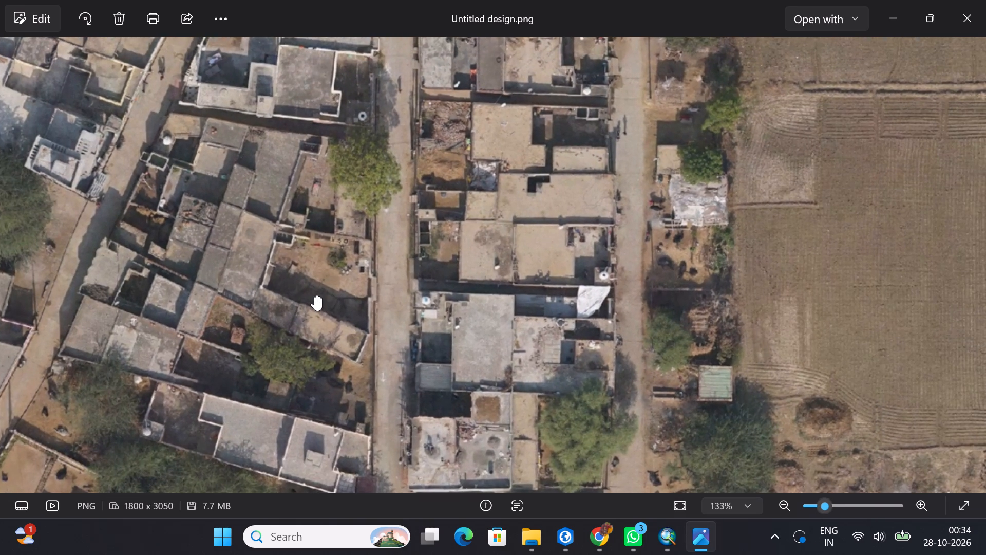
scroll(315, 296, "up", 5)
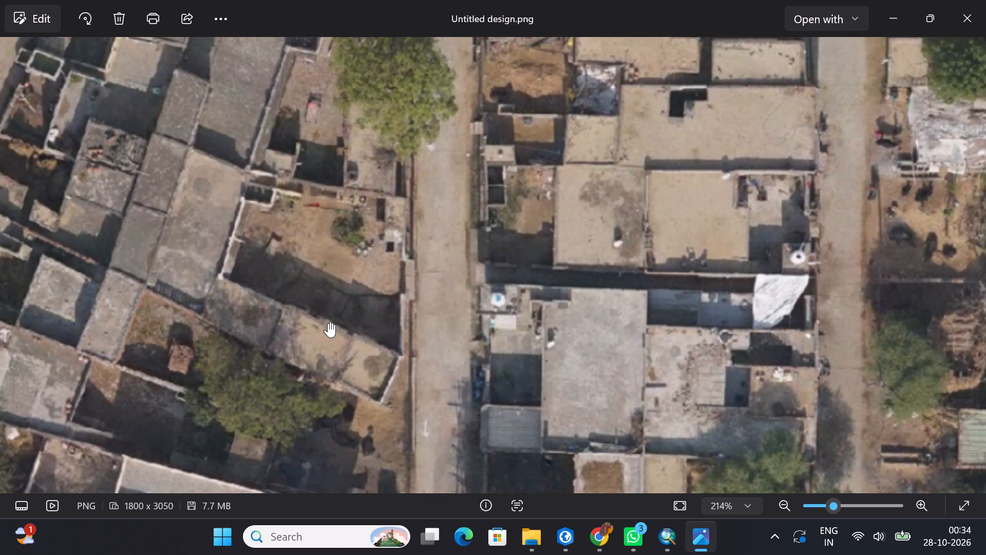
scroll(366, 314, "up", 2)
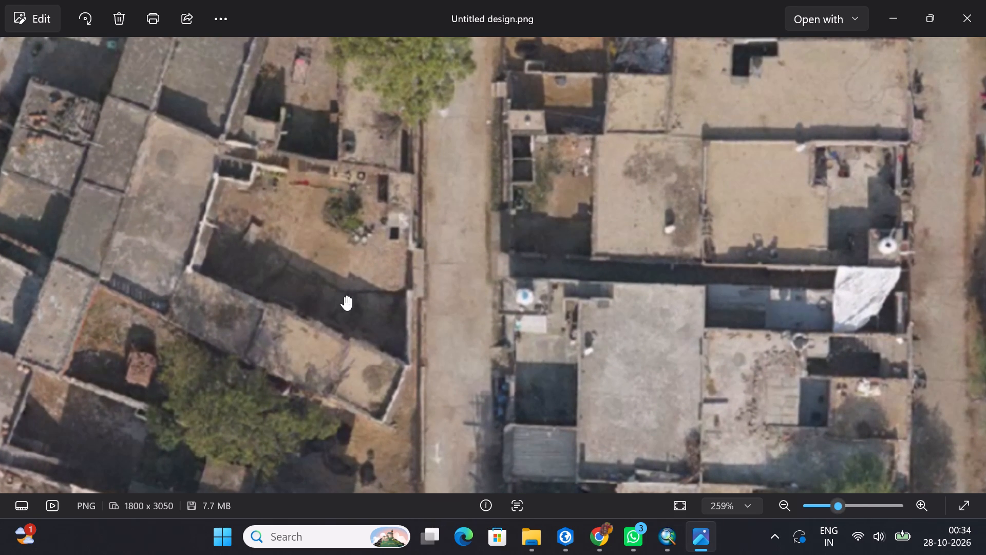
left_click_drag(389, 213, 385, 336)
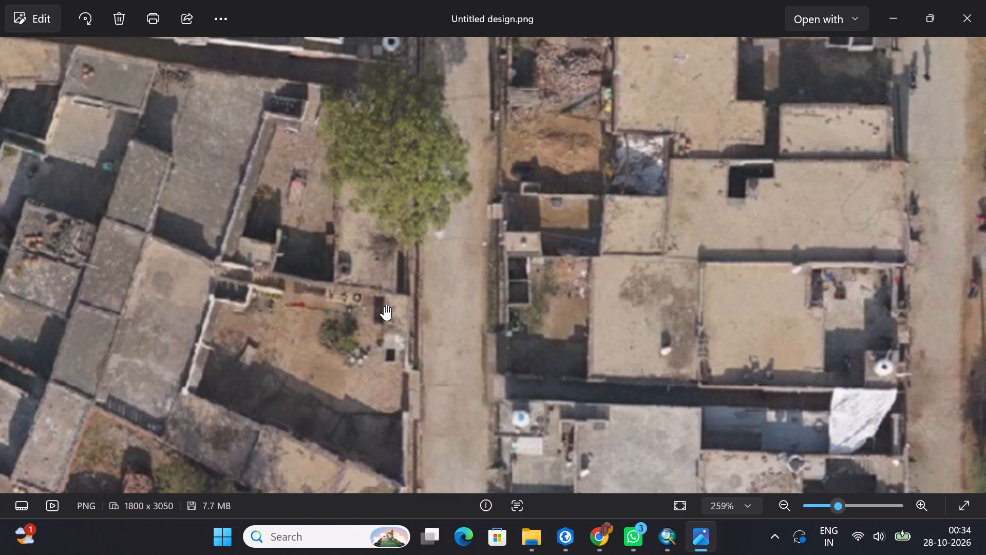
left_click_drag(384, 306, 385, 327)
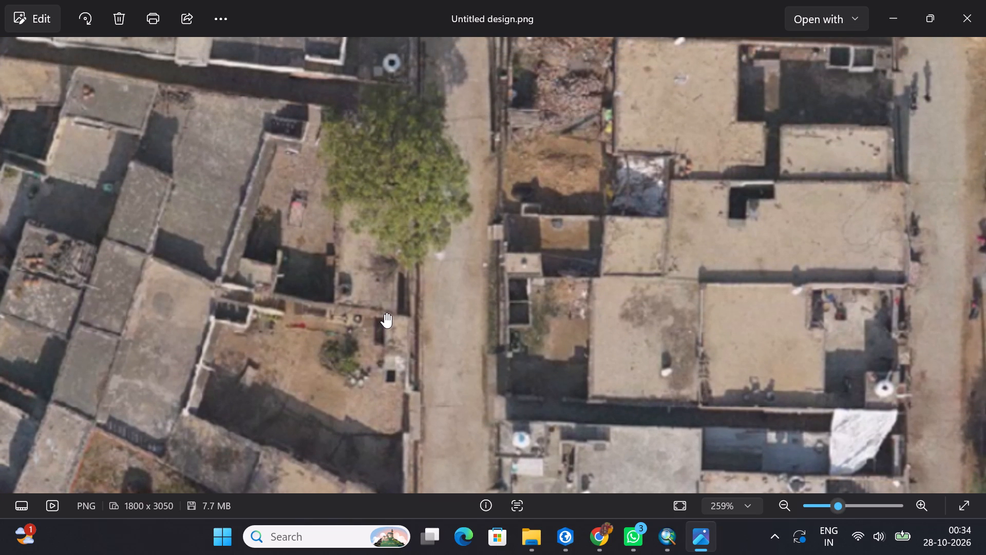
left_click_drag(385, 312, 400, 231)
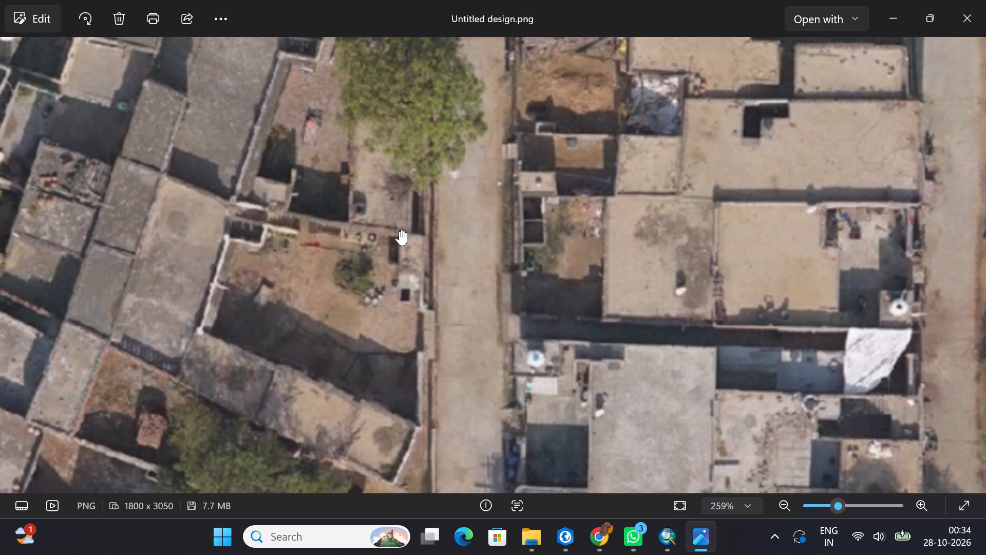
left_click_drag(396, 270, 396, 202)
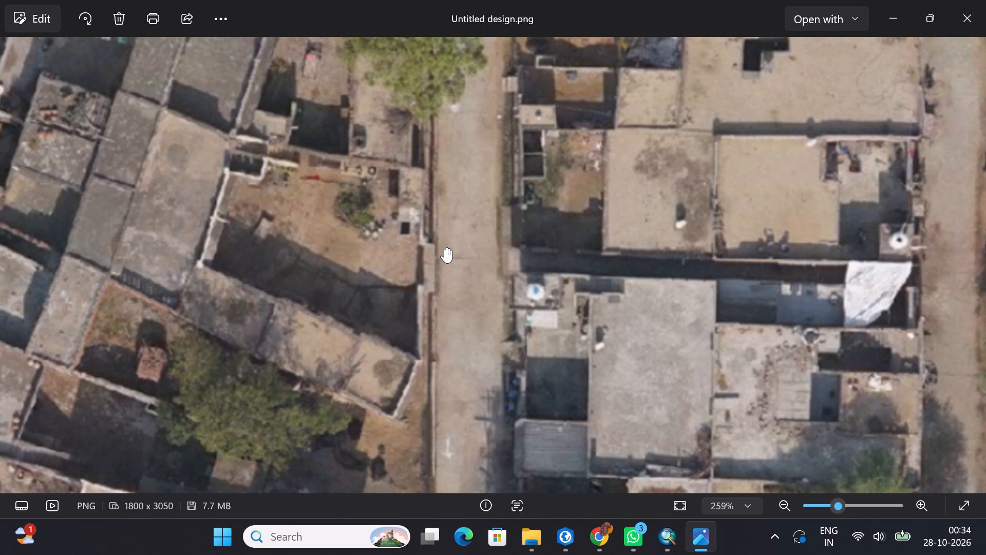
left_click_drag(445, 248, 425, 294)
left_click_drag(419, 294, 411, 314)
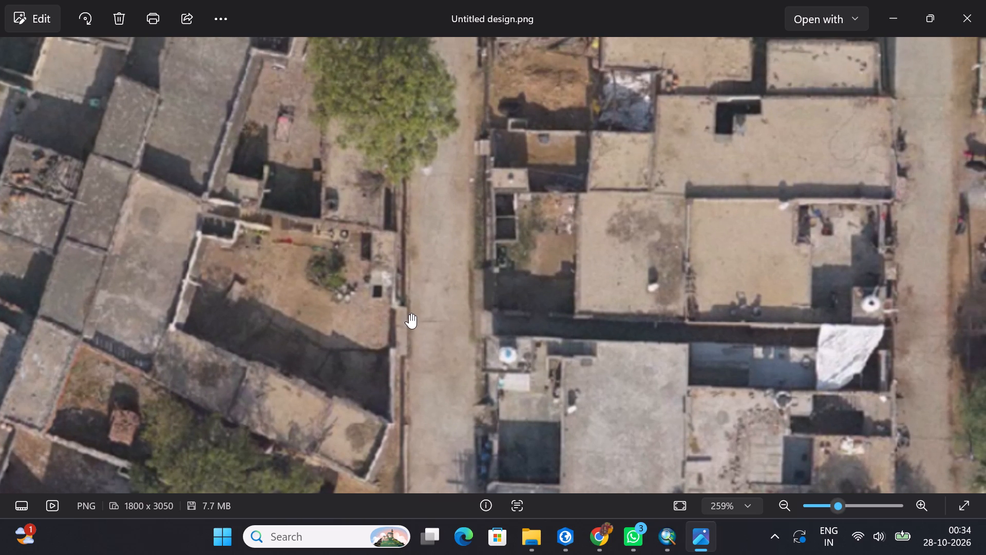
left_click_drag(409, 314, 402, 274)
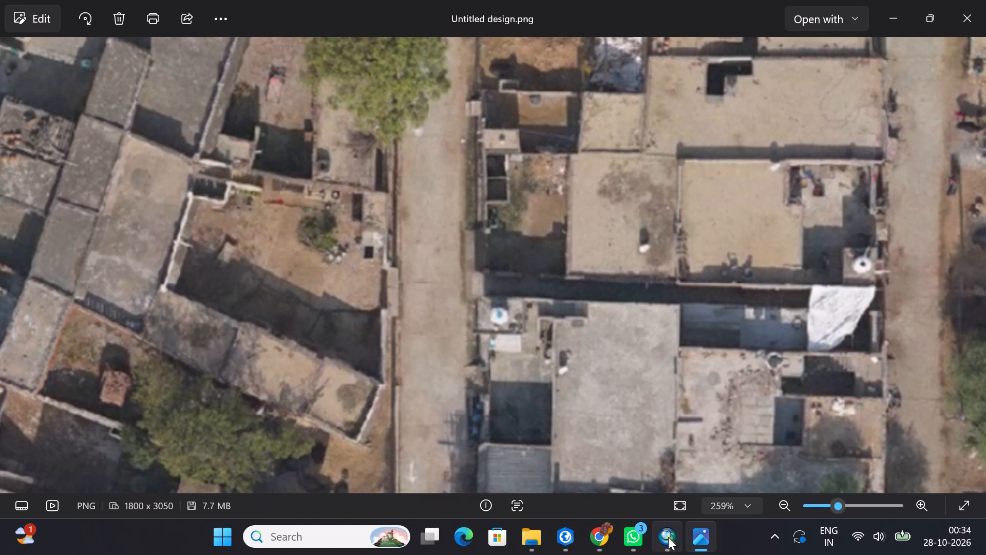
left_click(675, 535)
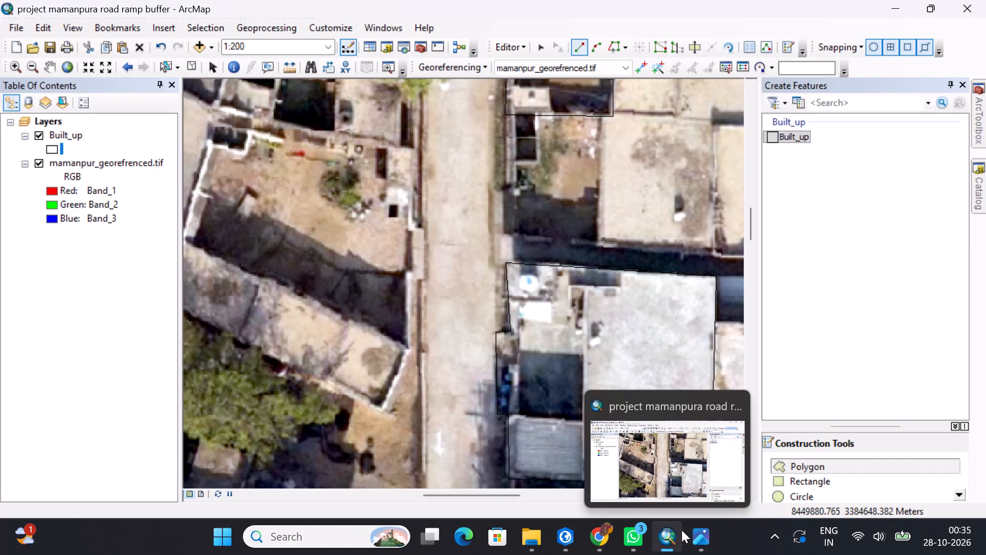
left_click(707, 534)
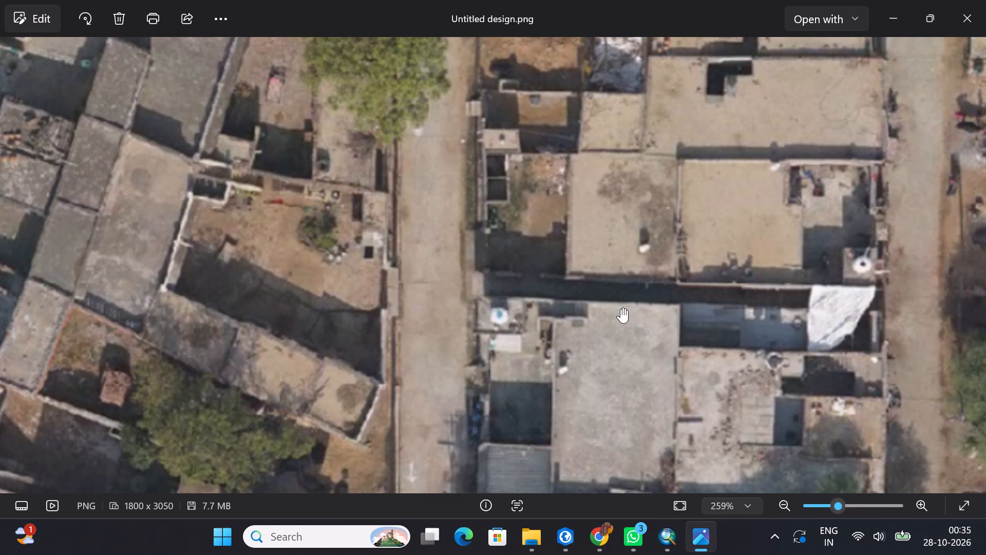
left_click_drag(621, 308, 619, 327)
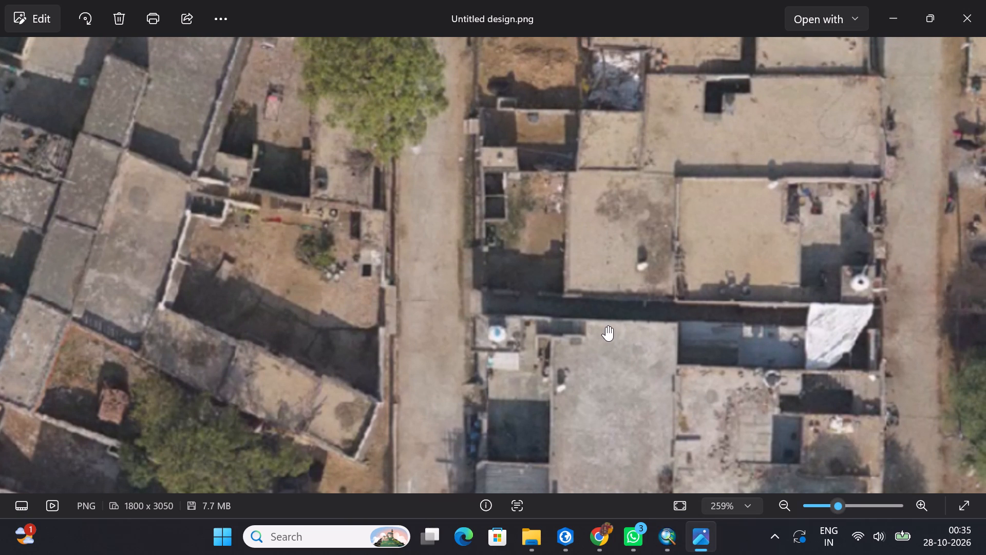
In ArcMap, outline the roadside ramp about 1.4 by 3 m north of the alley, and continue about 5 m along the street wall to the adjoining polygon's vertex.
left_click(676, 537)
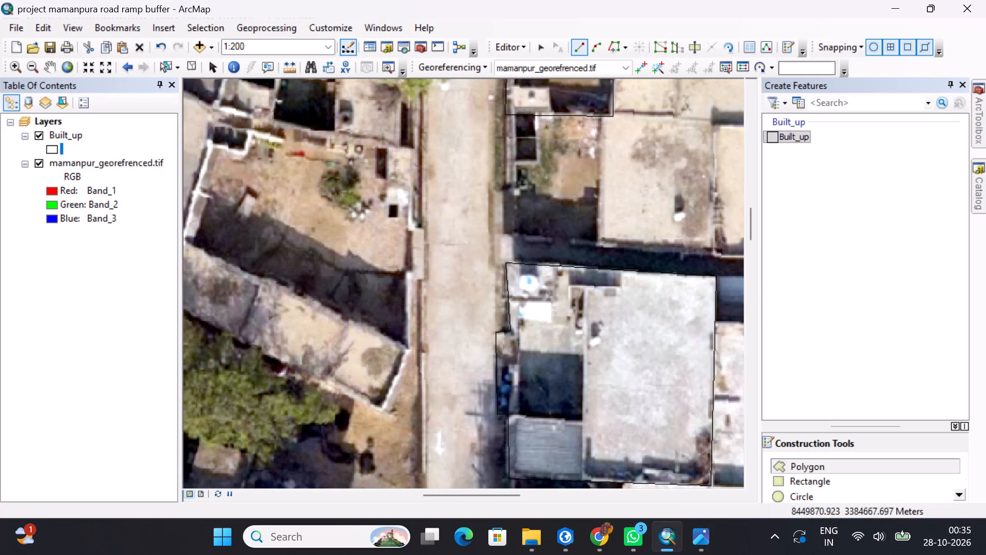
middle_click_drag(549, 199, 541, 253)
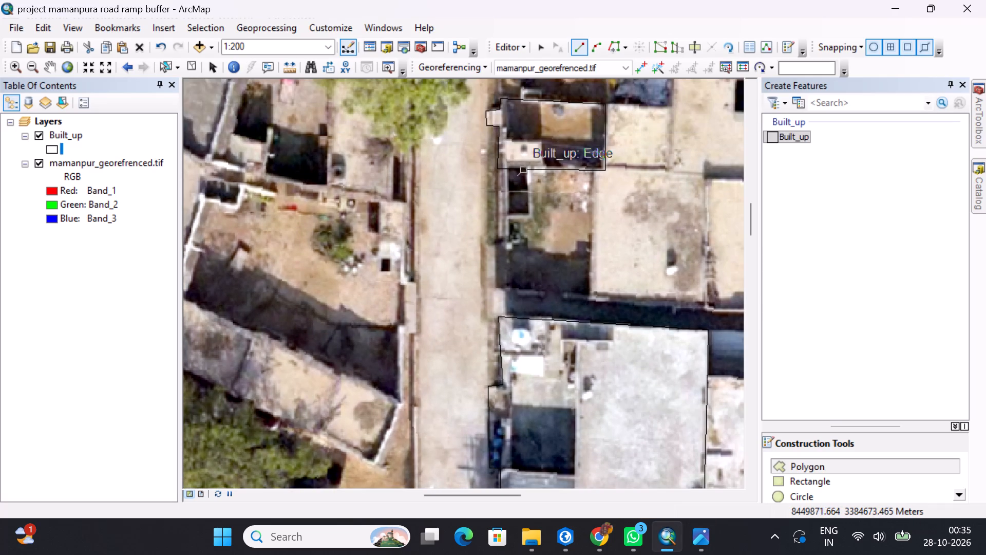
scroll(506, 255, "down", 2)
scroll(506, 255, "up", 1)
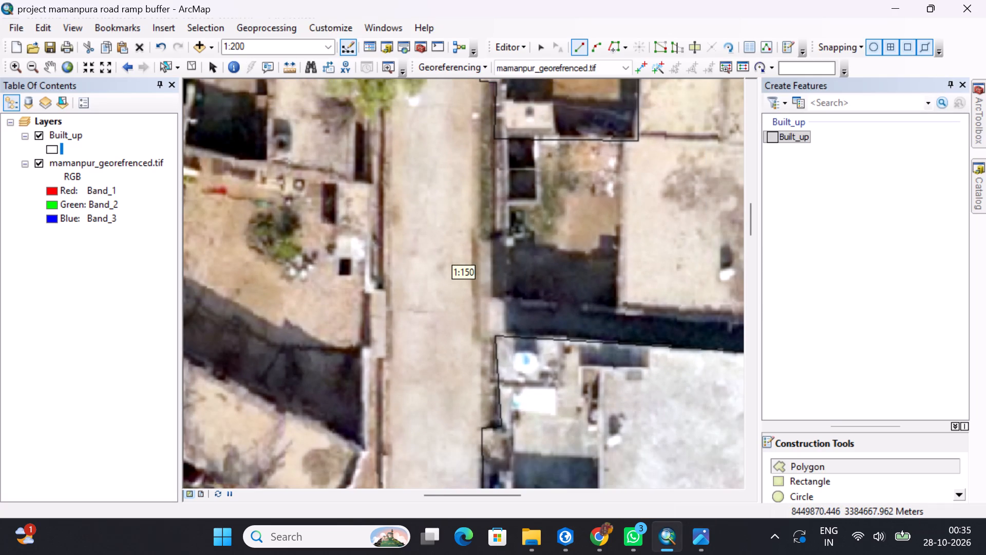
scroll(495, 310, "down", 1)
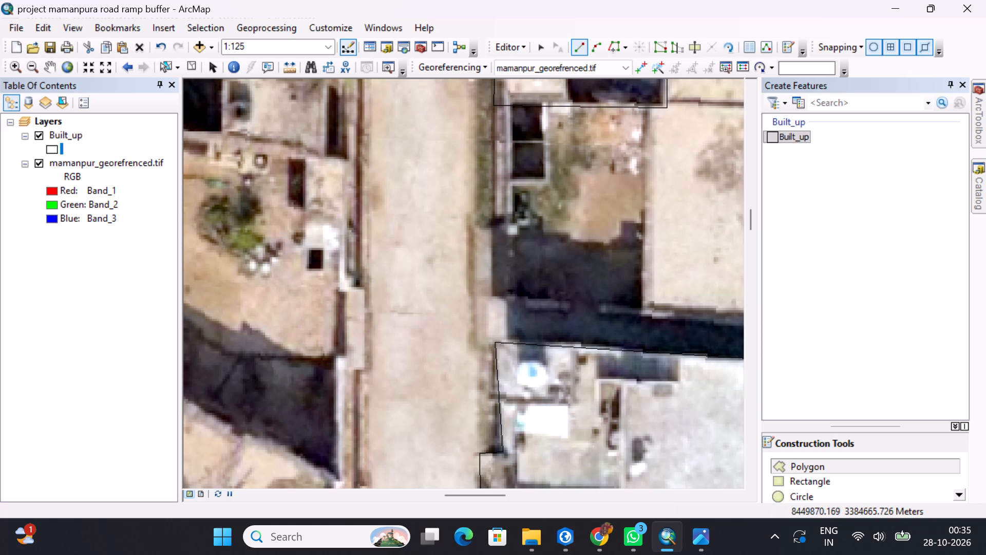
left_click(468, 298)
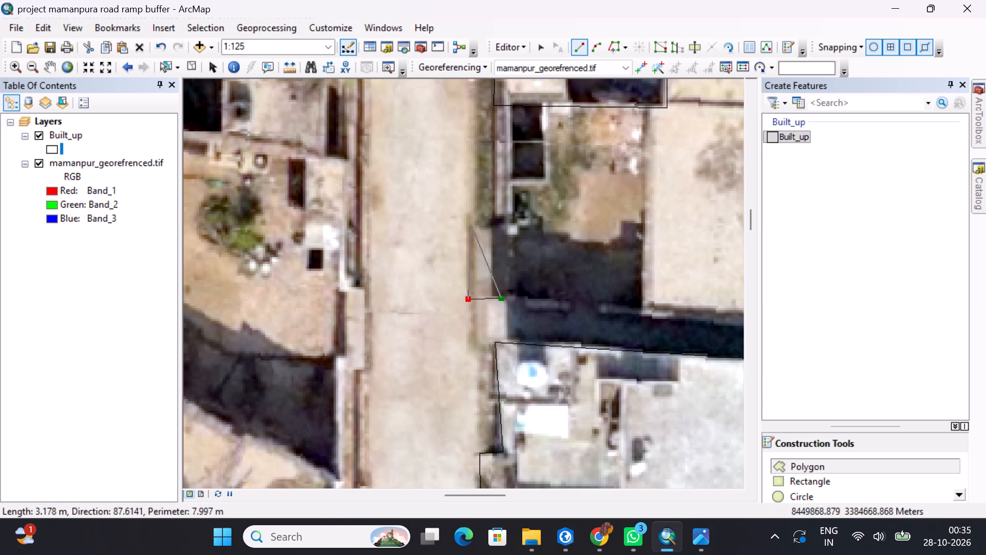
left_click(468, 226)
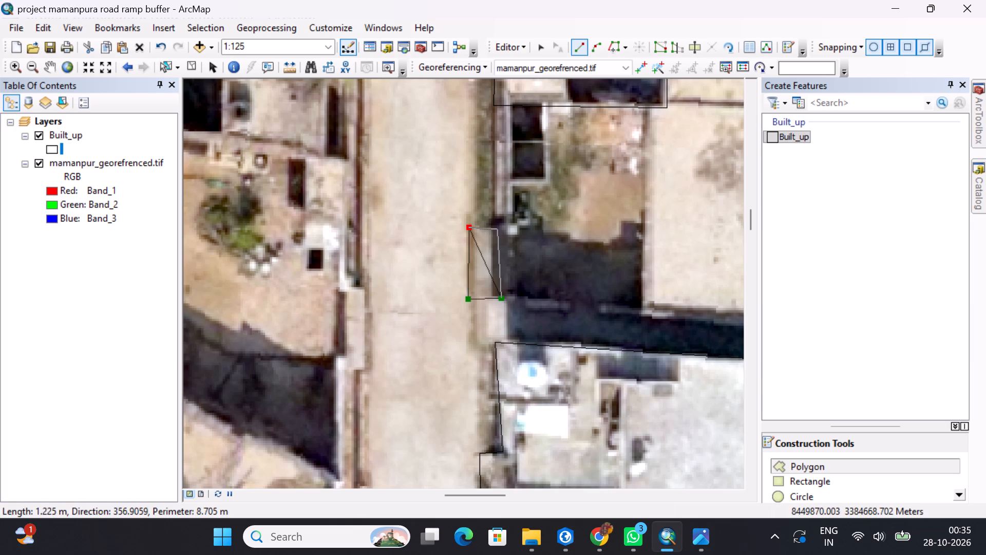
left_click(500, 226)
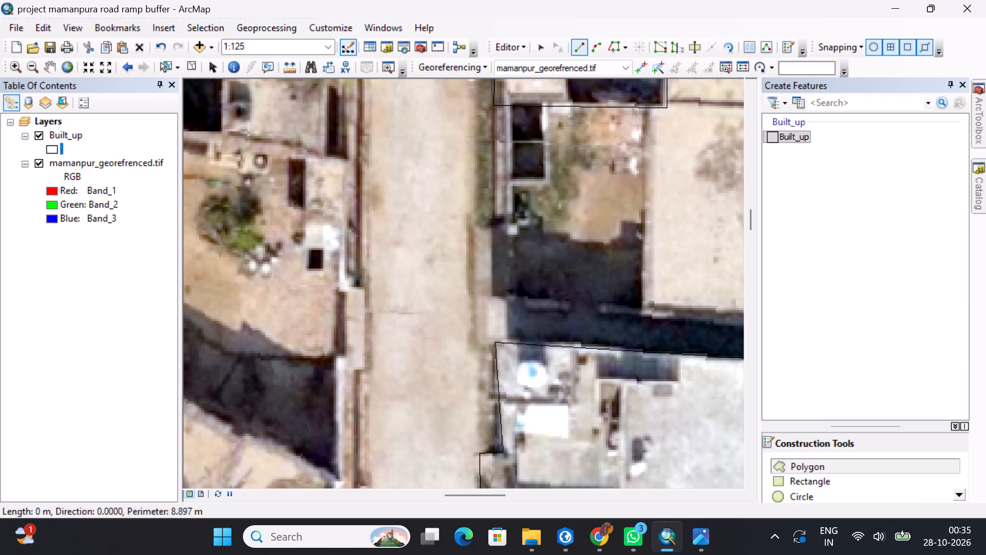
left_click(494, 102)
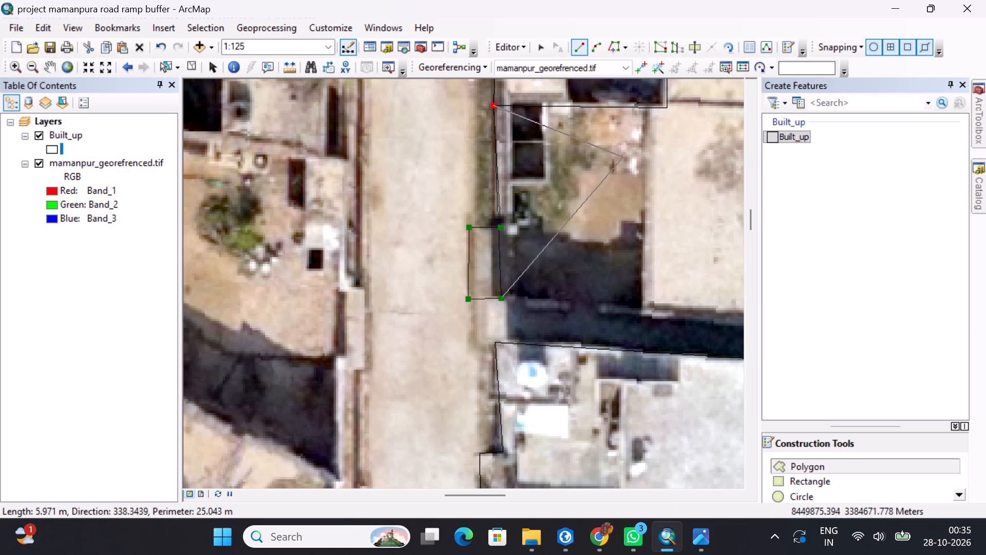
Trace the boundary shared with the small adjoining Built_up polygon through its two eastern corner vertices, about 7.5 m east and 4.5 m north.
middle_click_drag(695, 134, 385, 145)
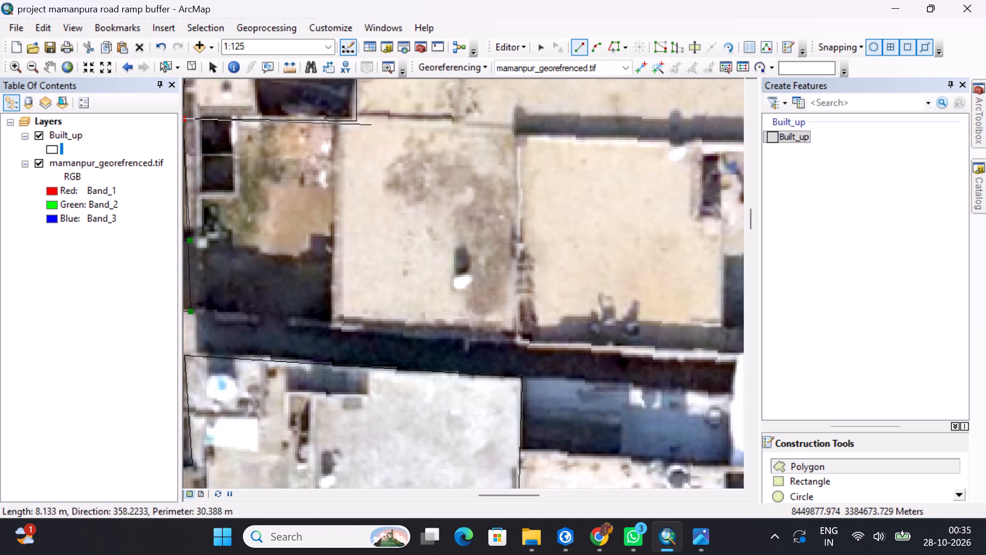
left_click(358, 120)
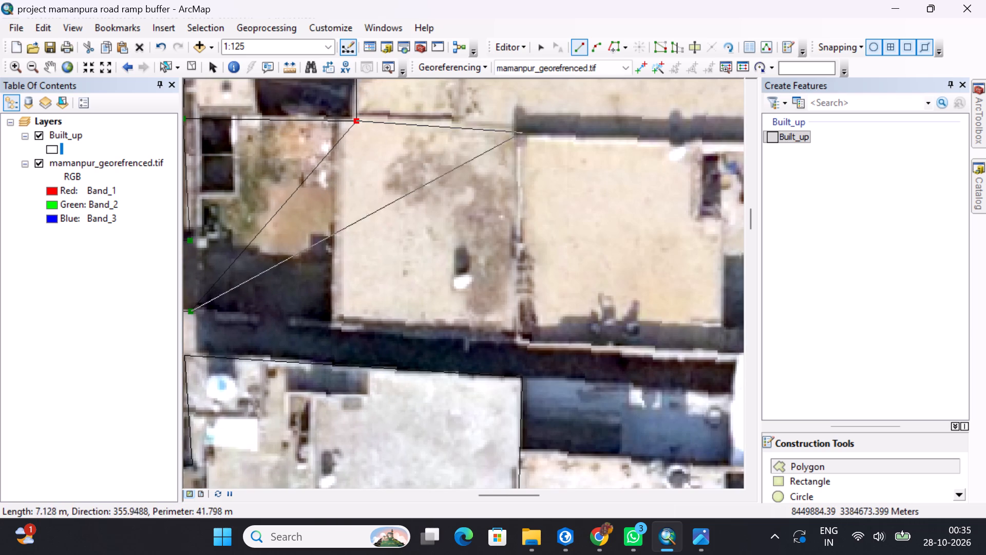
scroll(542, 157, "down", 2)
scroll(542, 160, "up", 7)
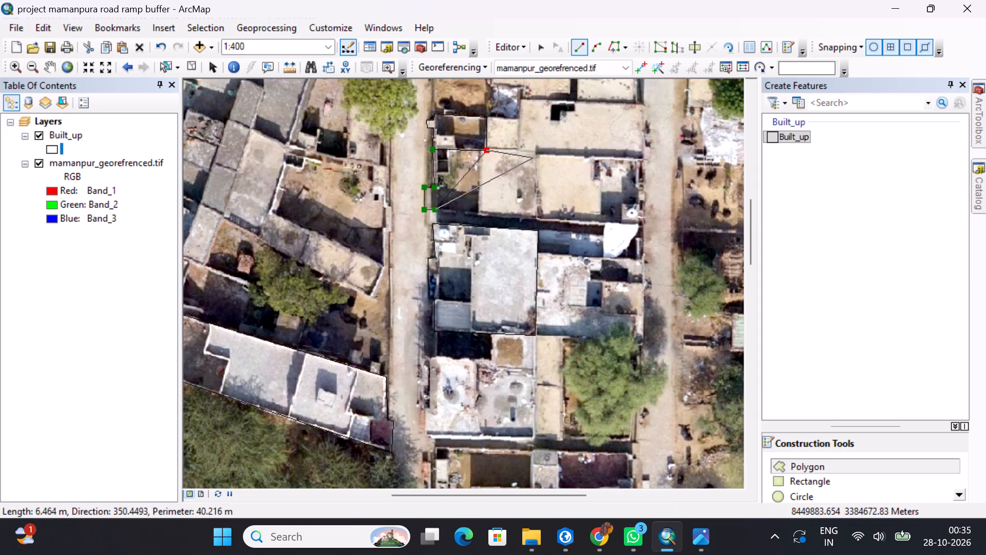
middle_click_drag(533, 157, 457, 179)
scroll(441, 159, "down", 3)
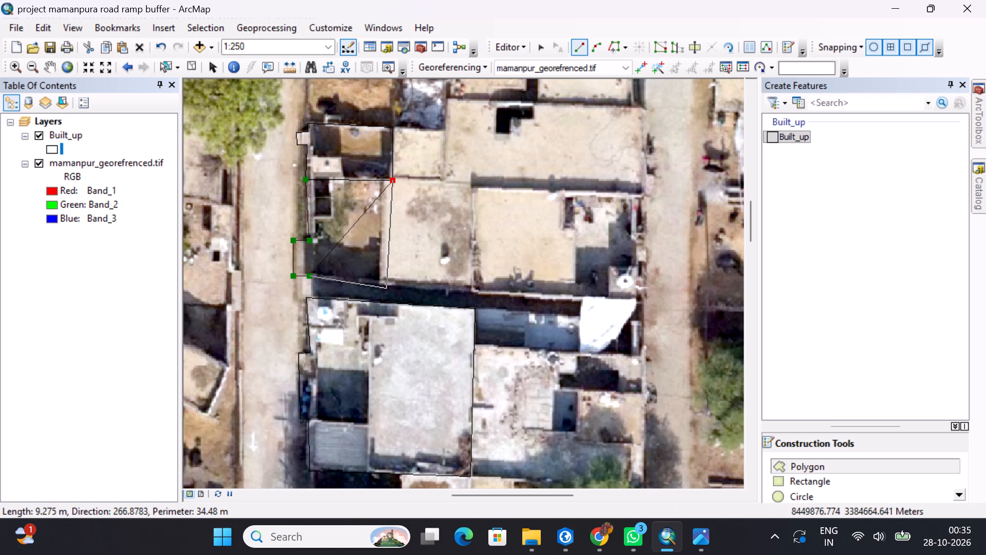
middle_click_drag(375, 275, 443, 295)
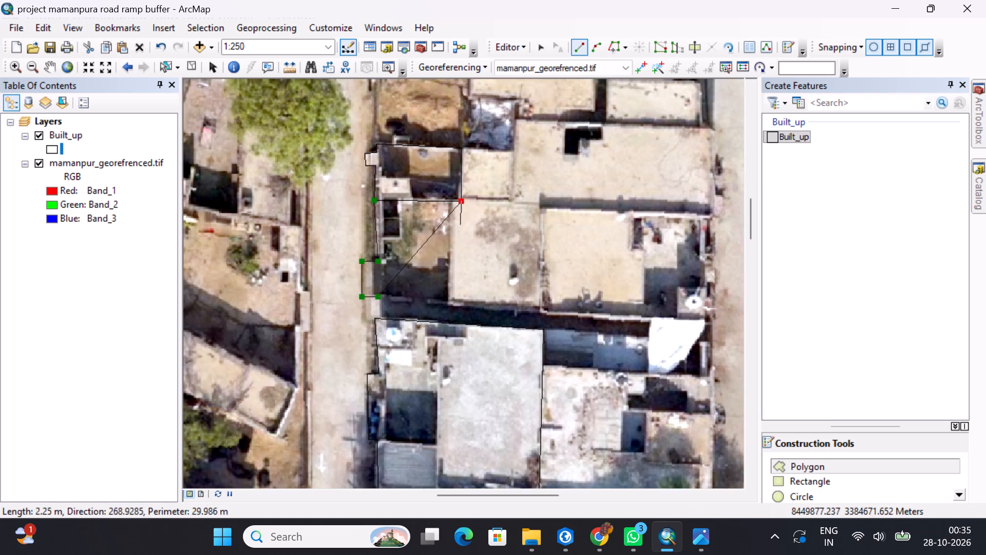
scroll(460, 219, "up", 2)
scroll(460, 217, "down", 5)
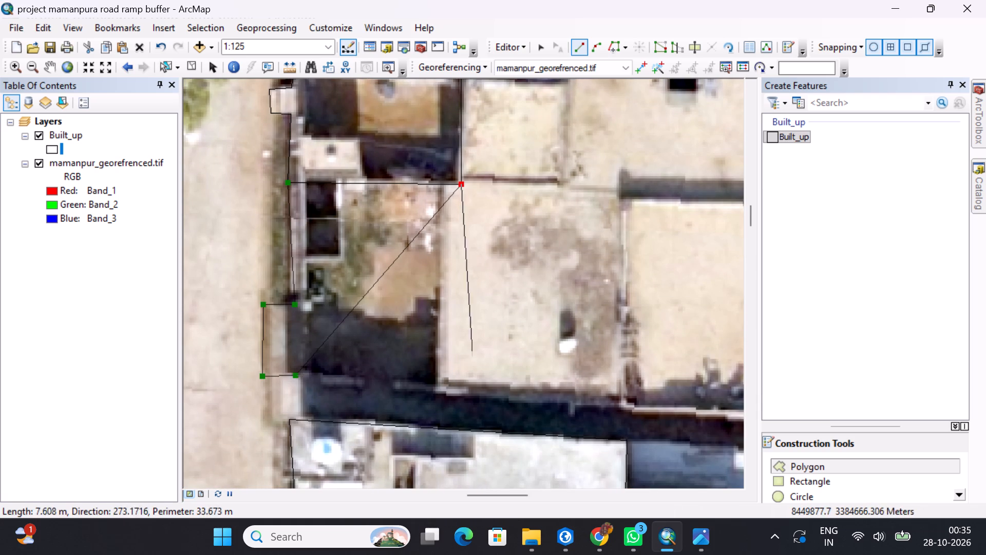
middle_click_drag(502, 185, 463, 278)
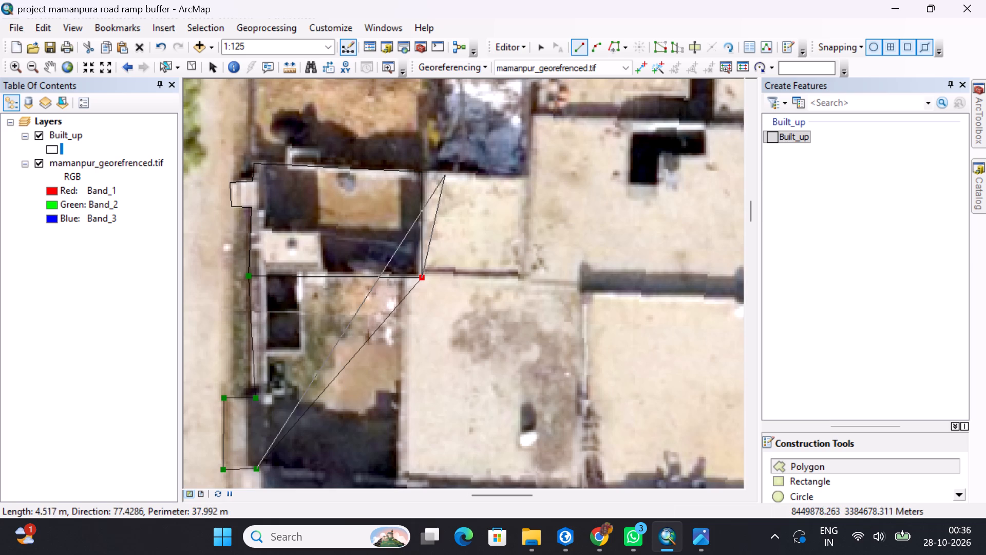
left_click(422, 172)
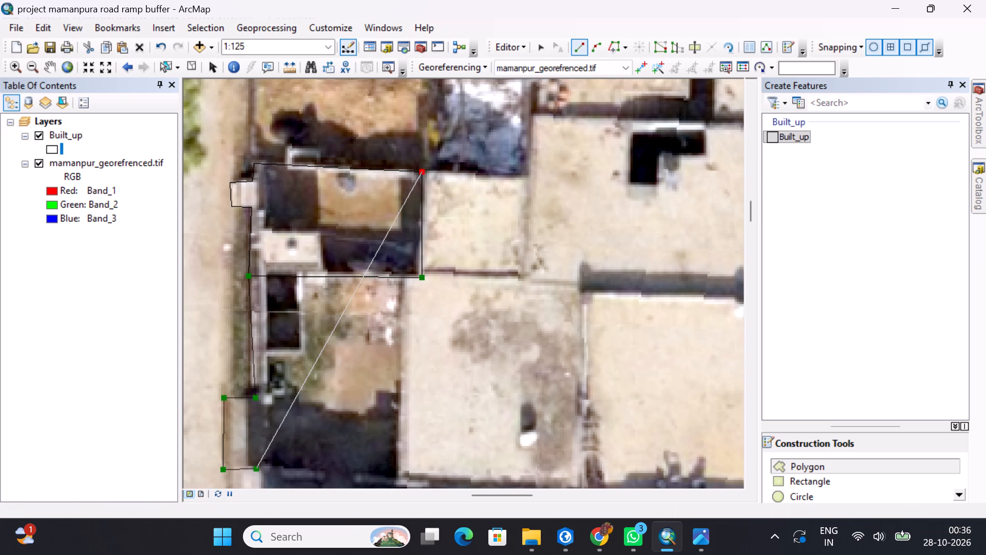
Trace the building's northern edge about 5 m east, 2.5 m north, and about 17 m along the wall to its corner at the eastern street.
left_click(533, 176)
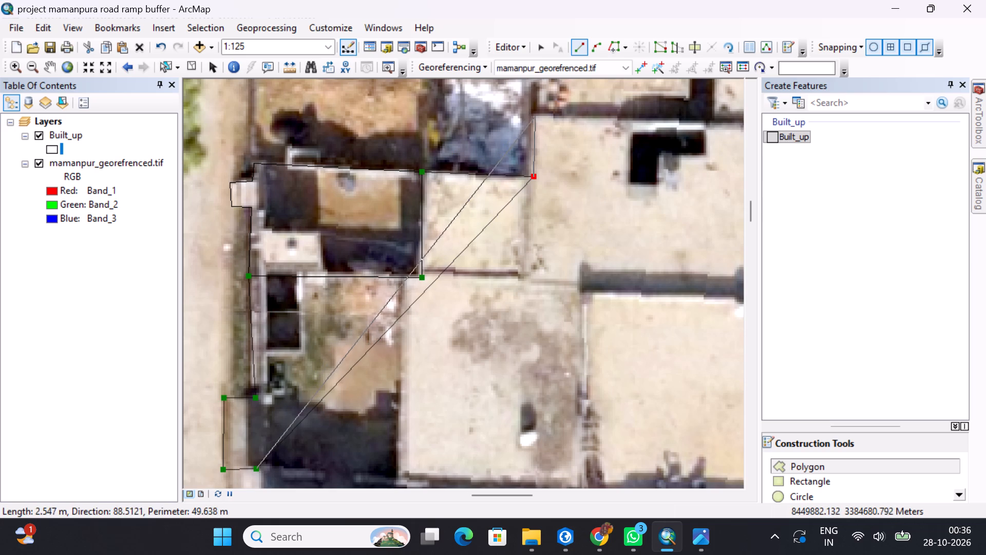
left_click(535, 115)
middle_click_drag(688, 122, 543, 142)
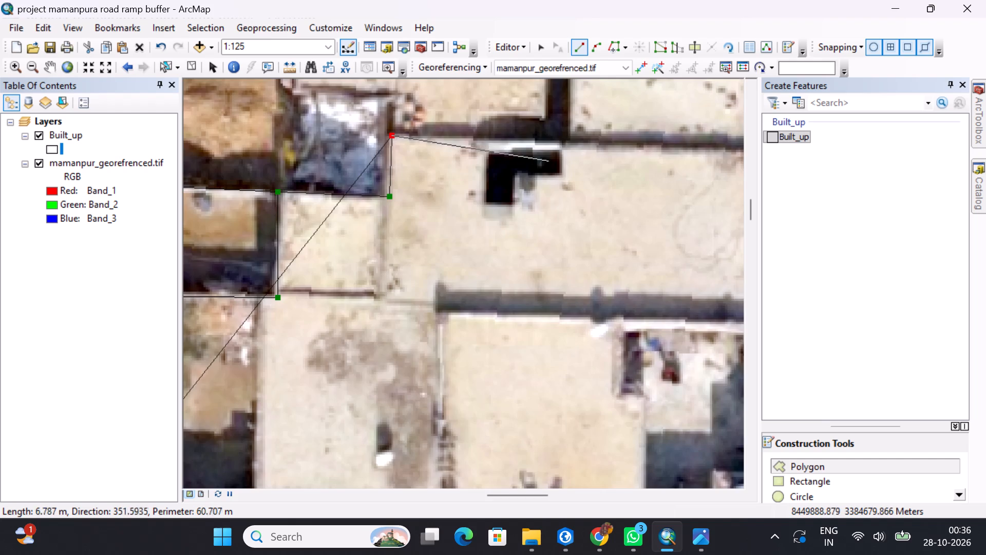
scroll(554, 170, "down", 6)
scroll(555, 173, "up", 11)
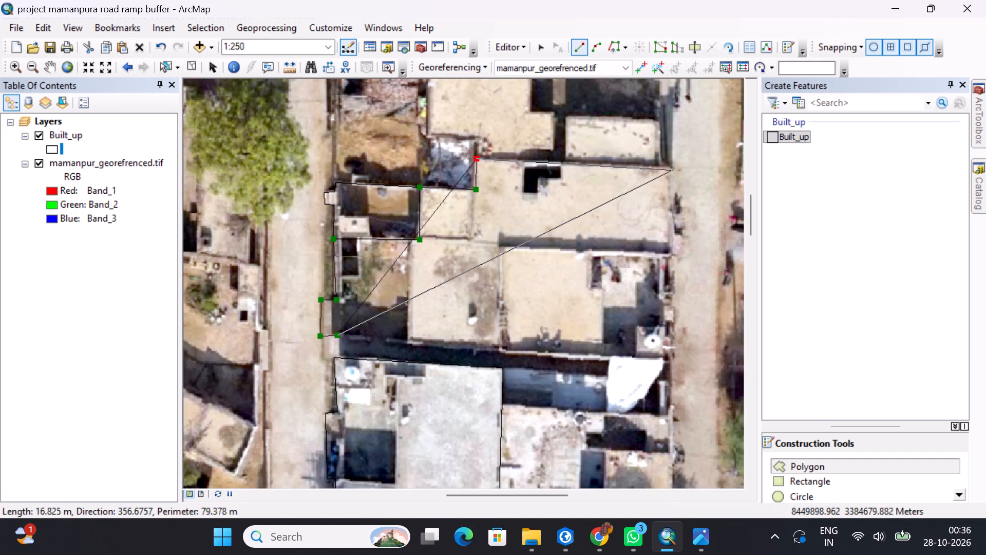
scroll(673, 168, "down", 1)
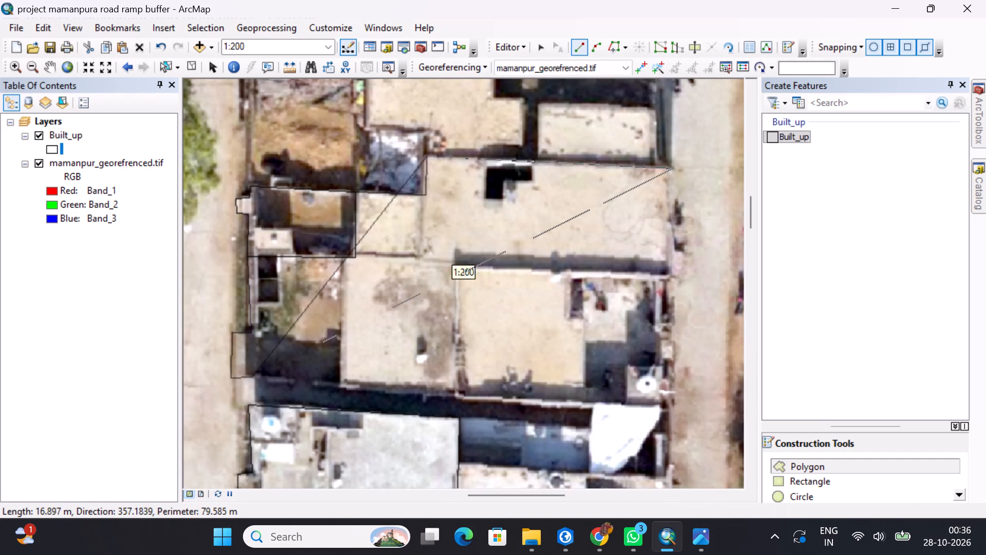
scroll(672, 169, "down", 4)
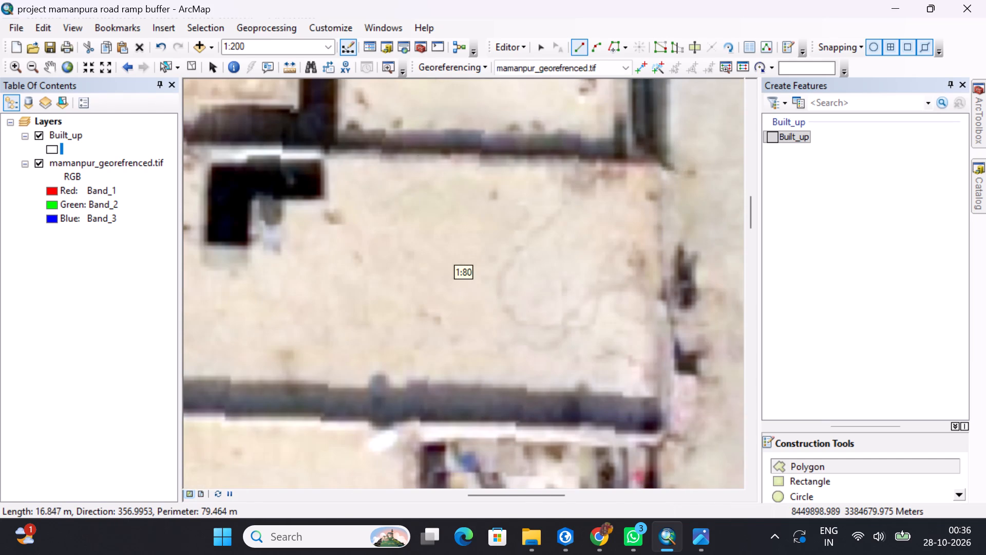
left_click(665, 164)
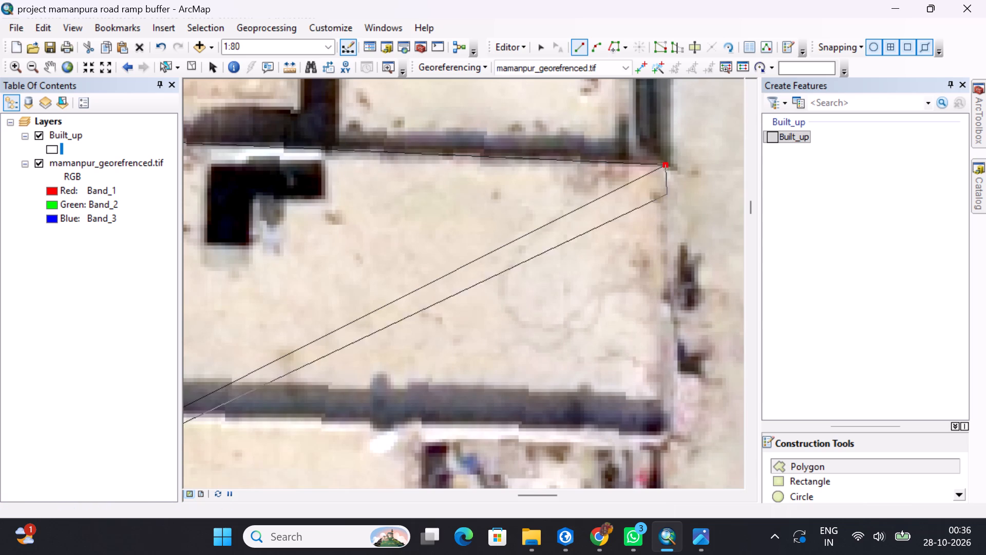
Trace the eastern street wall about 7.7 m south, and around the recess about 0.7 m deep and 2.9 m long.
scroll(669, 211, "up", 10)
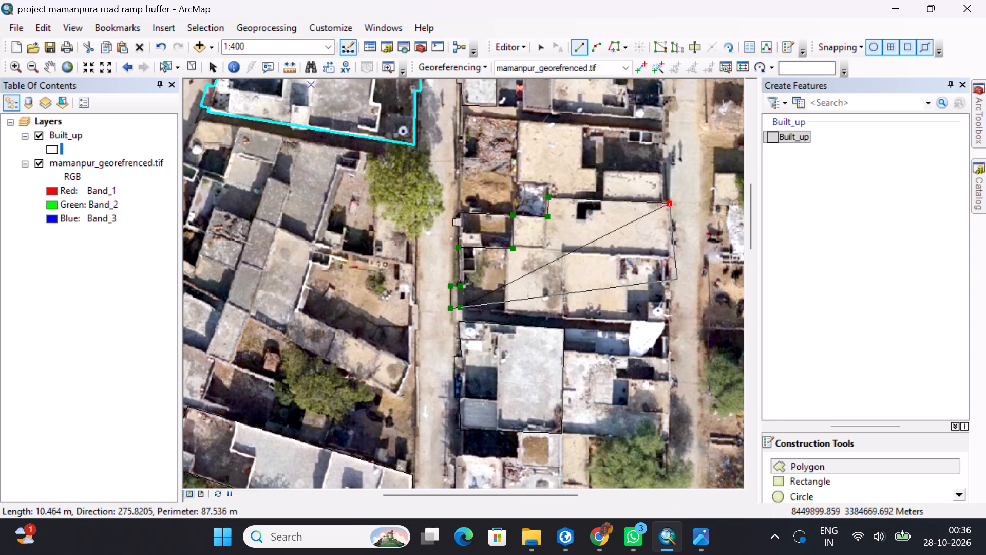
scroll(677, 280, "down", 6)
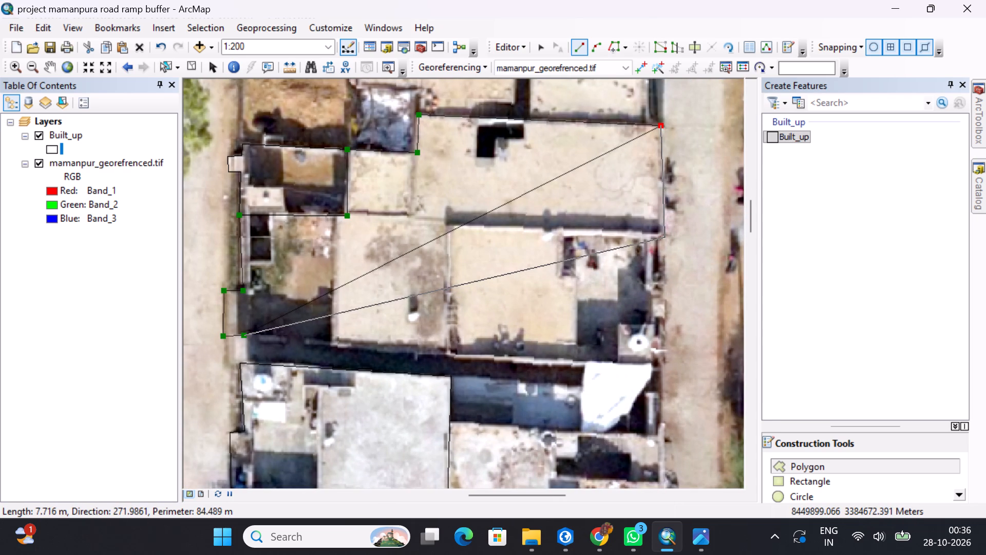
scroll(664, 237, "down", 4)
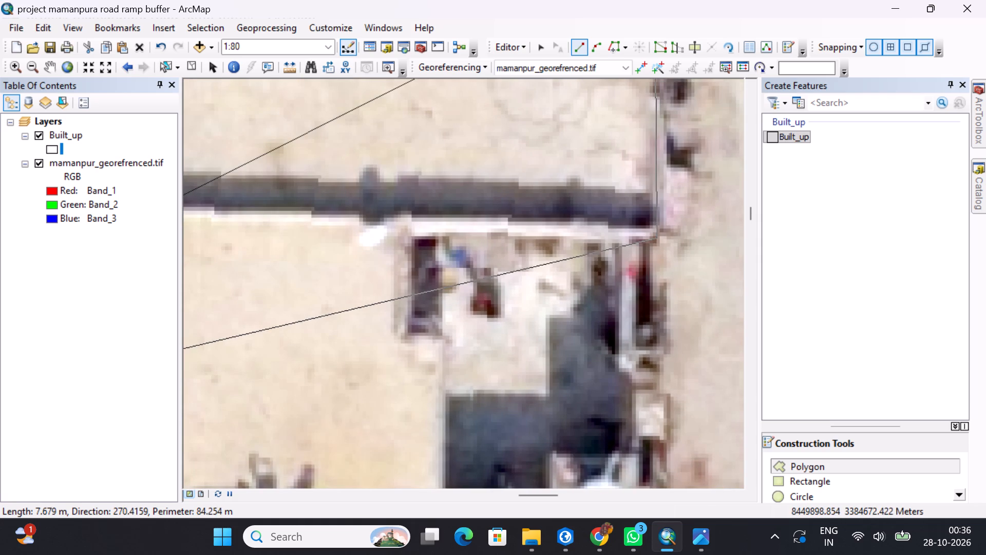
left_click(656, 237)
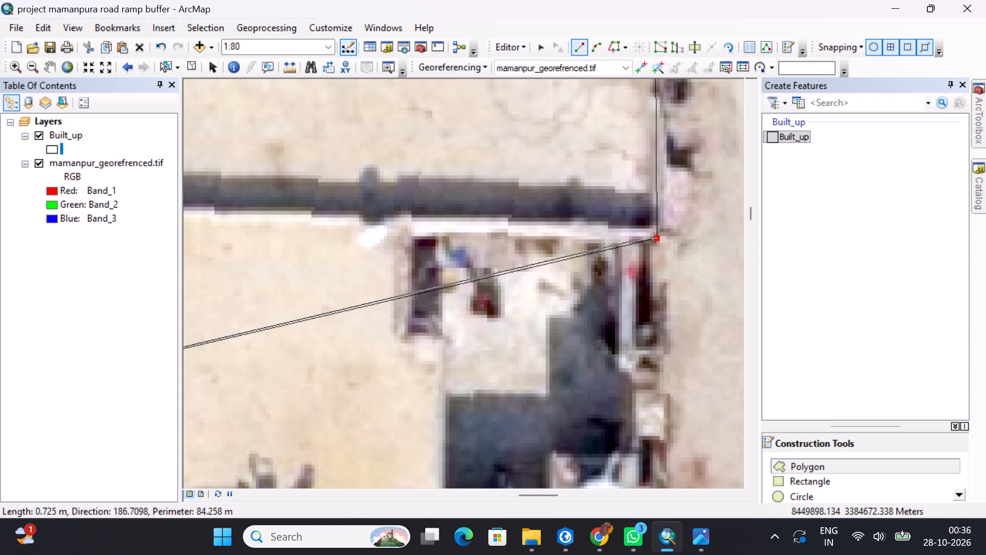
left_click(630, 240)
left_click(633, 347)
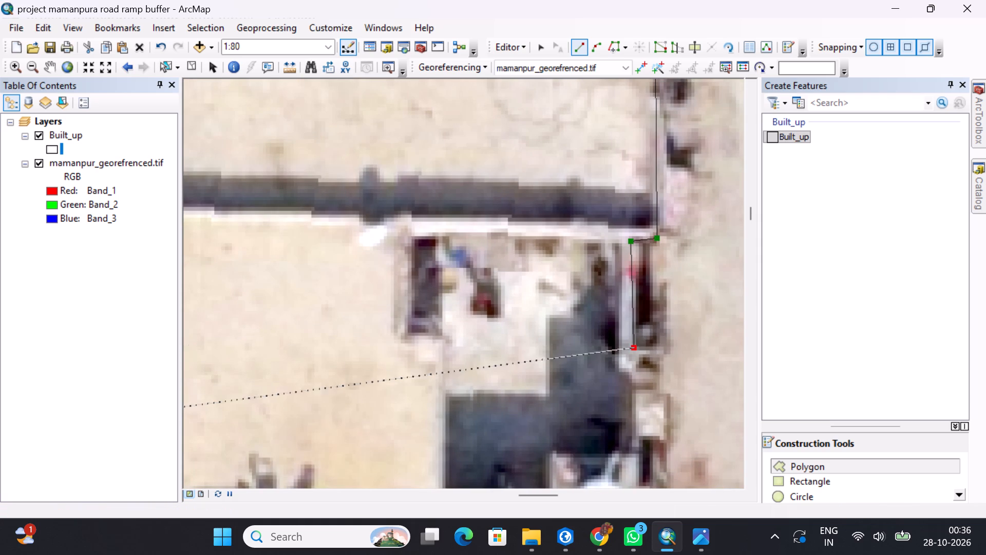
left_click(659, 347)
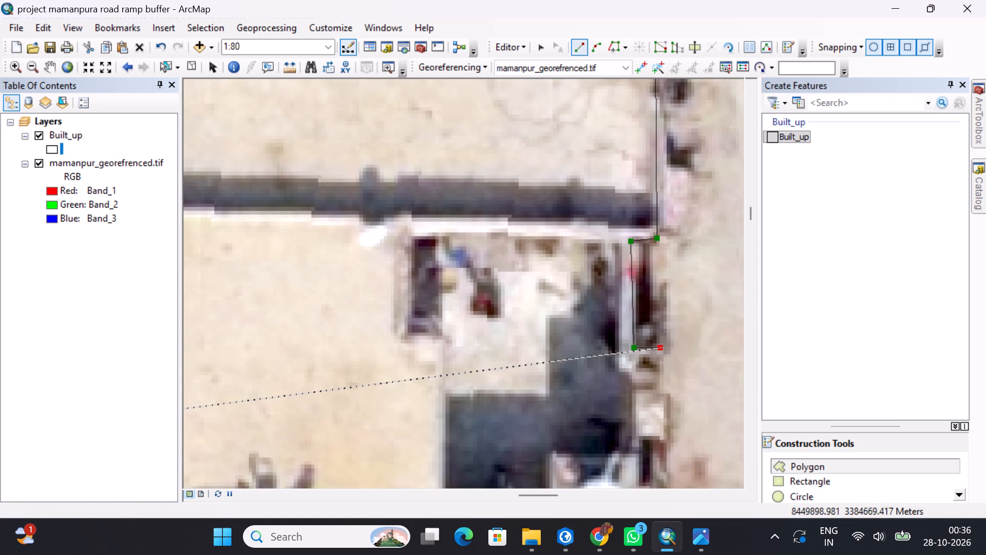
Continue the street-side outline about 2.5 m south, 0.5 m west, 1.4 m south, 0.25 m east, and 2.2 m south to the southeastern corner.
middle_click_drag(667, 397, 636, 235)
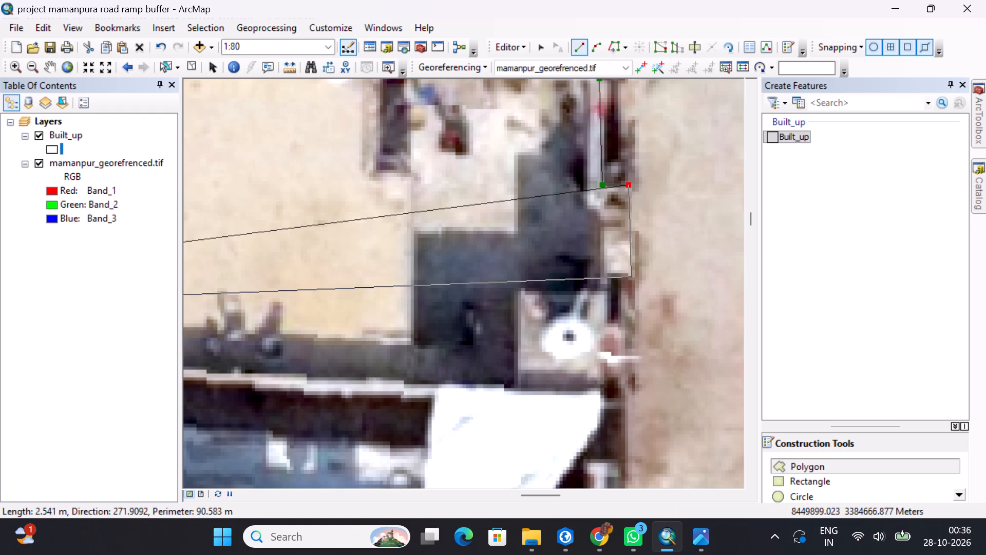
left_click(631, 276)
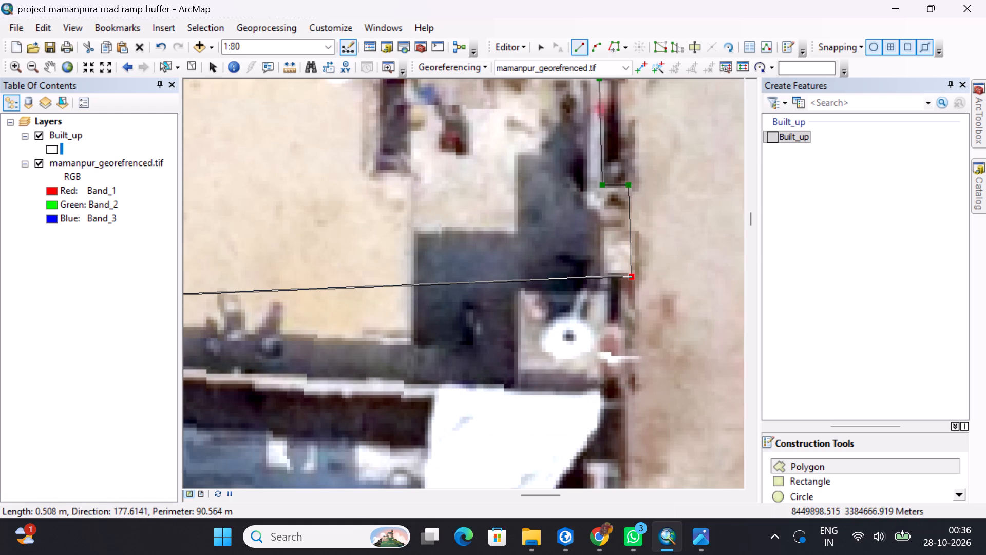
left_click(613, 275)
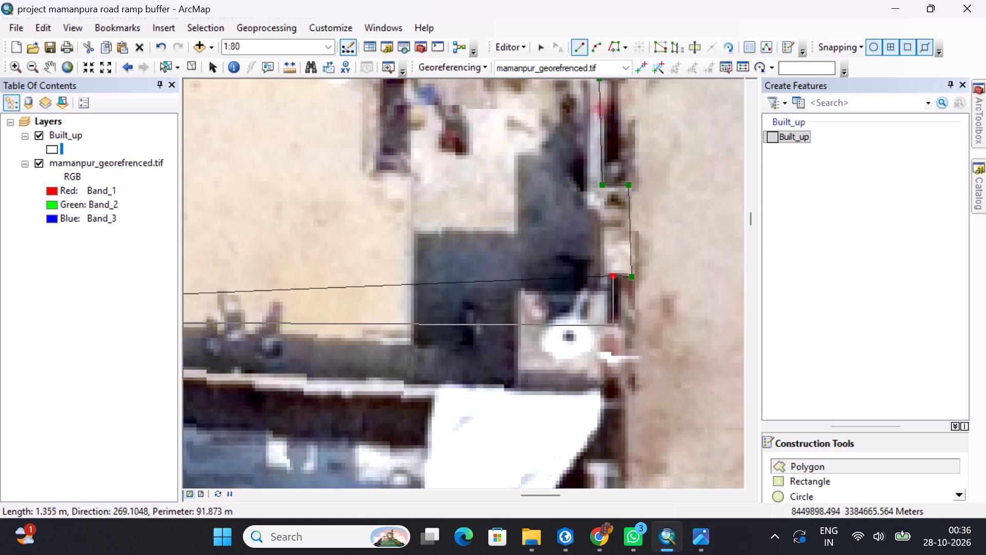
left_click(614, 326)
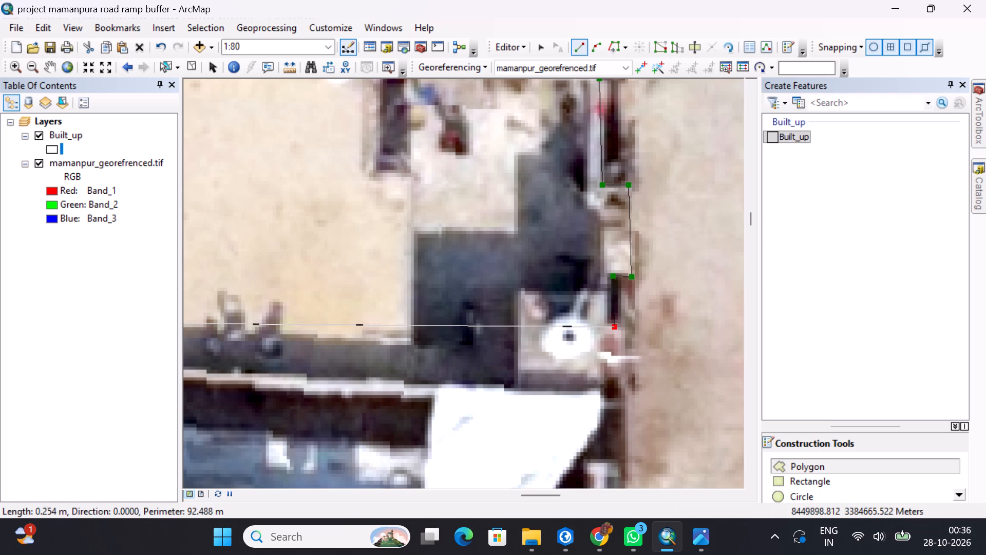
left_click(623, 326)
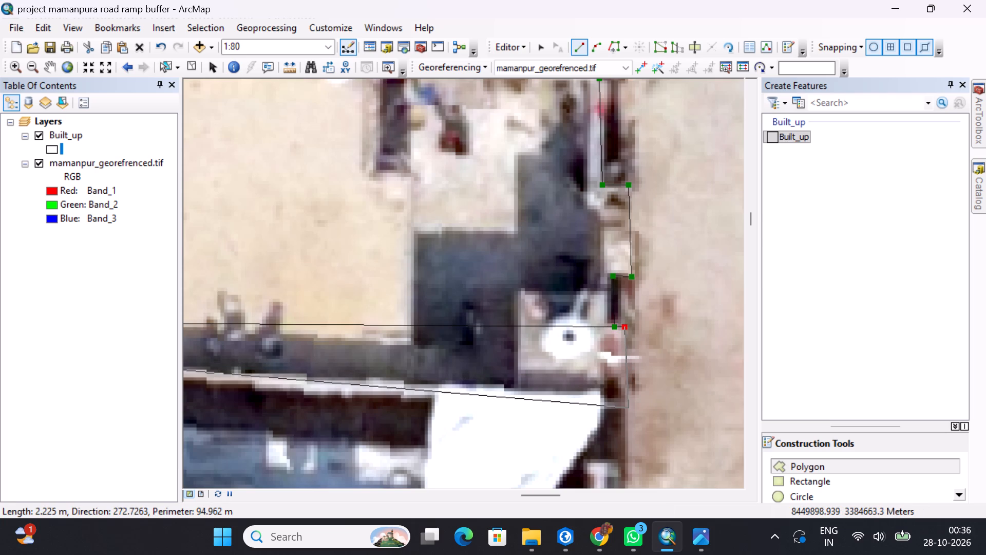
left_click(625, 408)
Trace the southern wall along the alley with a vertex about 14 m west, and finish the Built_up polygon back to the roadside ramp.
middle_click_drag(519, 367, 653, 344)
scroll(499, 318, "up", 2)
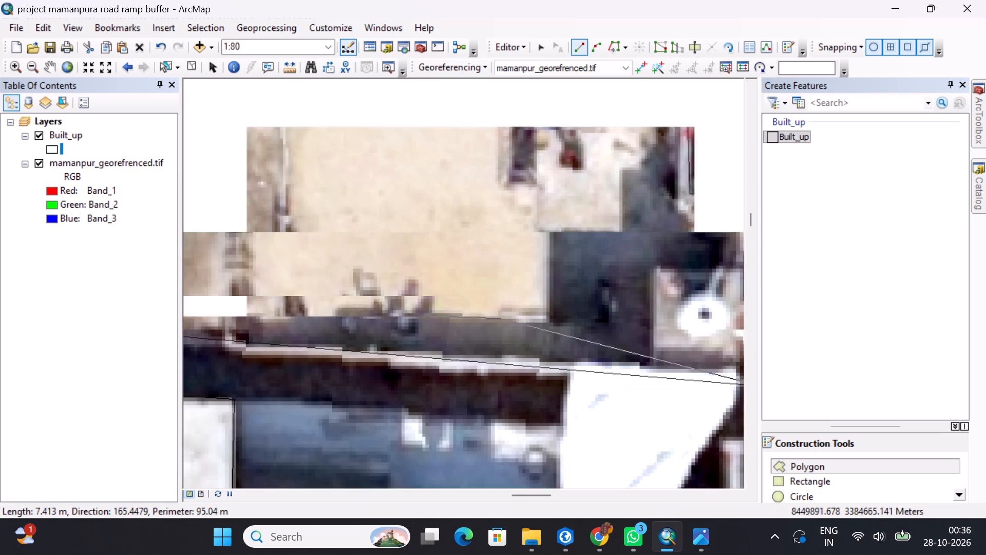
scroll(499, 316, "up", 6)
scroll(443, 312, "down", 6)
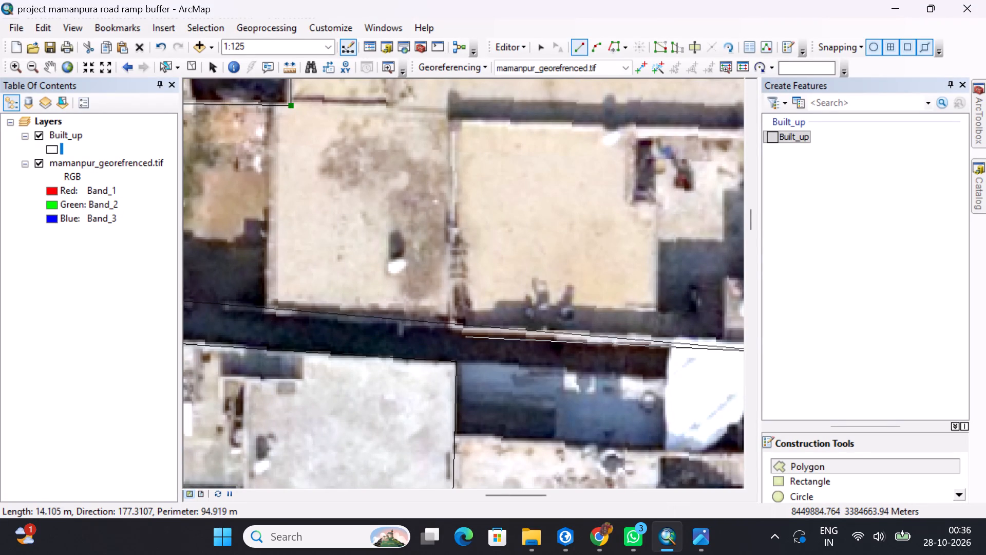
left_click(450, 330)
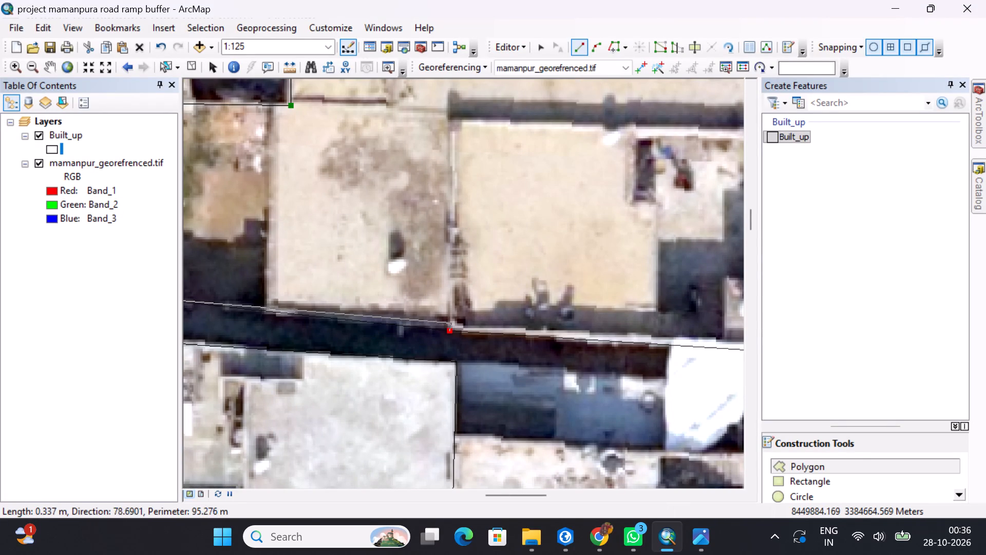
middle_click_drag(410, 318, 662, 294)
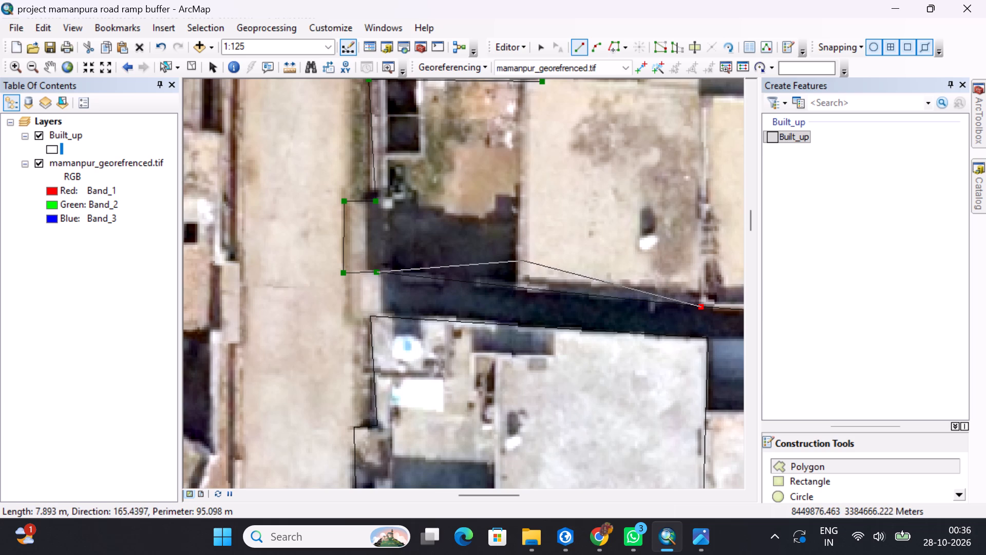
key("F2")
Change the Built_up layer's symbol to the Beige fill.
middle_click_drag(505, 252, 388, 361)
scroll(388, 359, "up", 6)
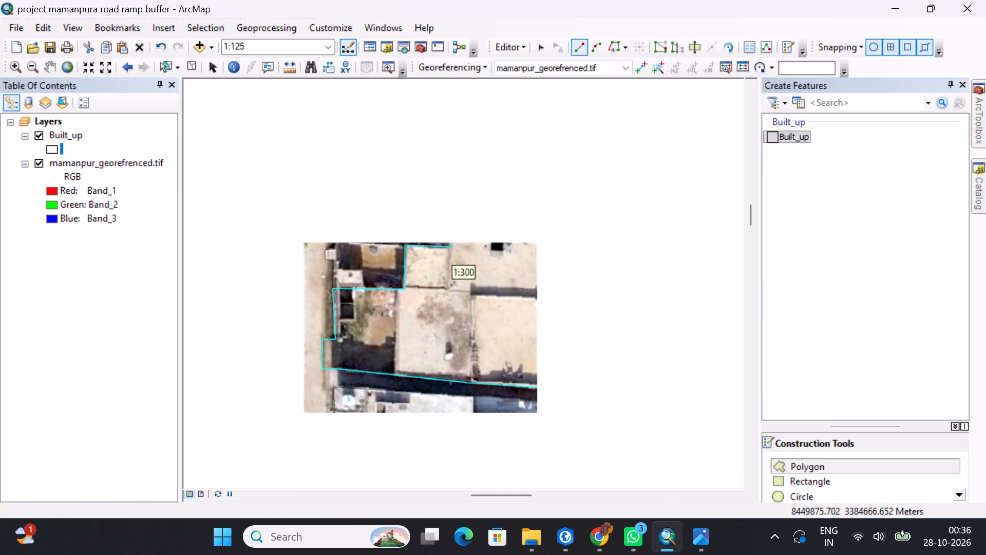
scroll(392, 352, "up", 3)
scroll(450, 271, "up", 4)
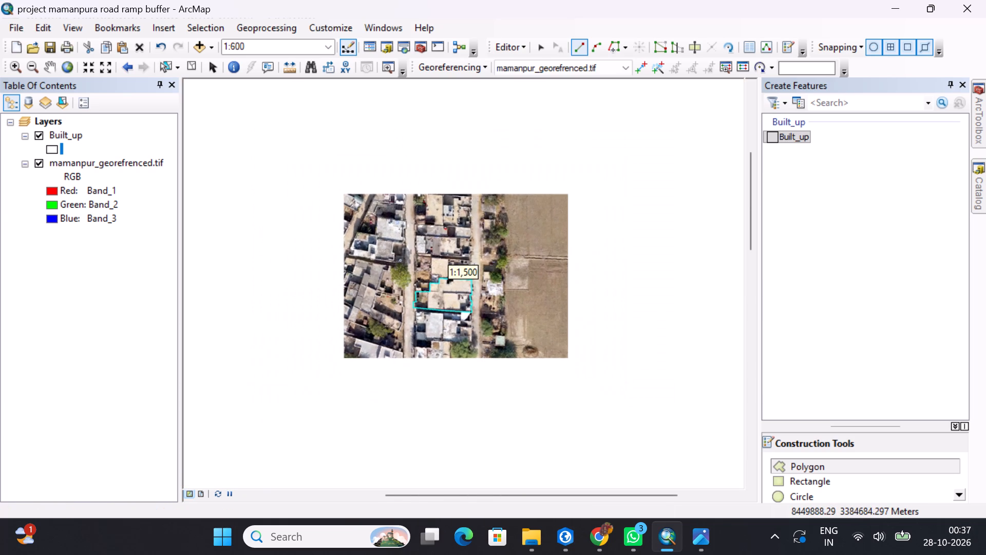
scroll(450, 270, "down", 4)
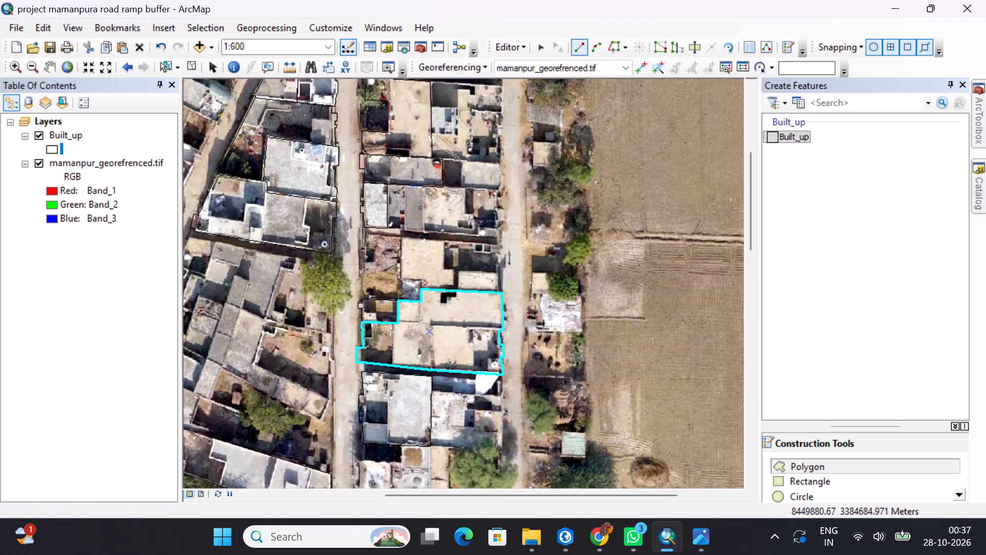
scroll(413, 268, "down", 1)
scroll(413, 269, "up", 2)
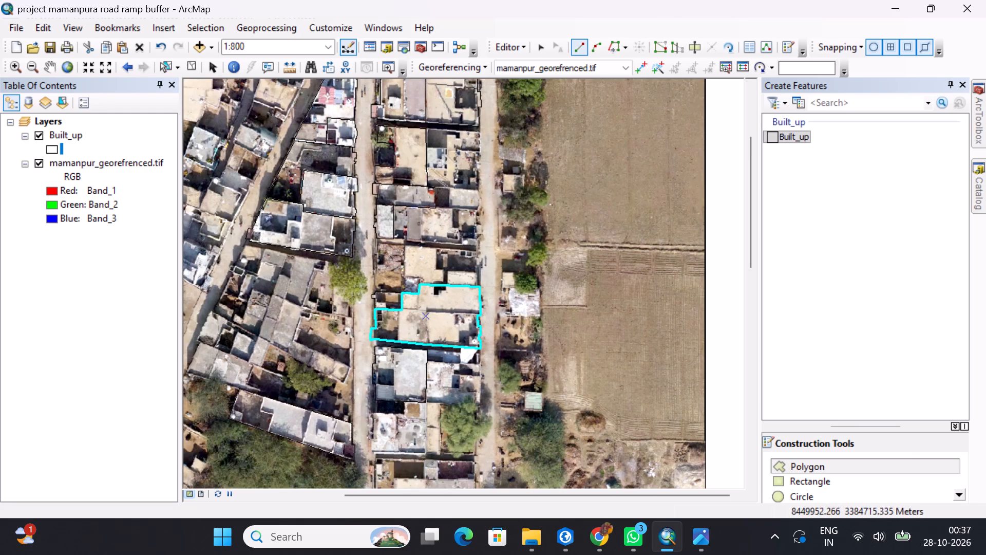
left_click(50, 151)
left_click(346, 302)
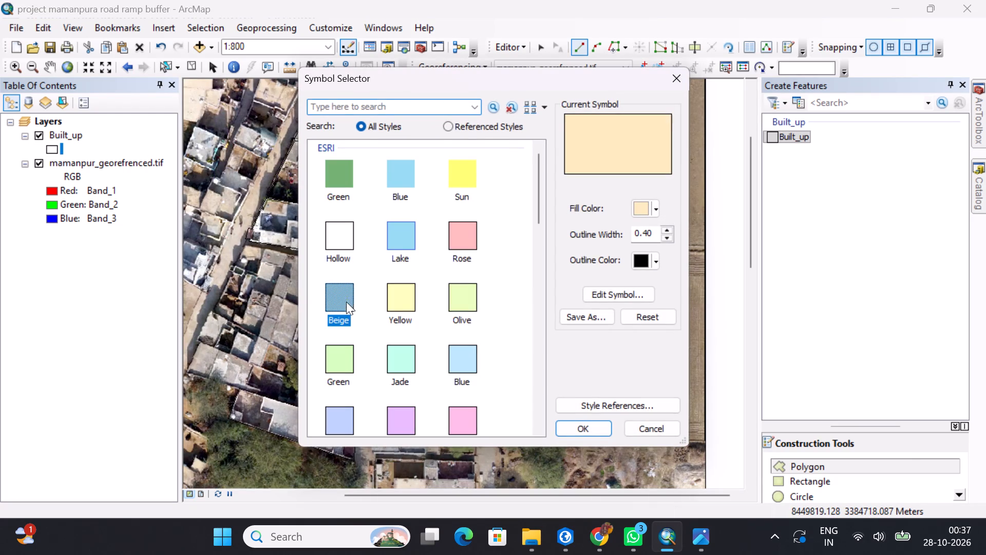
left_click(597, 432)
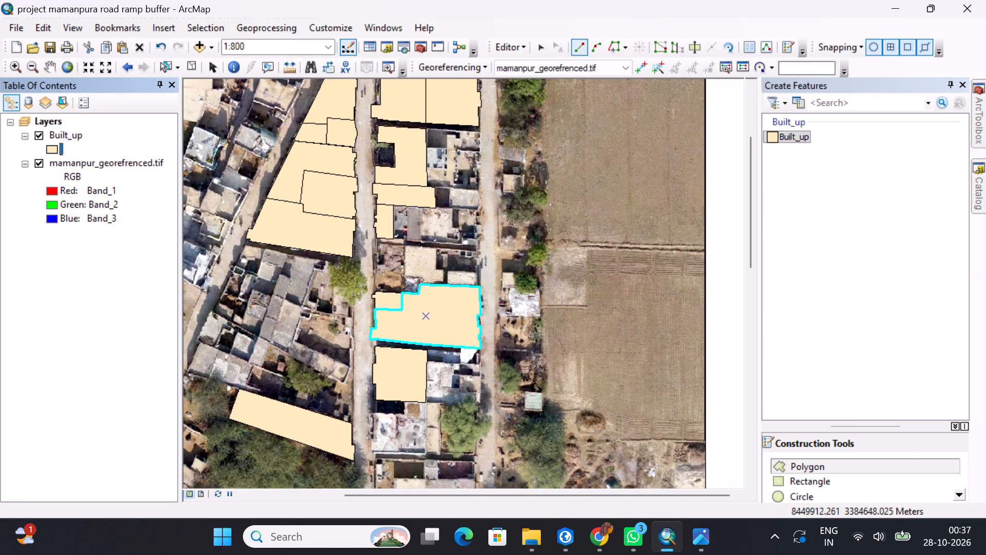
Examine which buildings on both sides of the road are covered by Built_up polygons and which are still undigitized.
middle_click_drag(487, 243, 476, 312)
middle_click_drag(389, 283, 413, 238)
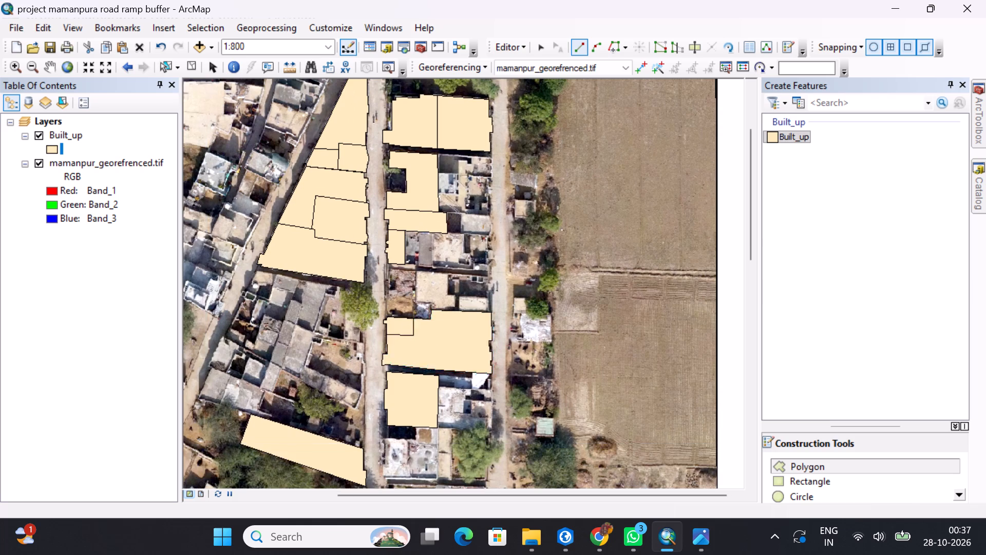
middle_click_drag(458, 227, 469, 173)
scroll(510, 275, "down", 1)
scroll(510, 275, "up", 3)
middle_click_drag(501, 310, 515, 189)
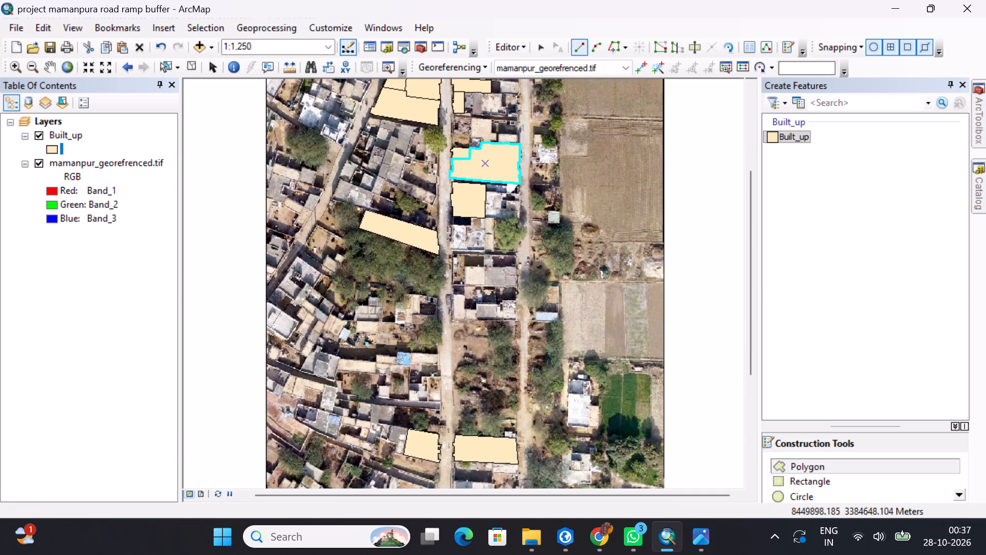
scroll(518, 221, "up", 4)
scroll(532, 218, "down", 2)
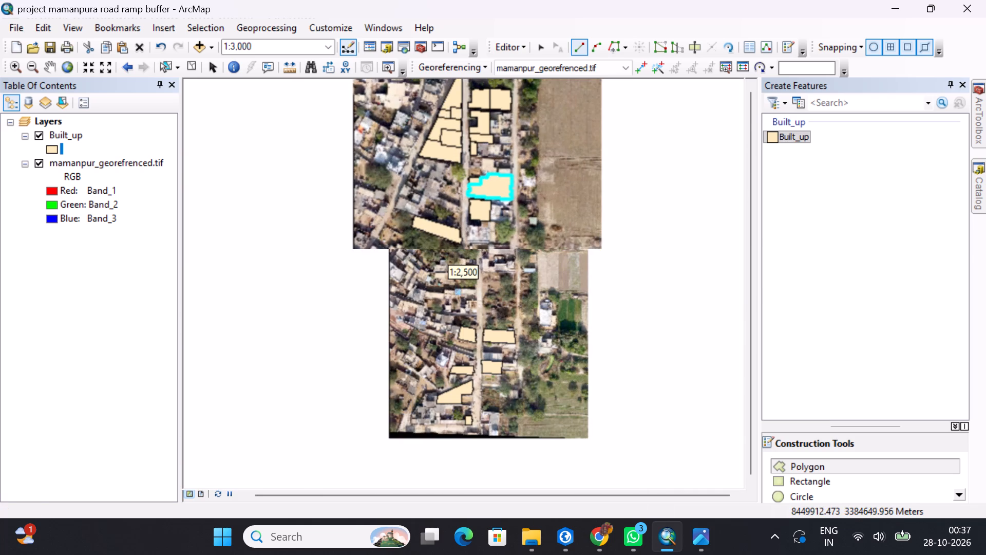
middle_click_drag(570, 173, 557, 208)
middle_click_drag(556, 208, 562, 184)
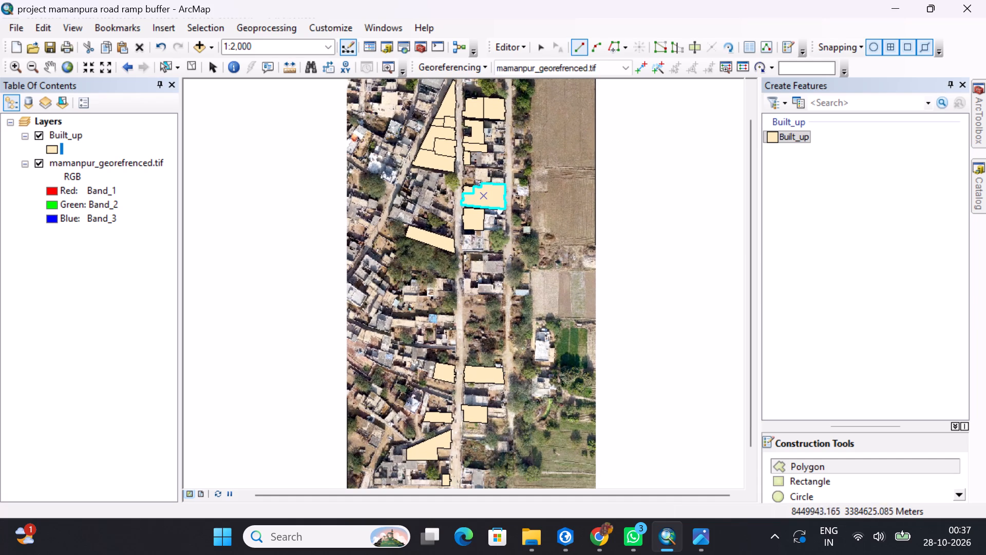
scroll(498, 227, "down", 2)
middle_click_drag(496, 192, 490, 232)
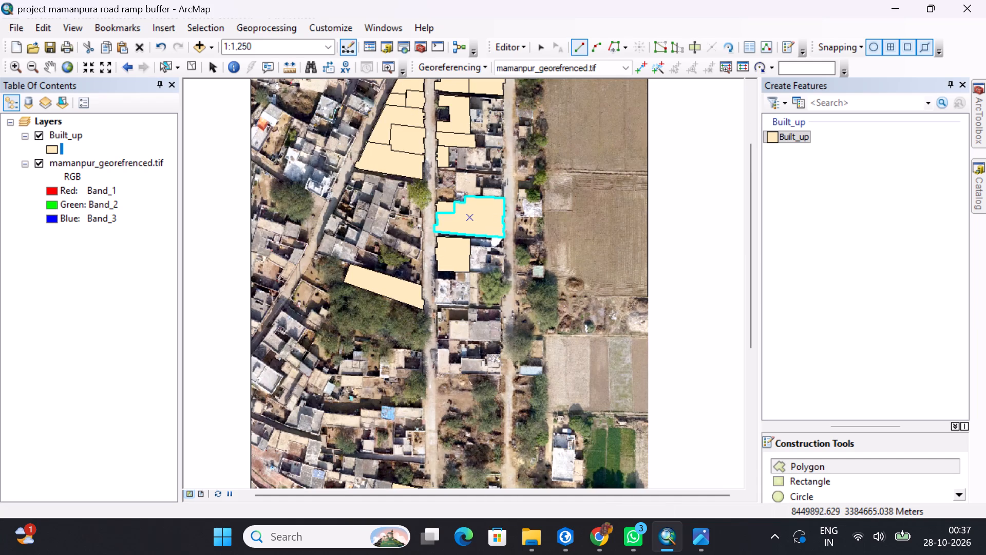
middle_click_drag(426, 199, 427, 213)
scroll(428, 221, "down", 6)
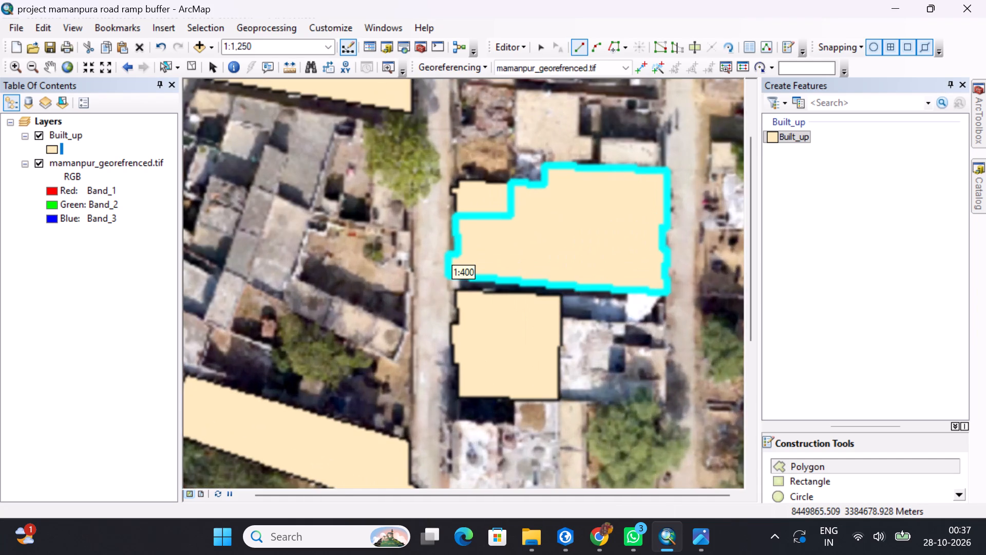
scroll(426, 244, "down", 3)
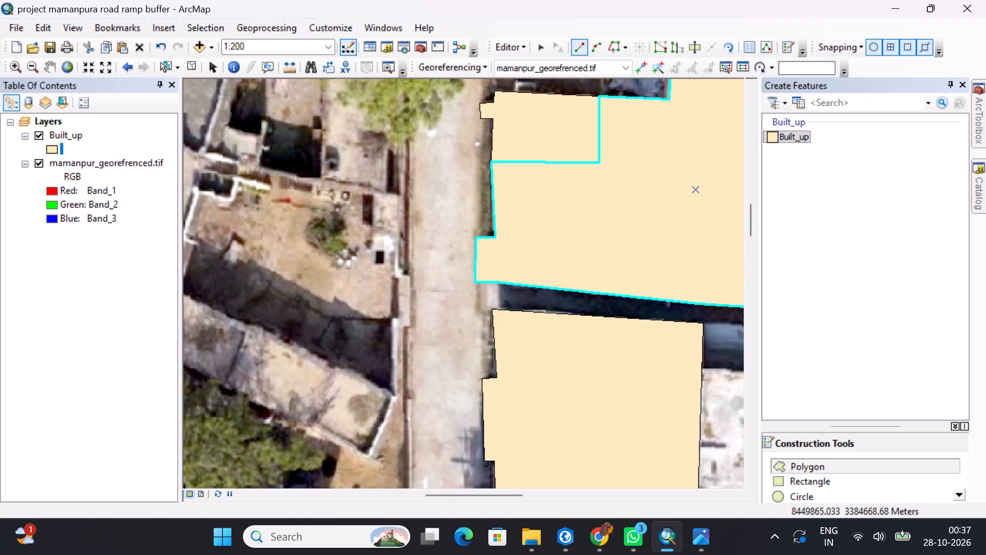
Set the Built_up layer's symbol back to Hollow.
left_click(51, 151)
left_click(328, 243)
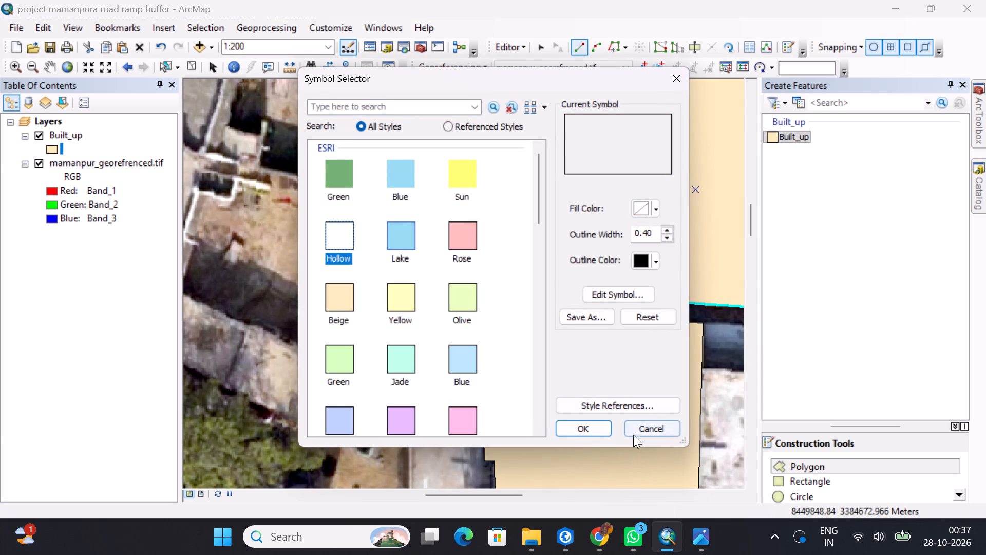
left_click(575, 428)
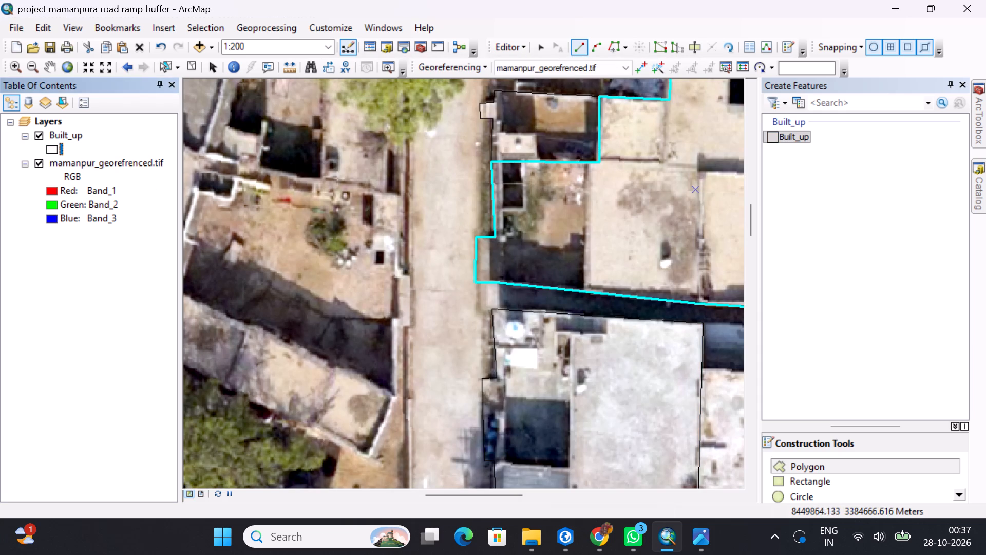
Examine the walled yard and adjoining buildings on the west side of the road, south of the large tree.
middle_click_drag(394, 389, 390, 410)
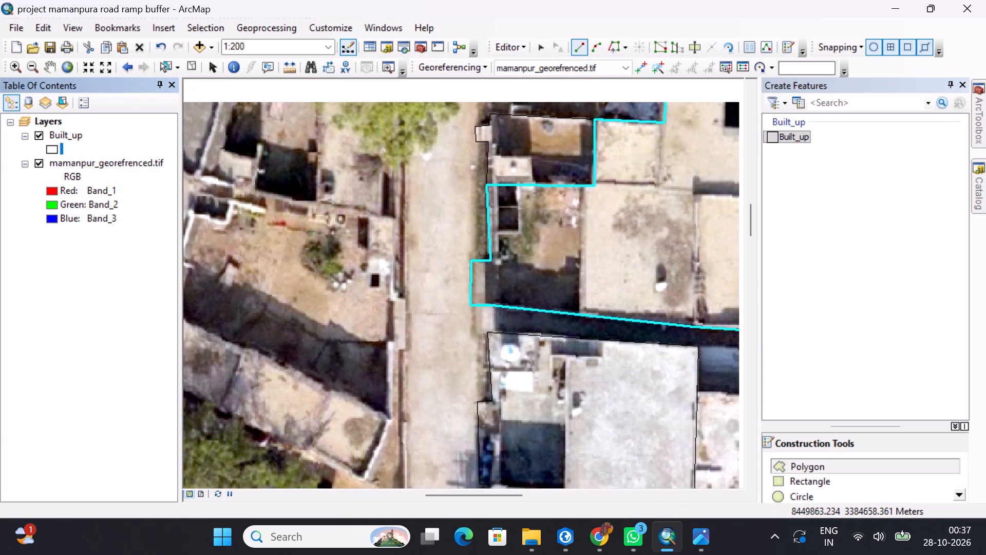
middle_click_drag(390, 410, 390, 410)
middle_click_drag(365, 216, 367, 258)
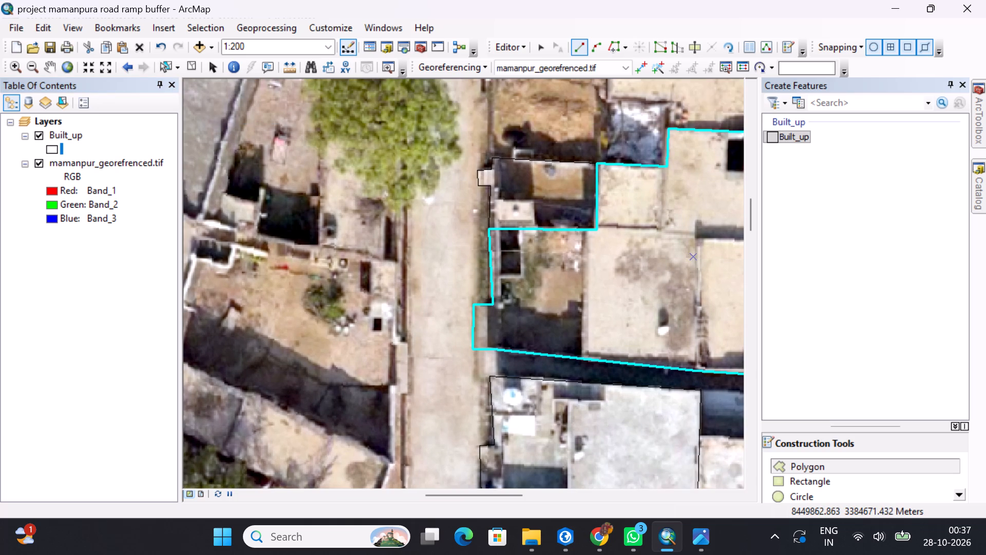
middle_click_drag(387, 265, 421, 331)
middle_click_drag(282, 342, 415, 239)
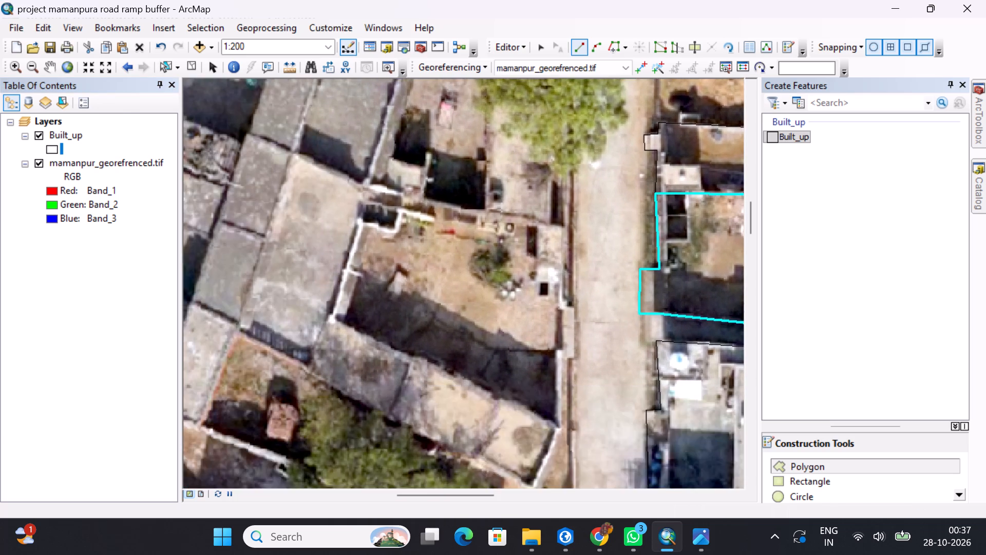
scroll(415, 239, "up", 2)
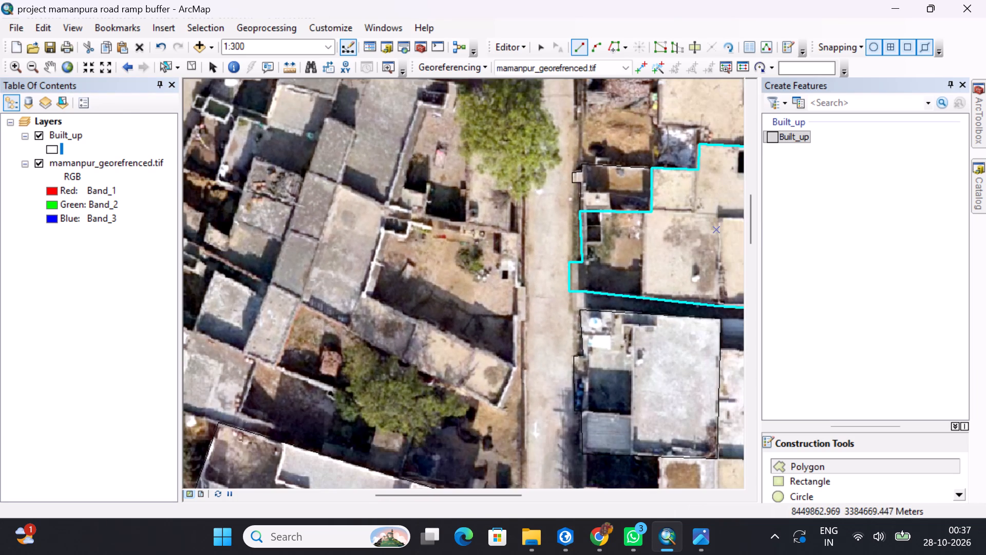
middle_click_drag(517, 237, 502, 257)
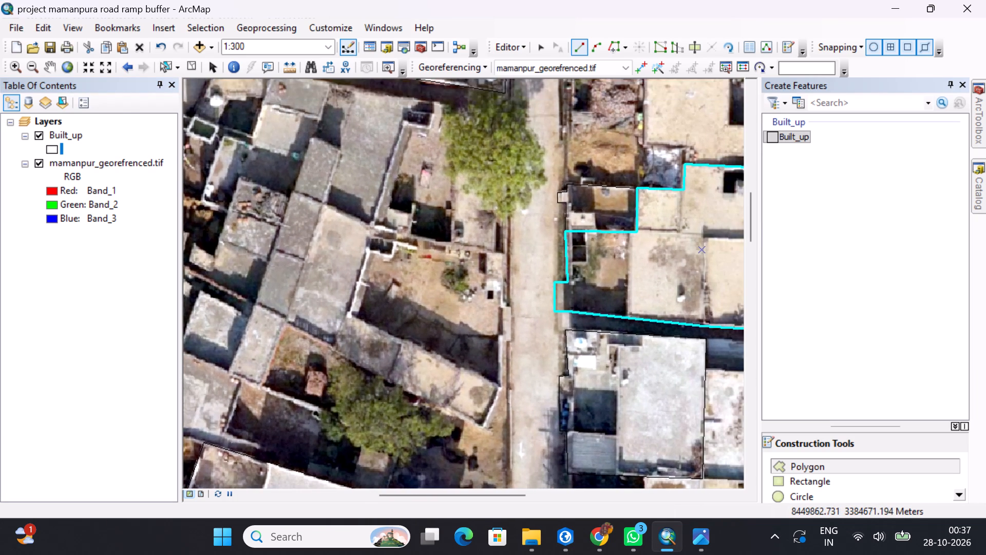
Start a Built_up polygon at the walled yard's northeast corner, tracing its roadside wall south and around the ramp projecting about 0.9 m.
scroll(495, 257, "down", 3)
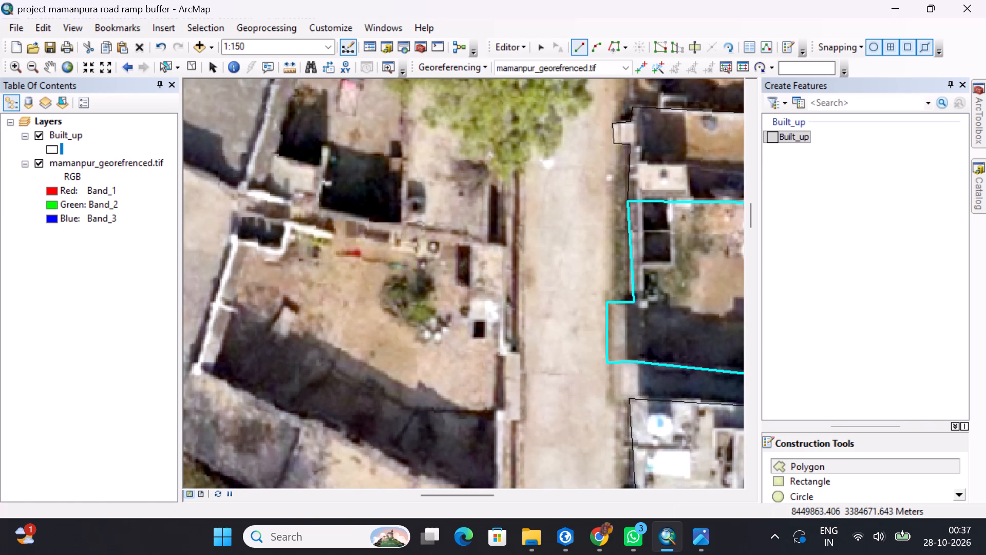
left_click(502, 246)
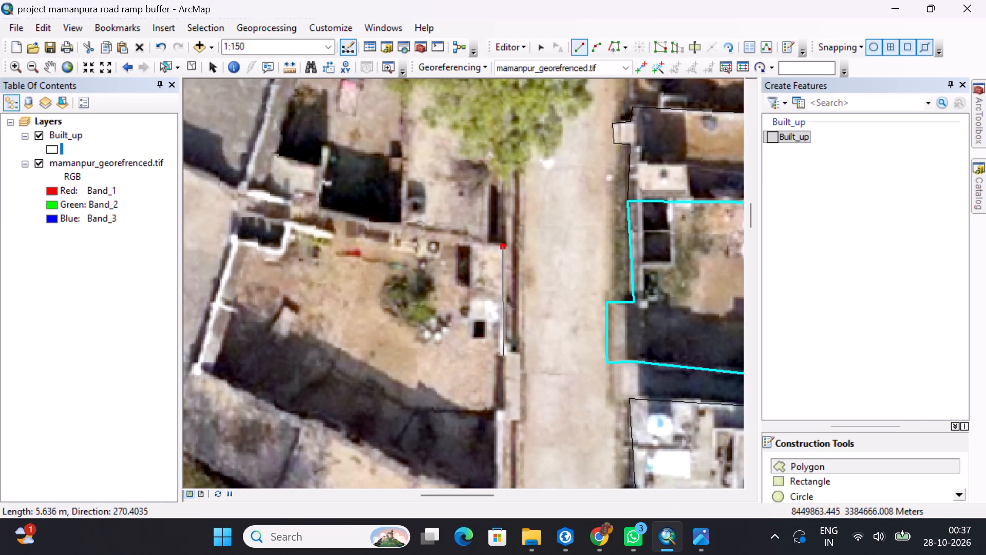
left_click(502, 355)
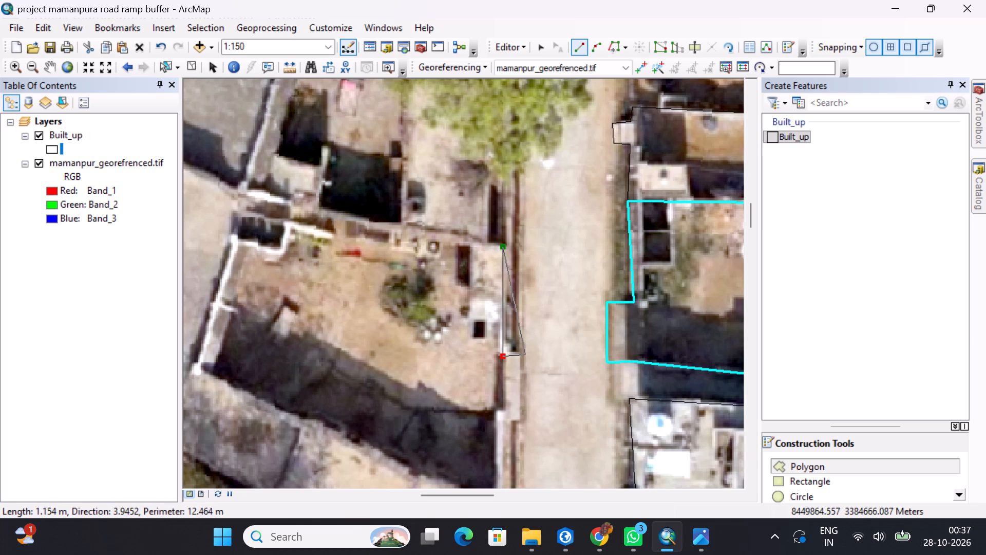
key("ctrl+z")
scroll(520, 349, "down", 3)
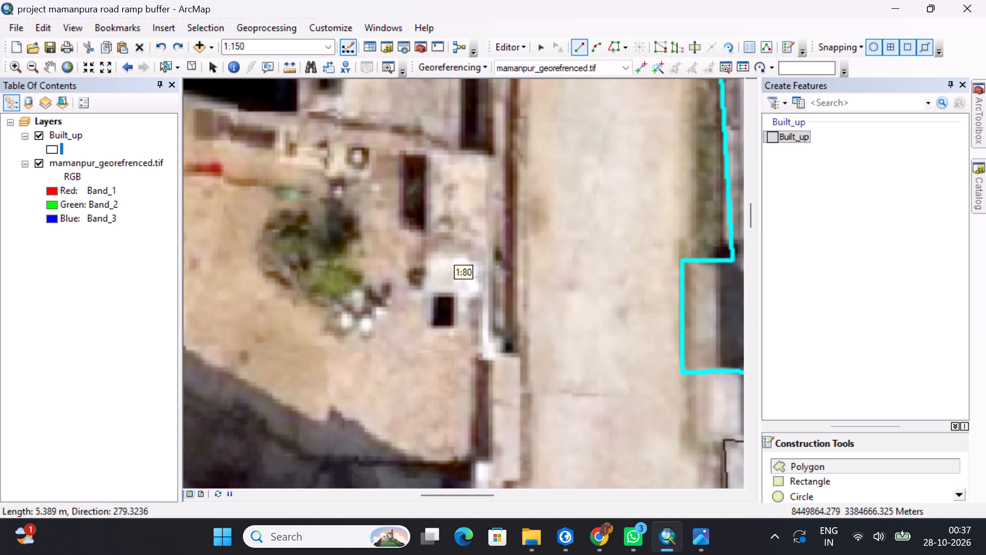
left_click(486, 354)
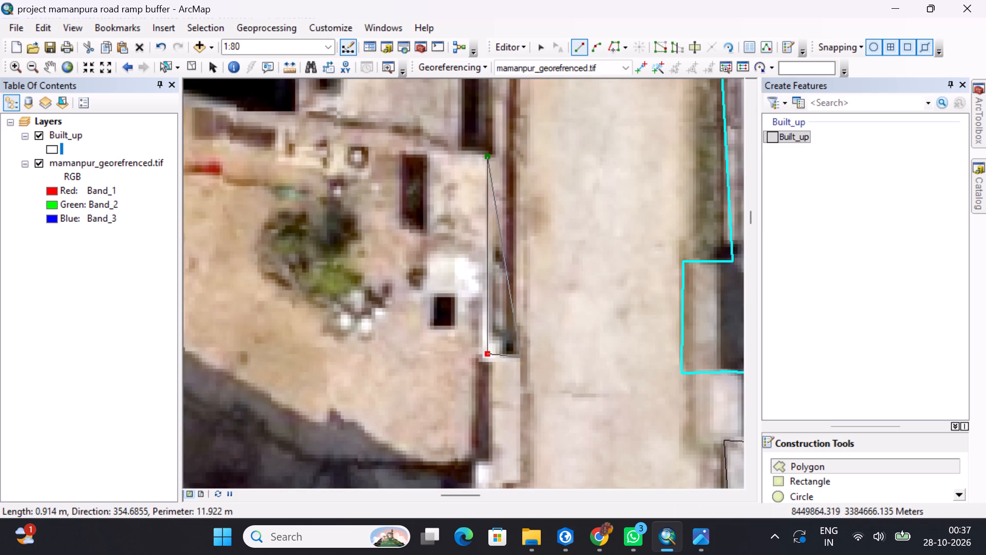
left_click(521, 355)
middle_click_drag(515, 385, 507, 255)
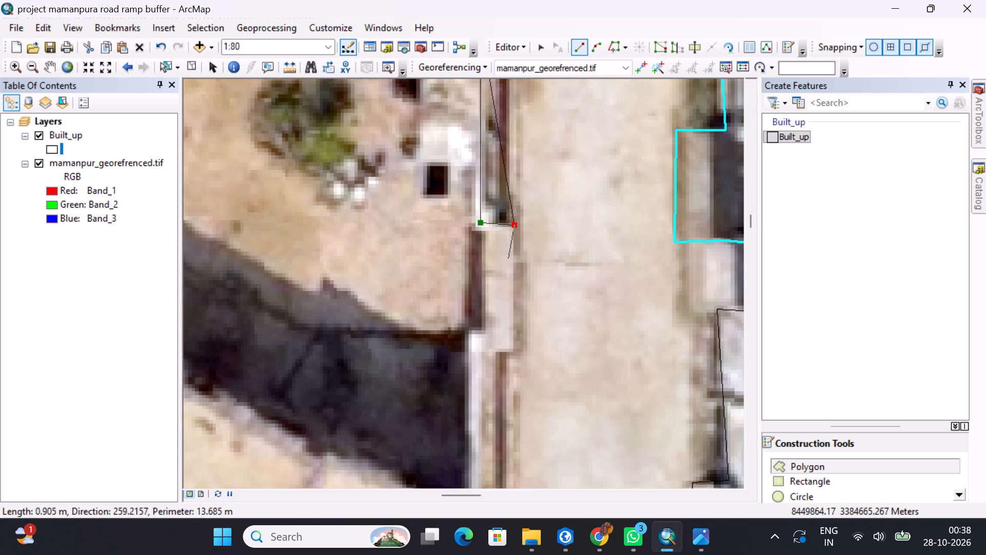
left_click(513, 353)
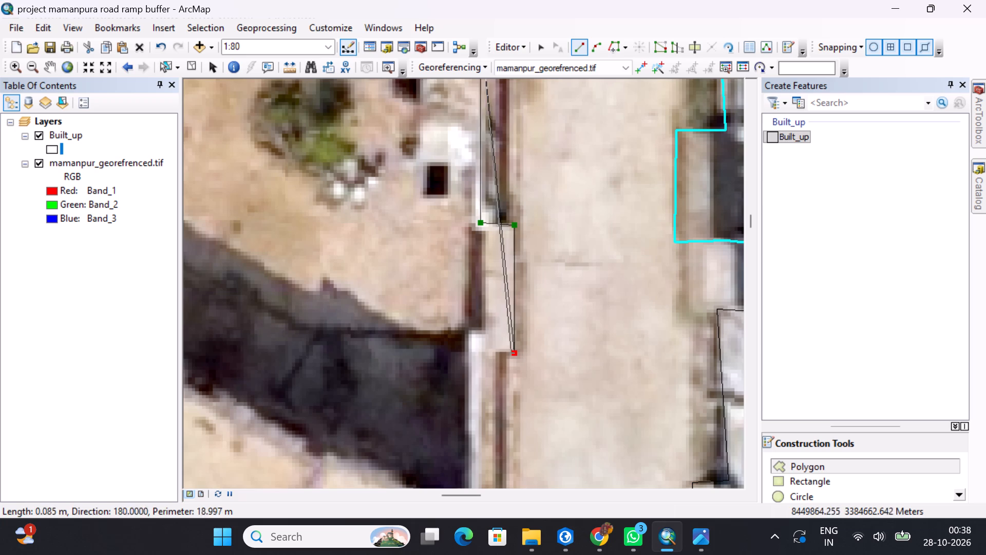
left_click(482, 352)
Extend the polygon about 4.9 m down the roadside wall, then about 4.5 m southwest to the building's southern corner.
middle_click_drag(486, 359, 509, 158)
scroll(504, 188, "down", 1)
scroll(504, 196, "up", 1)
scroll(504, 196, "down", 2)
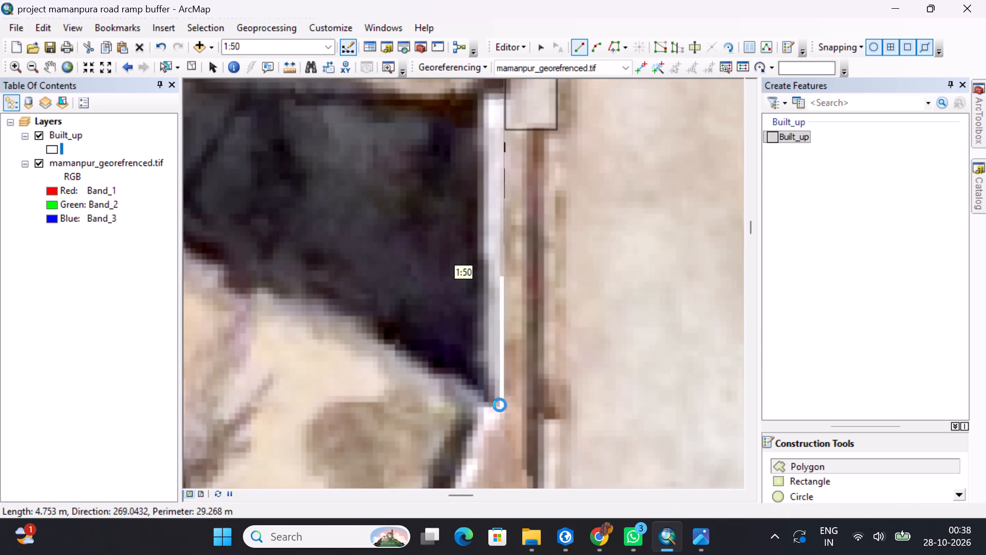
left_click(500, 415)
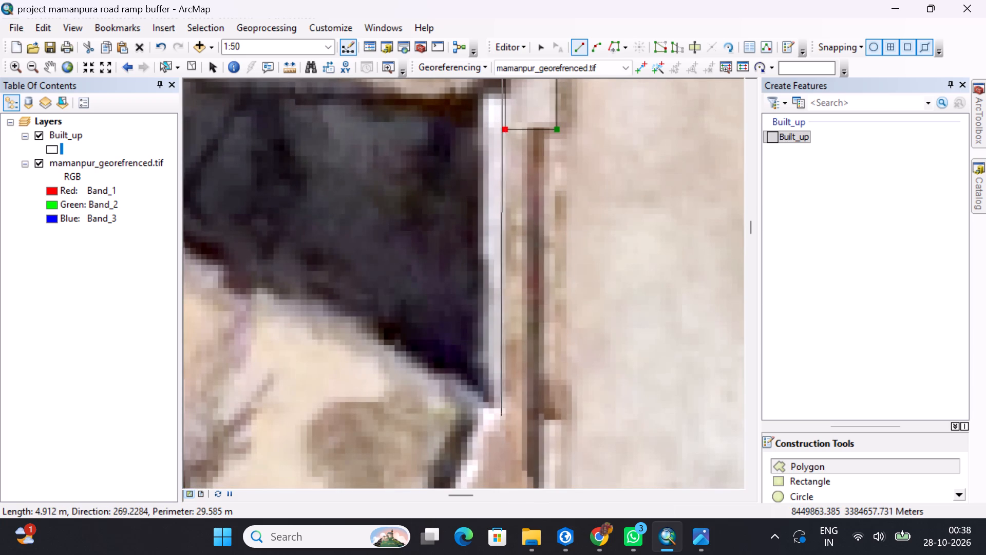
middle_click_drag(502, 377, 522, 162)
scroll(523, 163, "up", 7)
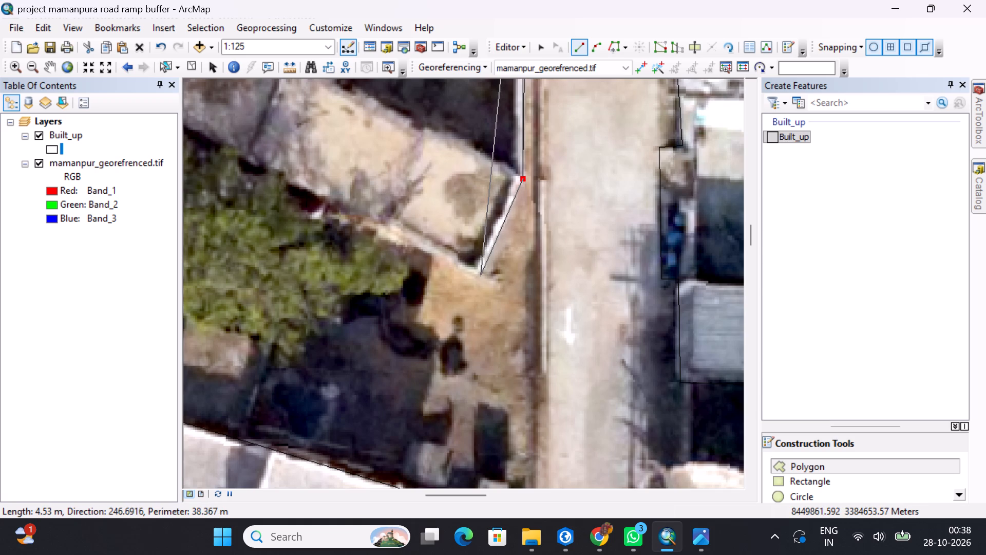
left_click(480, 275)
Trace the building's southern edge northwest for about 18 m, to its western corner beside the tree.
middle_click_drag(432, 263, 926, 325)
scroll(613, 273, "up", 5)
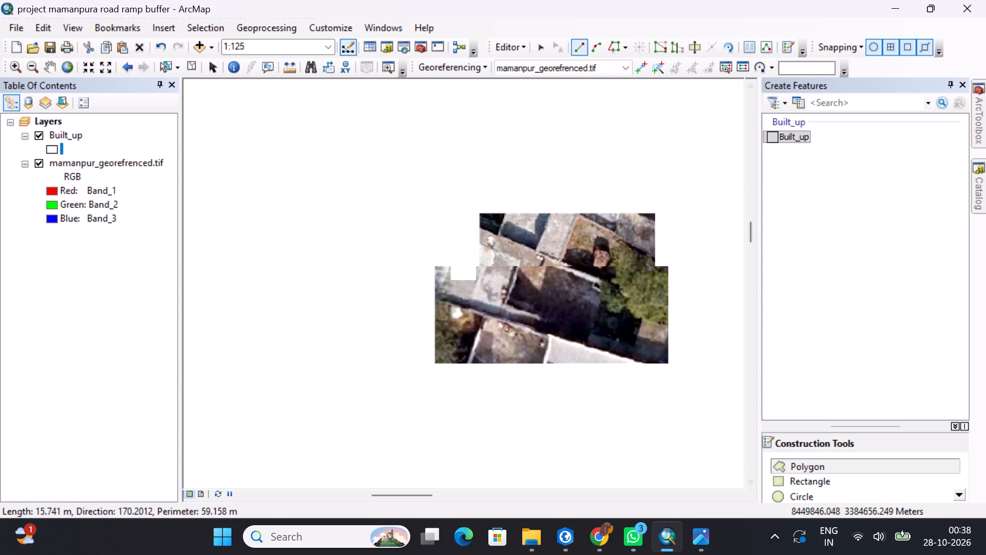
scroll(613, 273, "up", 2)
middle_click_drag(642, 283, 450, 277)
middle_click_drag(698, 236, 627, 242)
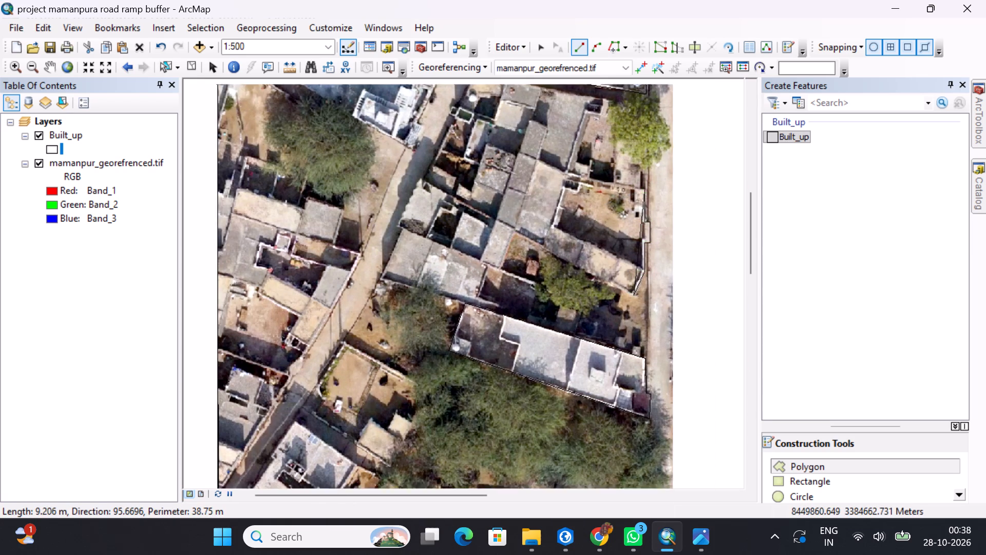
middle_click_drag(627, 242, 525, 260)
scroll(476, 247, "up", 4)
scroll(473, 242, "down", 7)
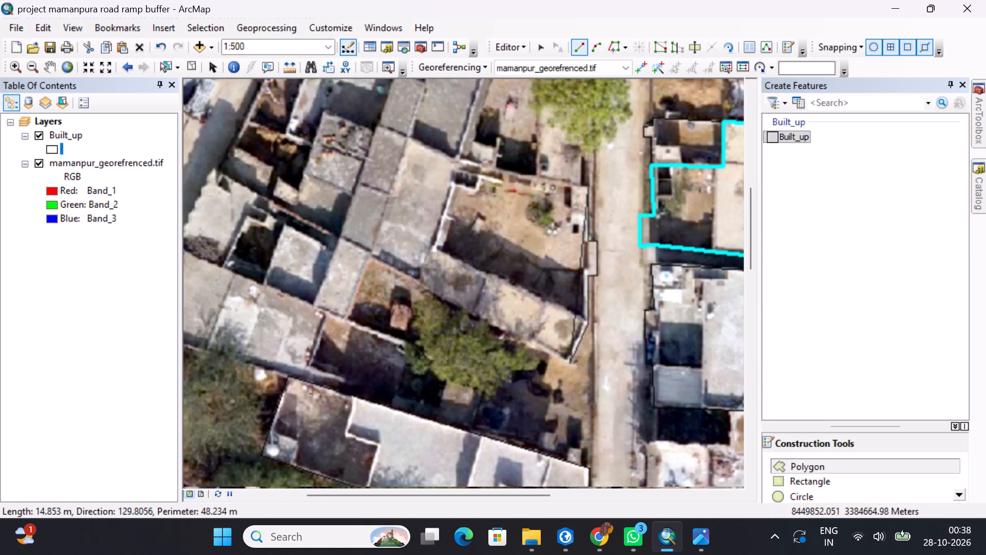
scroll(435, 275, "down", 1)
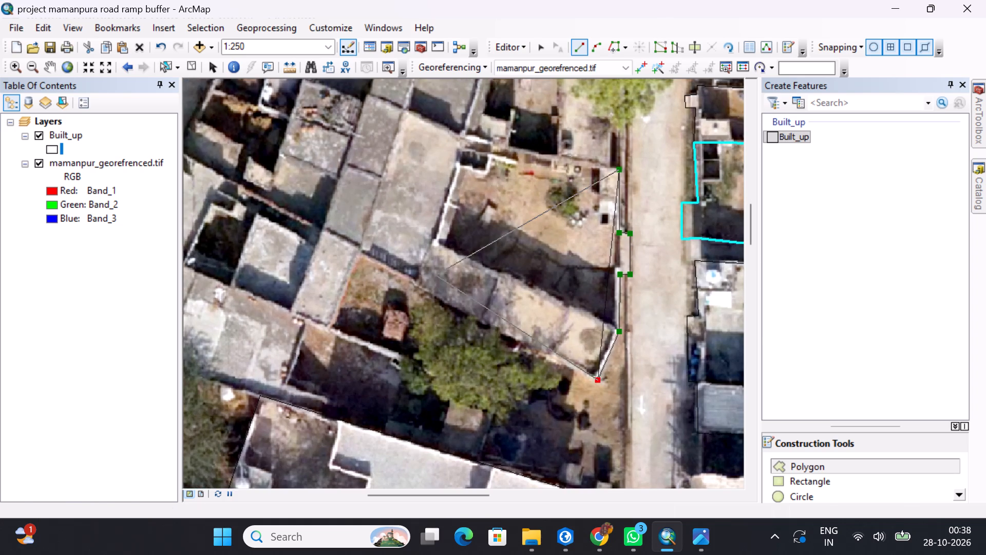
scroll(420, 279, "down", 2)
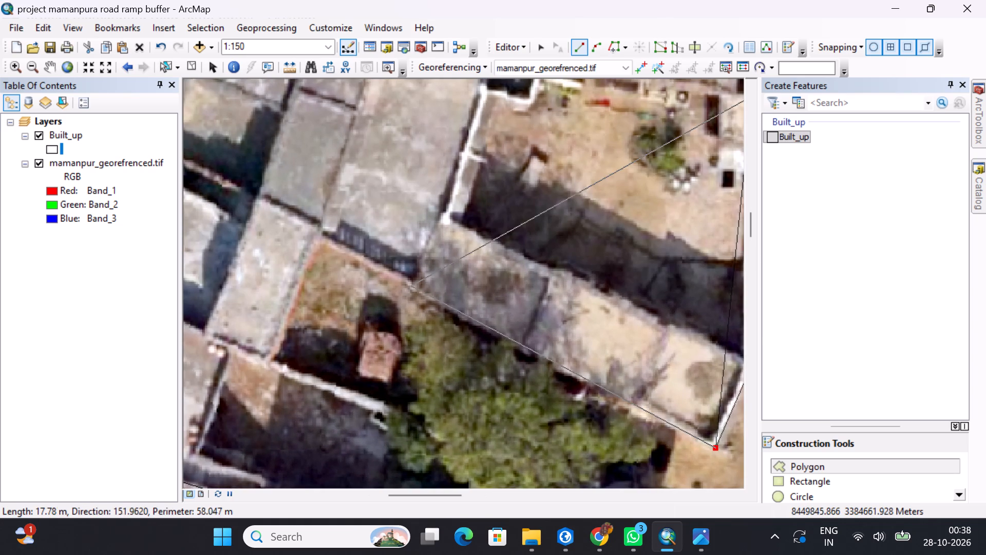
left_click(405, 287)
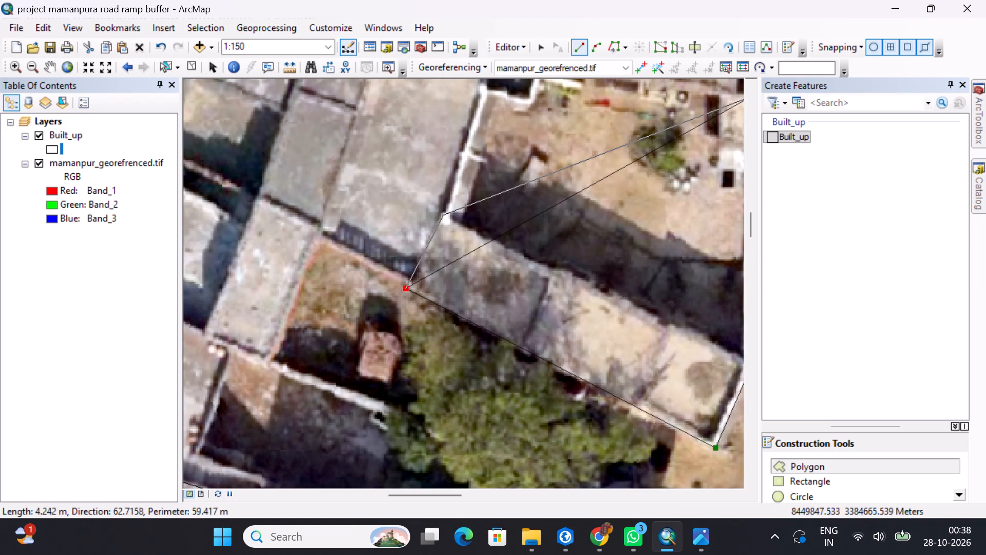
Trace the yard's western wall north, placing vertices along its bends up to the northwest corner.
left_click(444, 211)
middle_click_drag(452, 199, 348, 311)
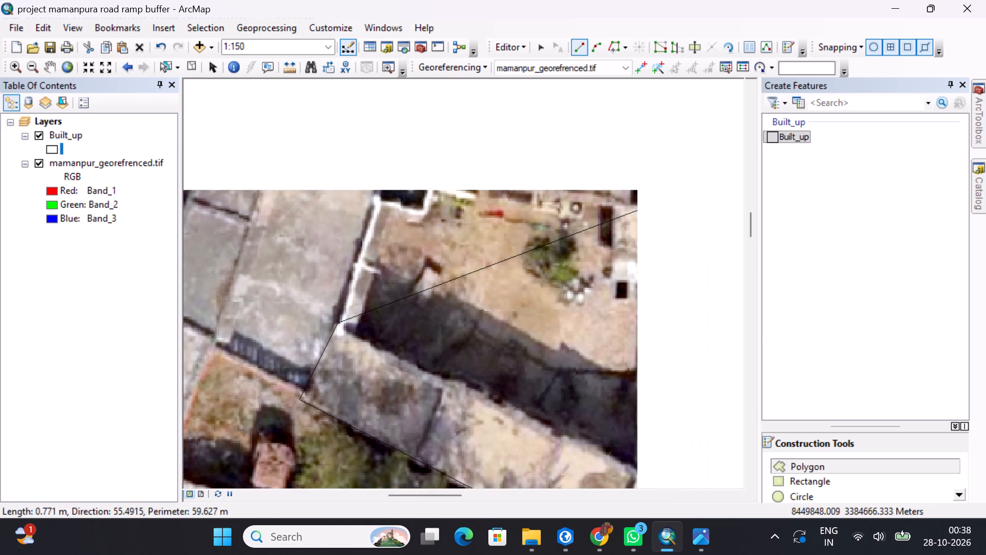
middle_click_drag(348, 311, 348, 313)
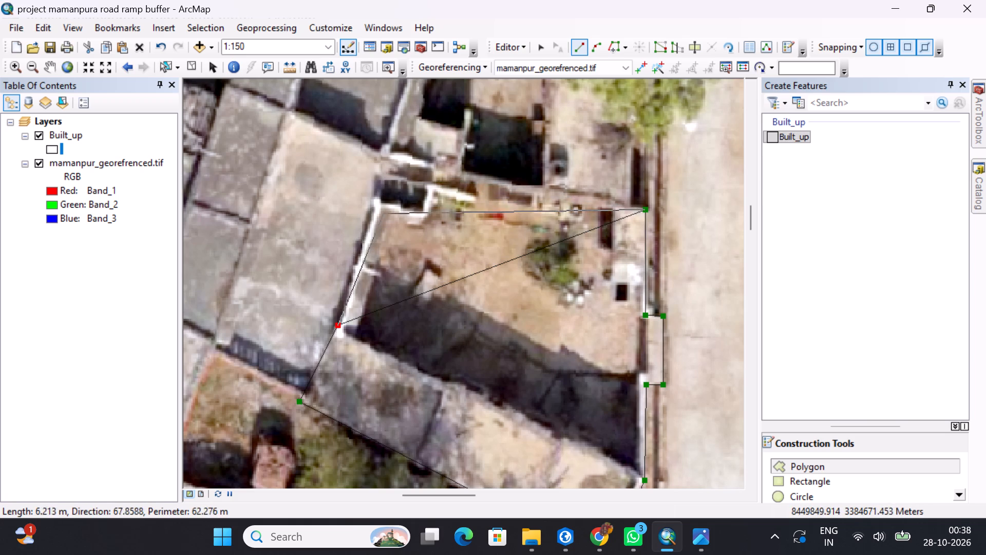
left_click(358, 266)
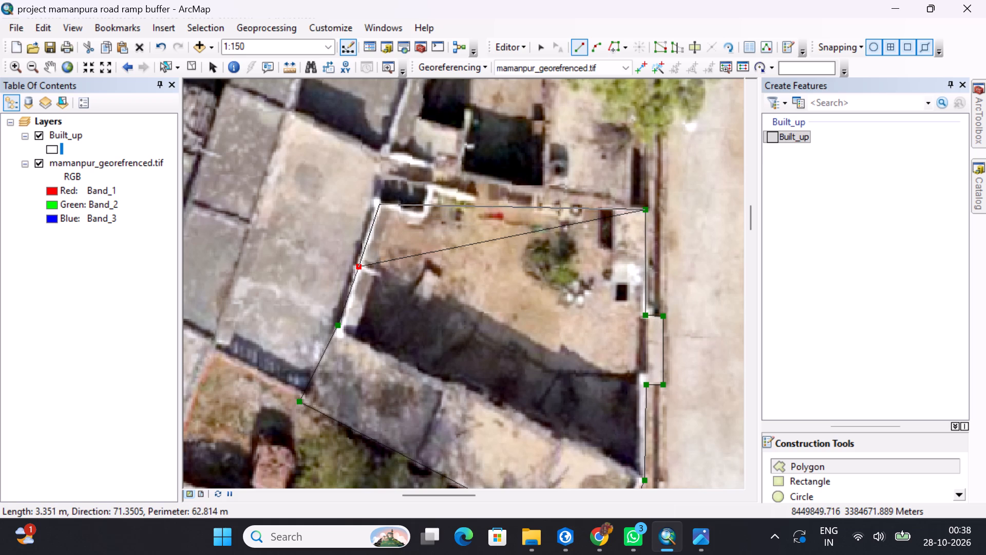
left_click(379, 204)
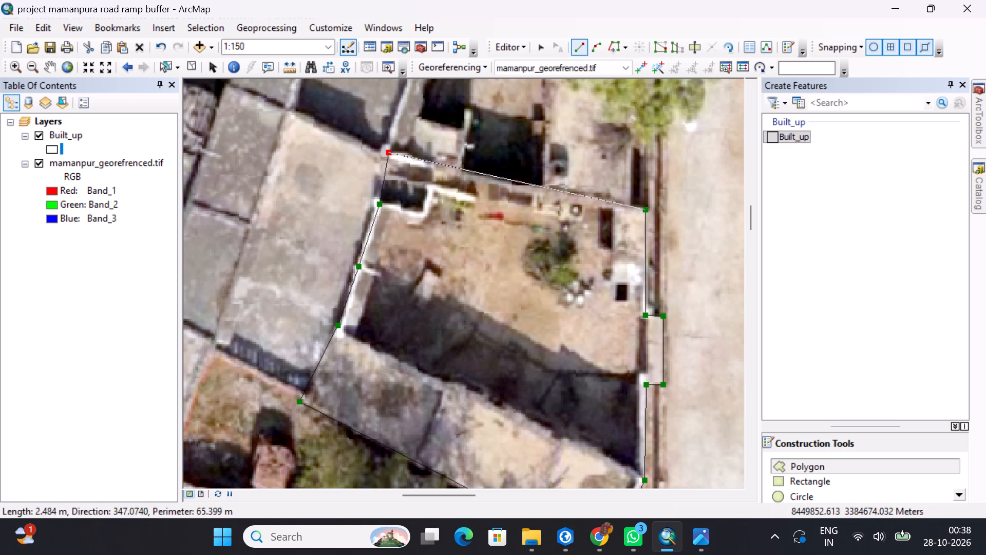
Trace the yard's northern wall with its small offset and finish the Built_up polygon back at the northeast corner.
scroll(433, 162, "up", 4)
scroll(433, 162, "down", 18)
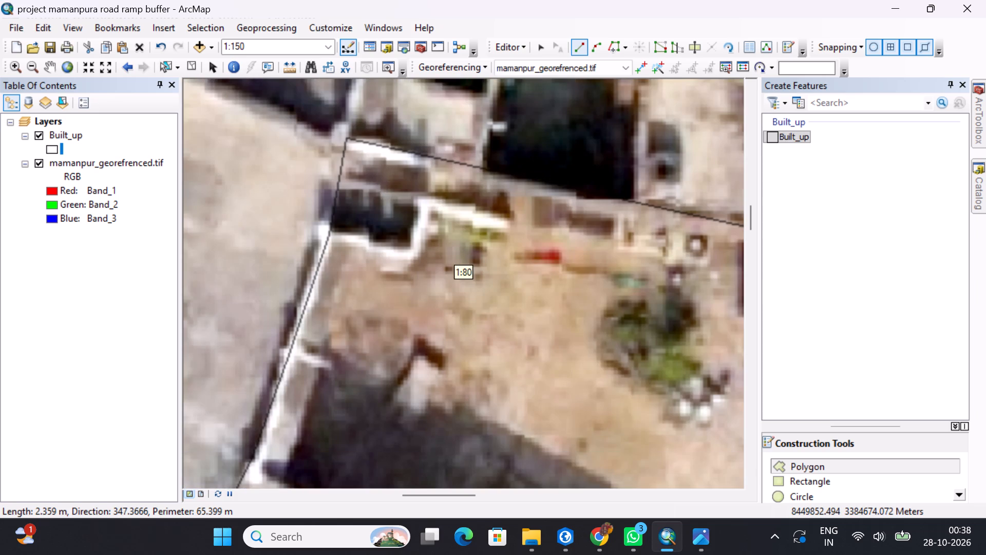
left_click(433, 158)
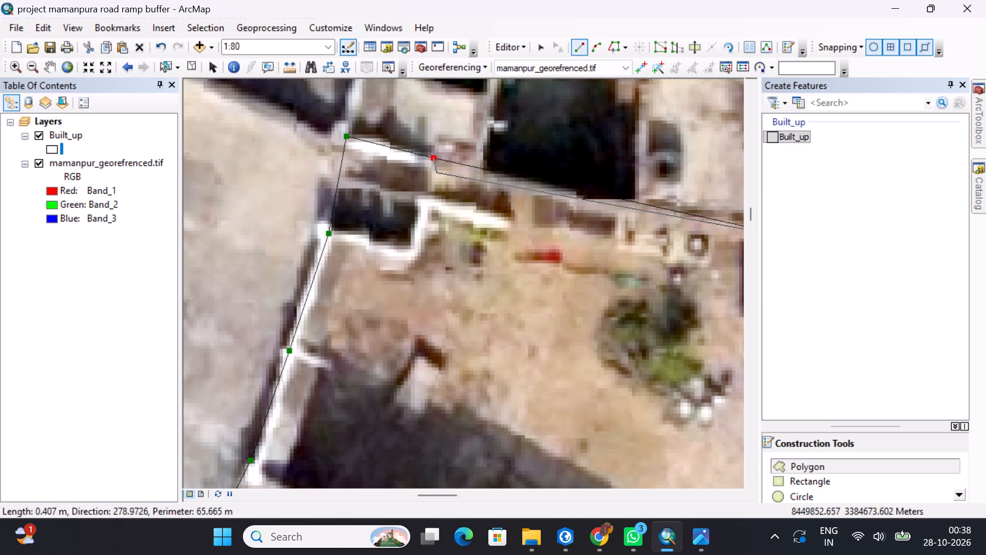
left_click(437, 172)
middle_click_drag(551, 185, 465, 184)
scroll(520, 195, "up", 2)
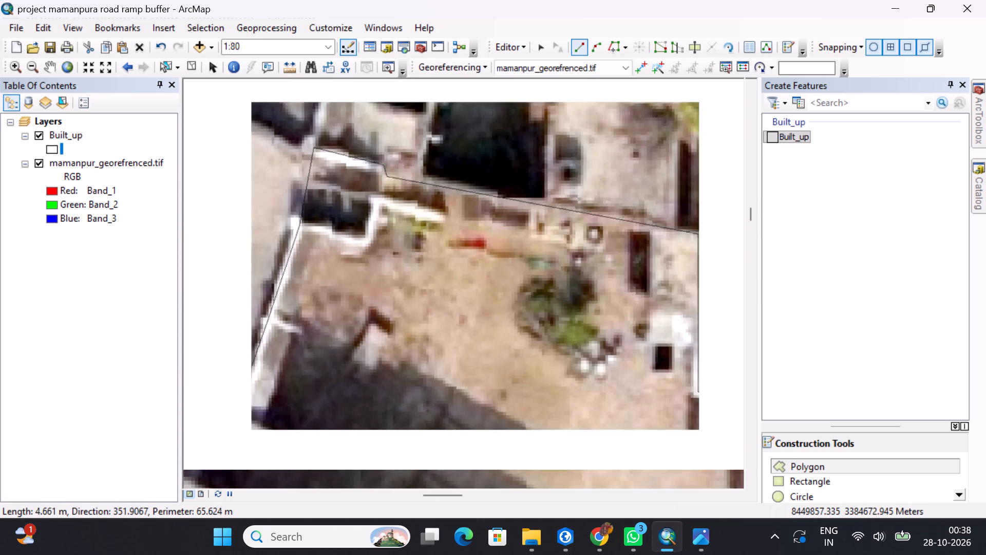
scroll(520, 195, "up", 2)
middle_click_drag(589, 218, 537, 264)
scroll(509, 243, "up", 4)
scroll(508, 236, "down", 6)
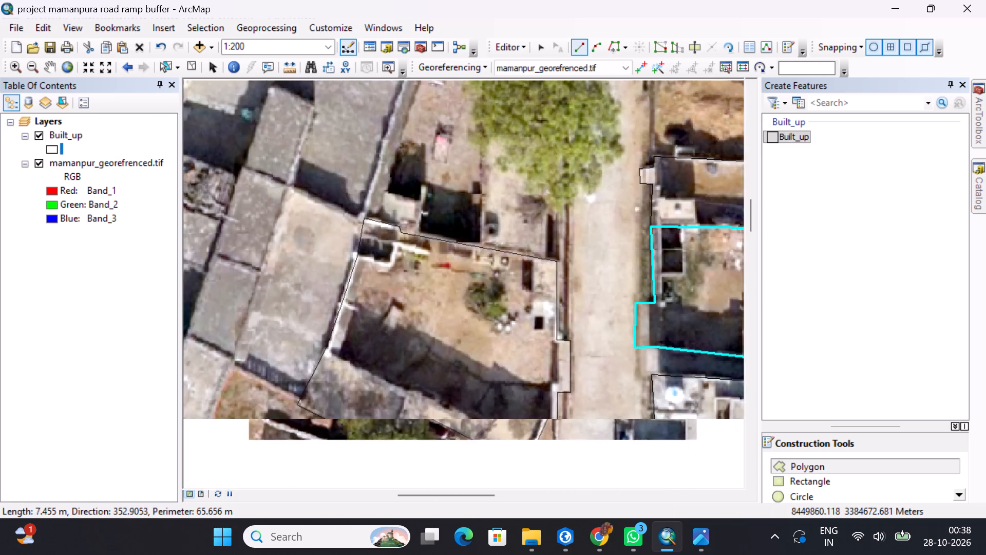
scroll(507, 232, "down", 3)
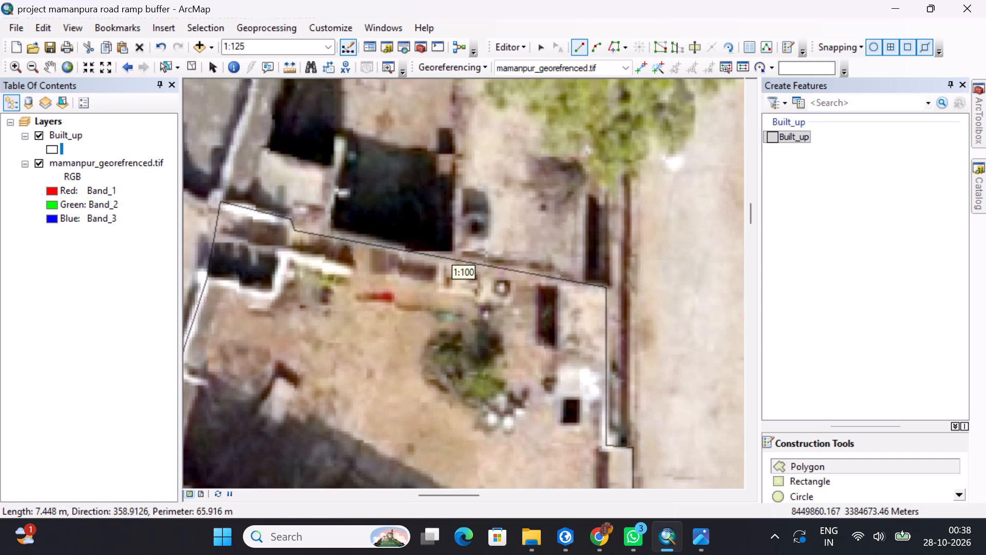
key("F2")
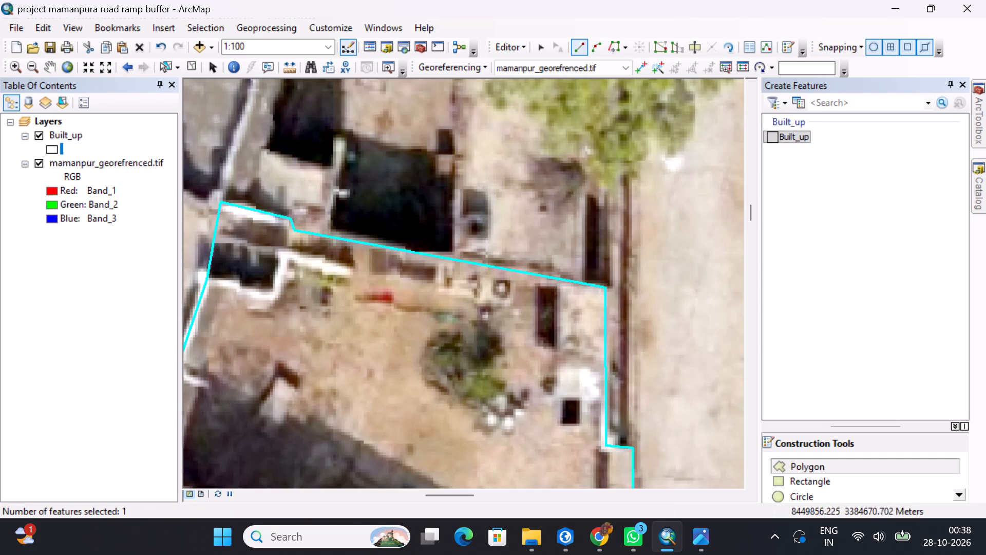
Examine the finished yard polygon and the road southwards for buildings still lacking Built_up polygons.
scroll(432, 310, "up", 5)
scroll(433, 308, "down", 9)
scroll(437, 282, "up", 6)
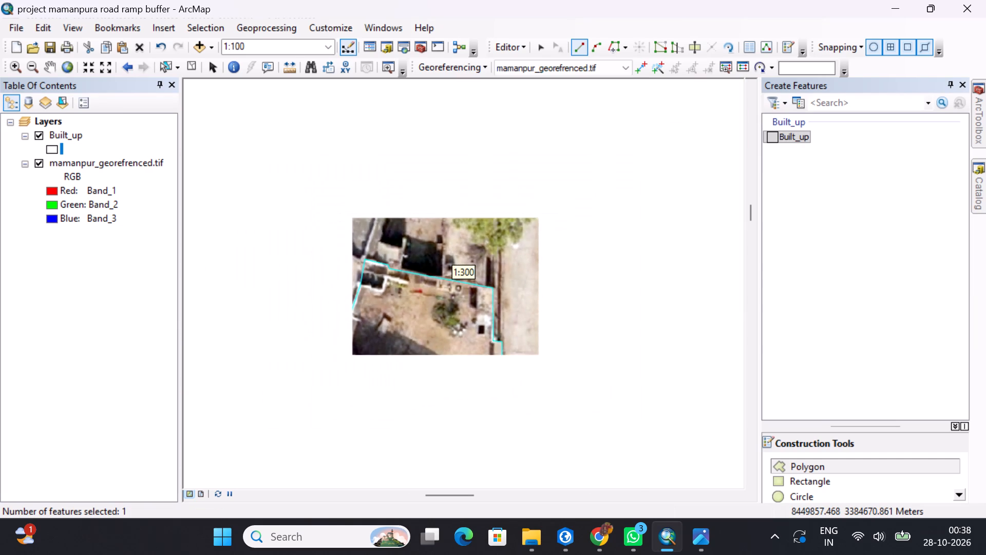
middle_click_drag(497, 419, 471, 358)
middle_click_drag(484, 251, 458, 314)
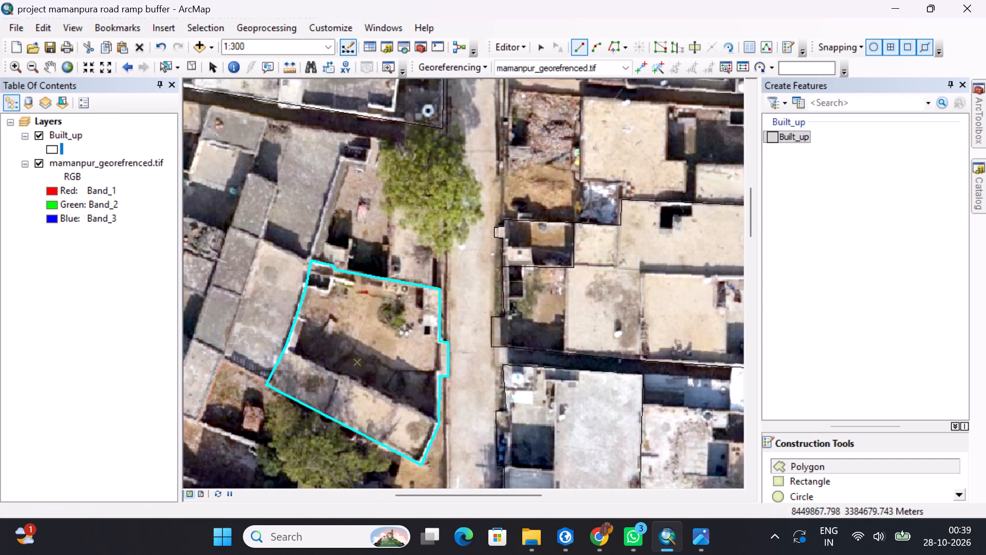
middle_click_drag(480, 208, 446, 163)
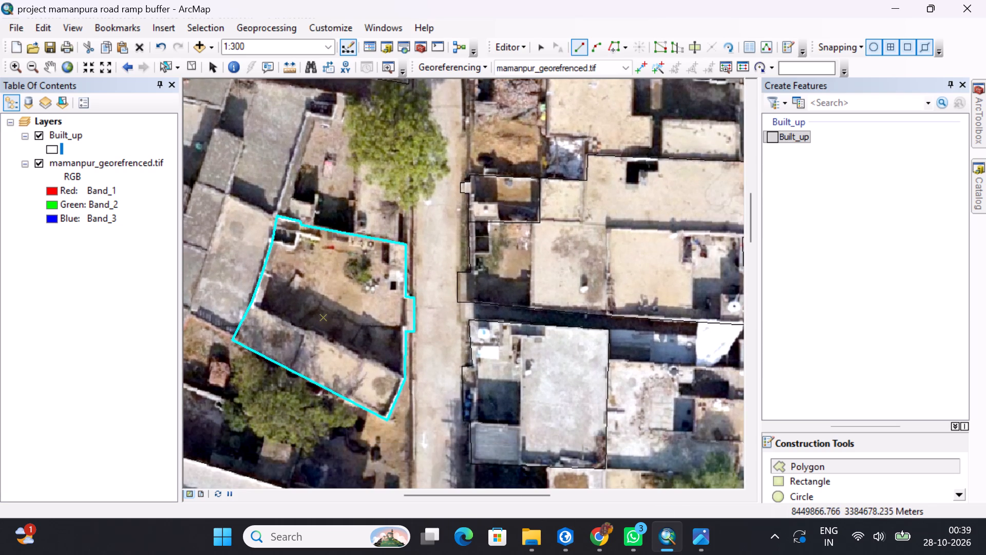
middle_click(438, 179)
middle_click_drag(449, 309, 428, 85)
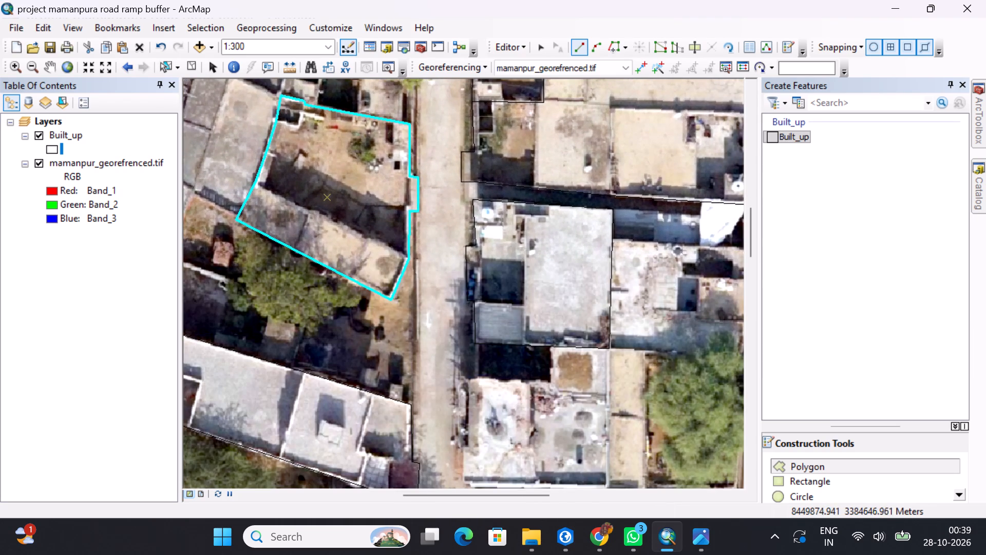
left_click(778, 542)
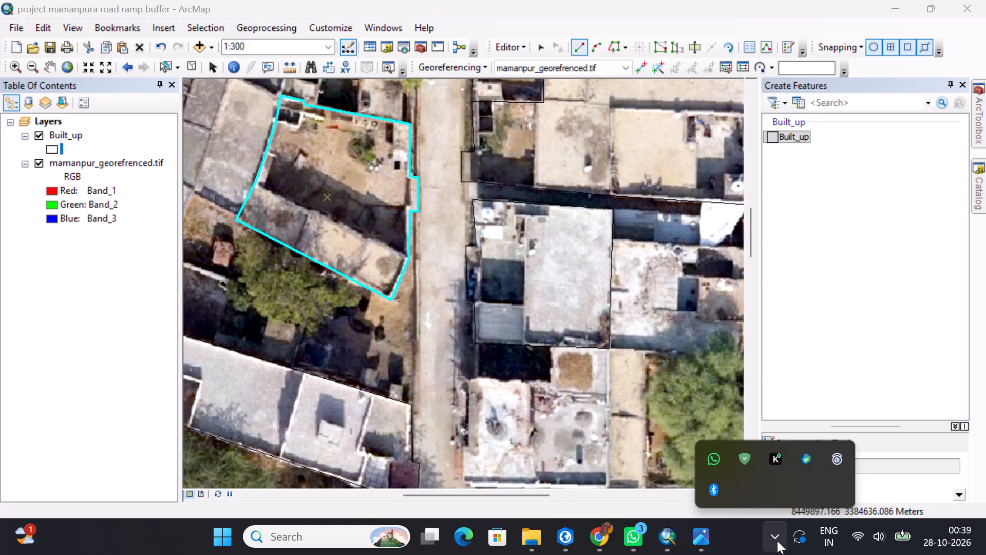
middle_click_drag(486, 268, 525, 107)
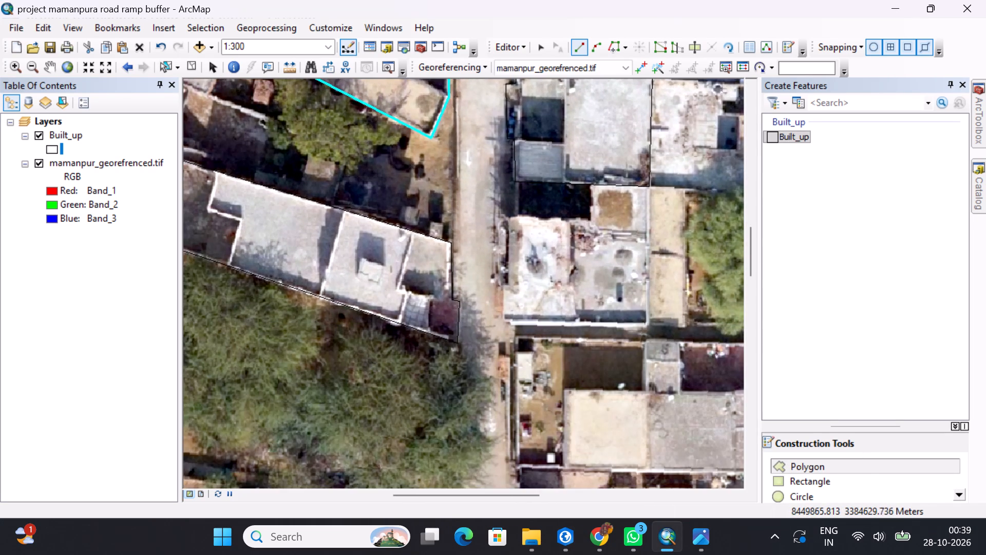
middle_click_drag(472, 366, 473, 95)
middle_click_drag(504, 252, 508, 98)
middle_click_drag(488, 119, 467, 183)
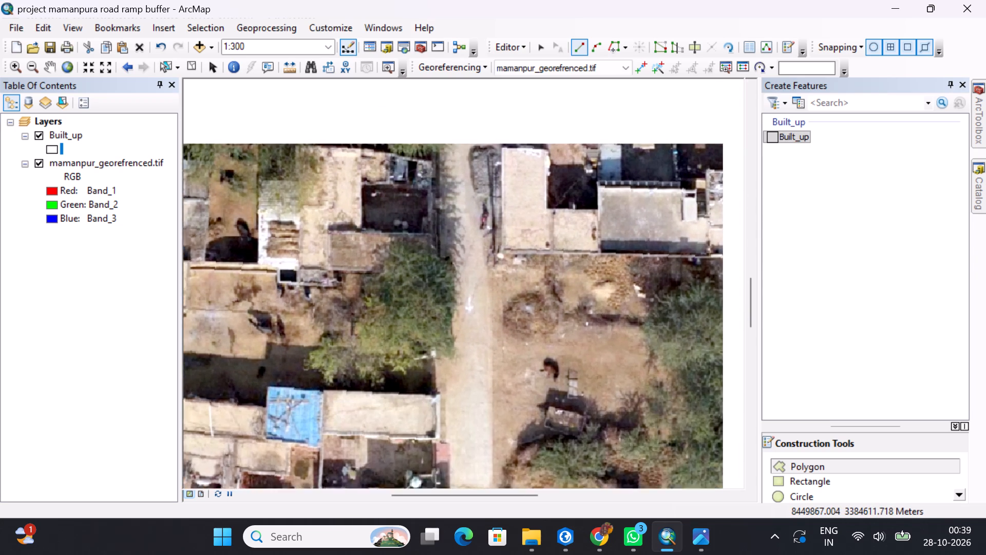
middle_click_drag(467, 183, 459, 292)
scroll(443, 292, "down", 4)
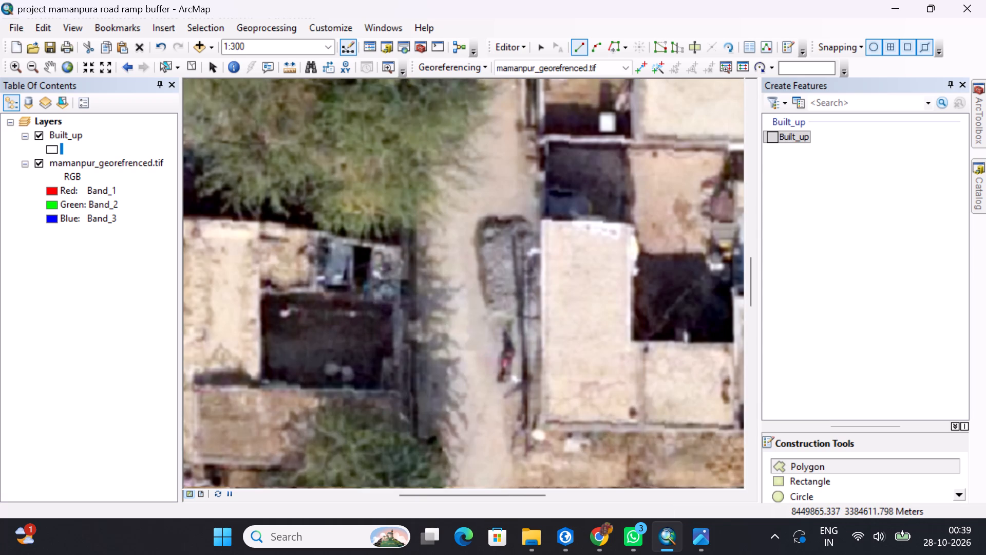
middle_click_drag(564, 143, 542, 193)
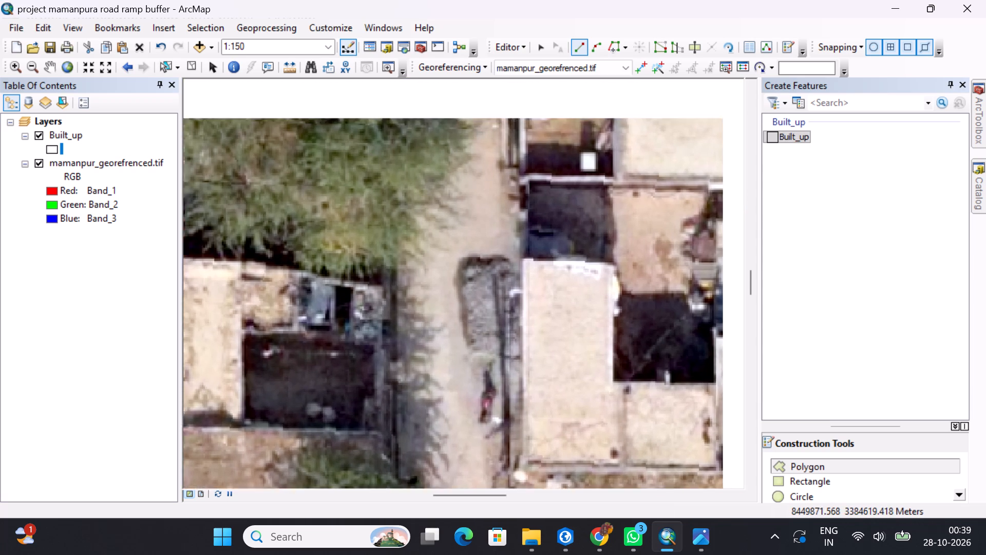
Examine both sides of the road around the big trees for buildings and yards still lacking Built_up polygons.
middle_click_drag(542, 193, 517, 306)
middle_click_drag(555, 168, 524, 279)
middle_click_drag(523, 282, 540, 147)
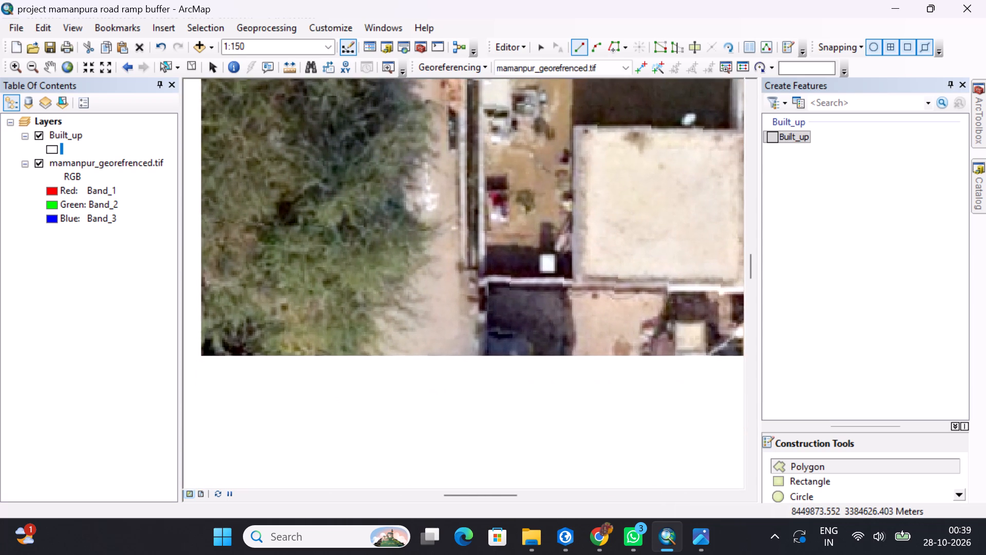
middle_click_drag(540, 147, 496, 320)
middle_click_drag(550, 349, 535, 275)
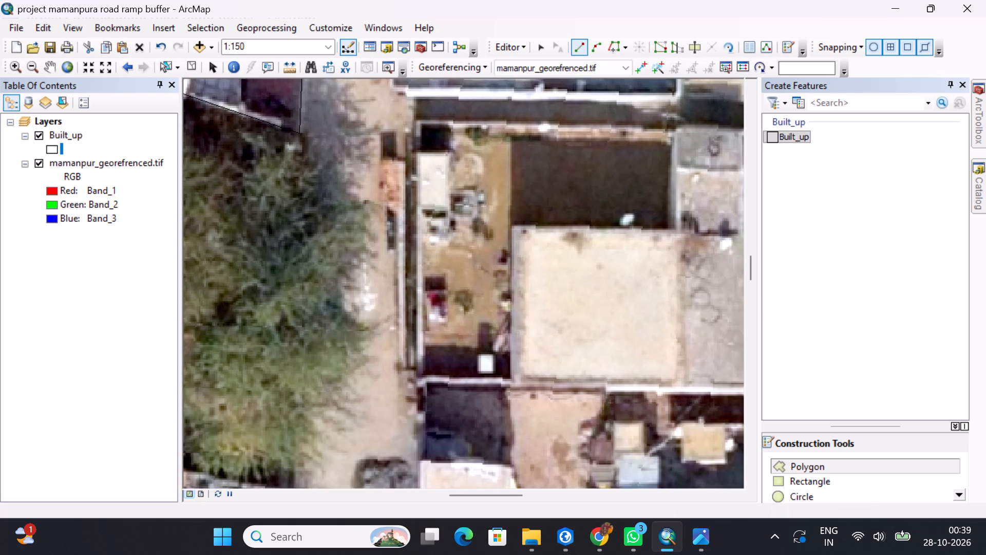
scroll(534, 275, "up", 3)
scroll(515, 219, "down", 3)
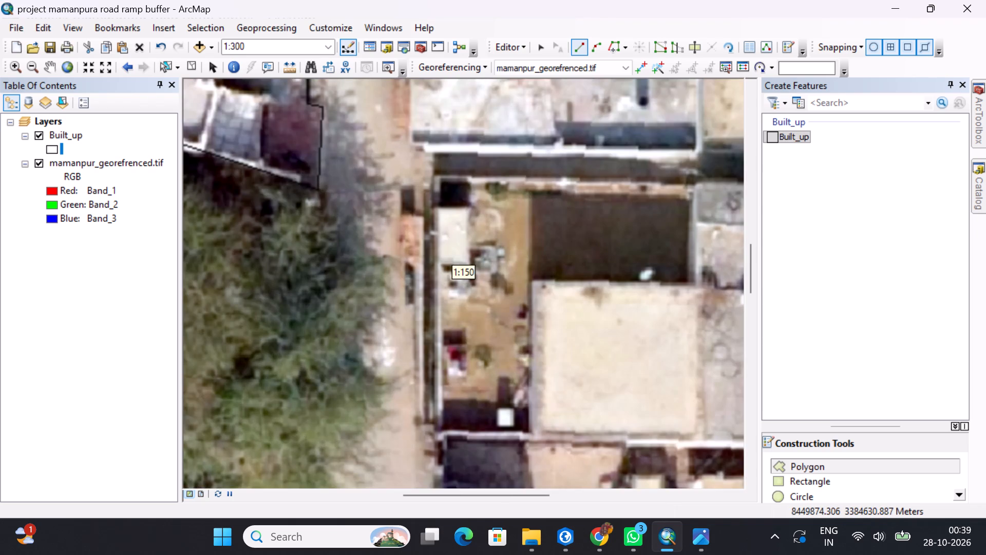
middle_click_drag(510, 164, 502, 350)
middle_click_drag(506, 167, 507, 340)
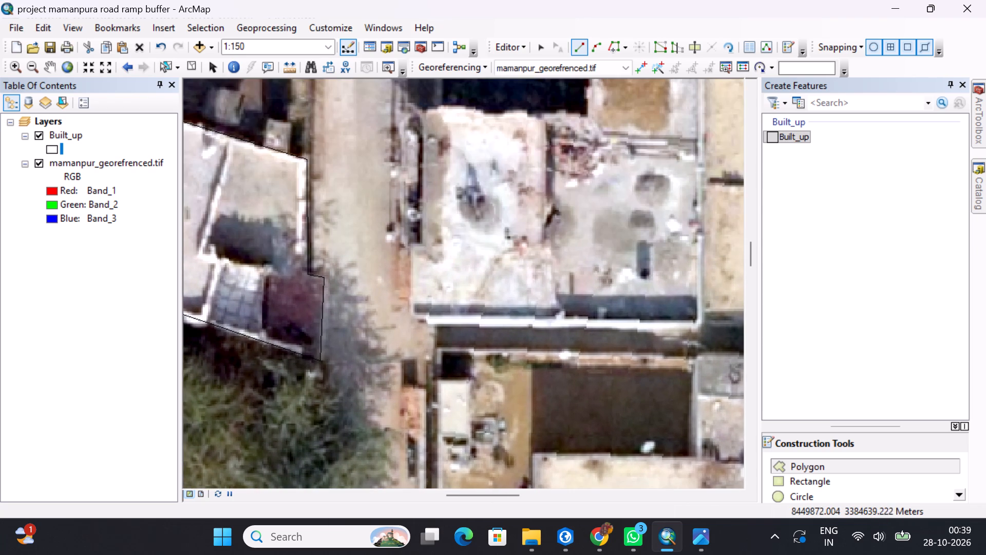
middle_click_drag(469, 231, 481, 371)
middle_click_drag(461, 252, 459, 300)
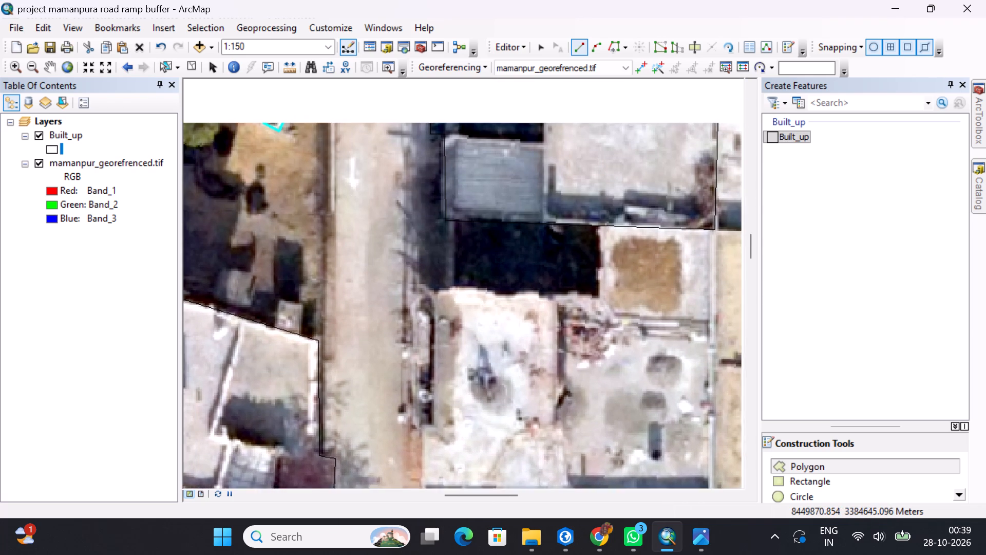
middle_click_drag(459, 300, 454, 329)
middle_click_drag(458, 310, 504, 170)
middle_click_drag(501, 264, 511, 229)
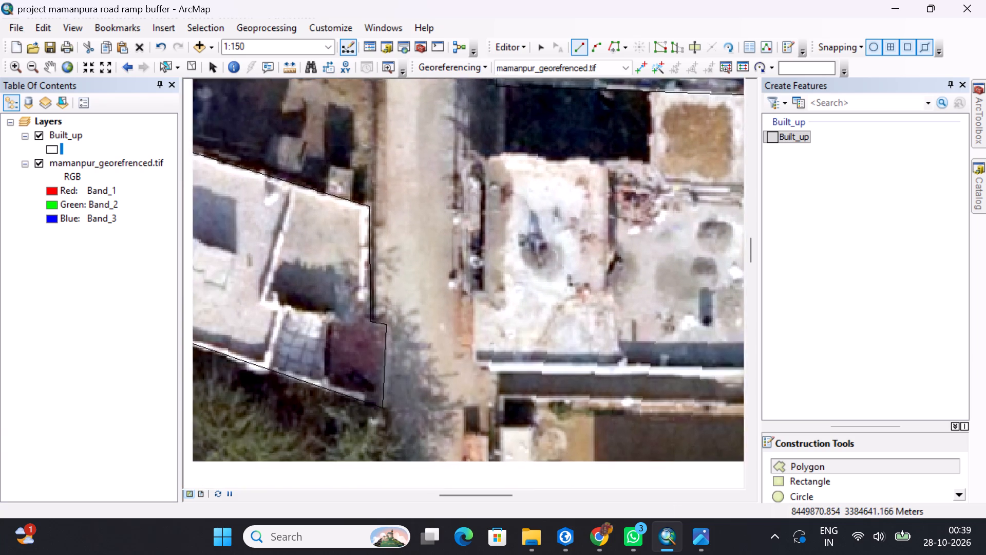
middle_click_drag(511, 229, 549, 92)
middle_click_drag(551, 254, 570, 137)
scroll(570, 220, "up", 9)
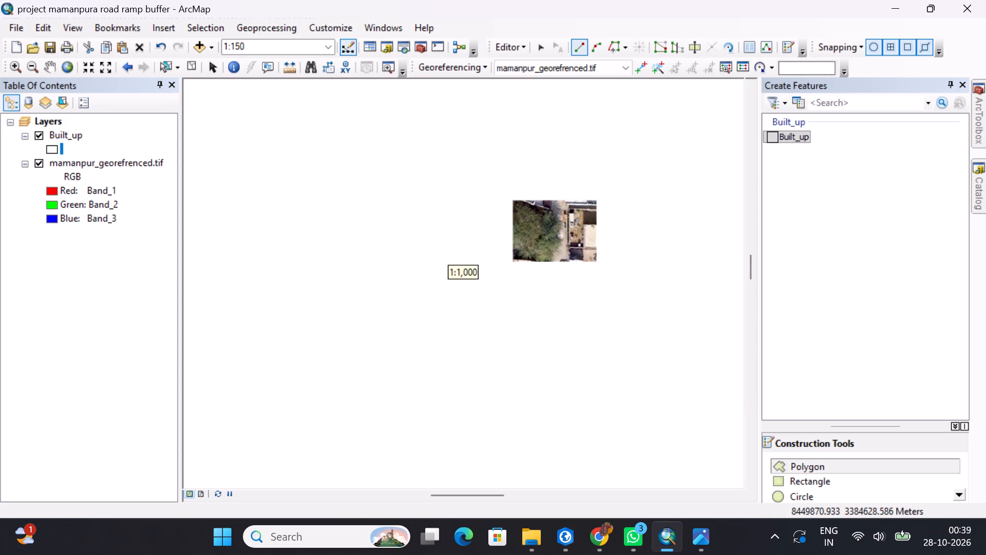
scroll(577, 330, "down", 3)
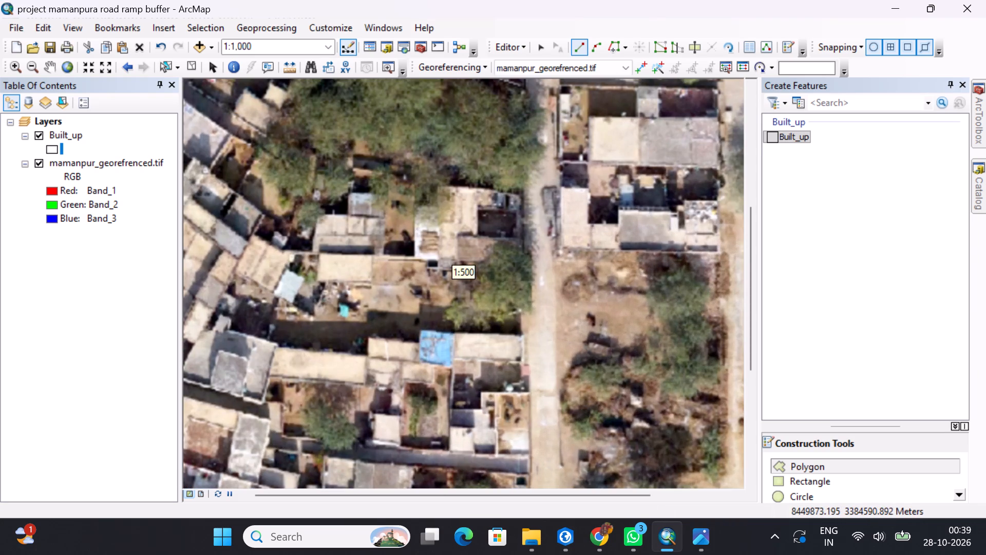
middle_click_drag(488, 360, 481, 310)
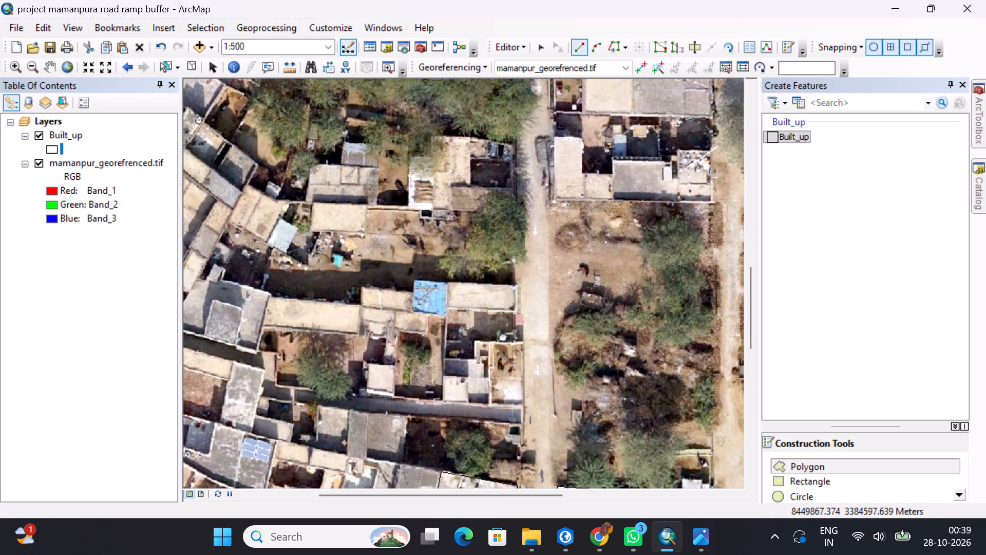
Start a Built_up polygon at the northeast corner of the compound beside the blue roof, tracing its road side around the 1.1 m offset to the southeast corner.
scroll(502, 334, "up", 3)
scroll(502, 334, "down", 7)
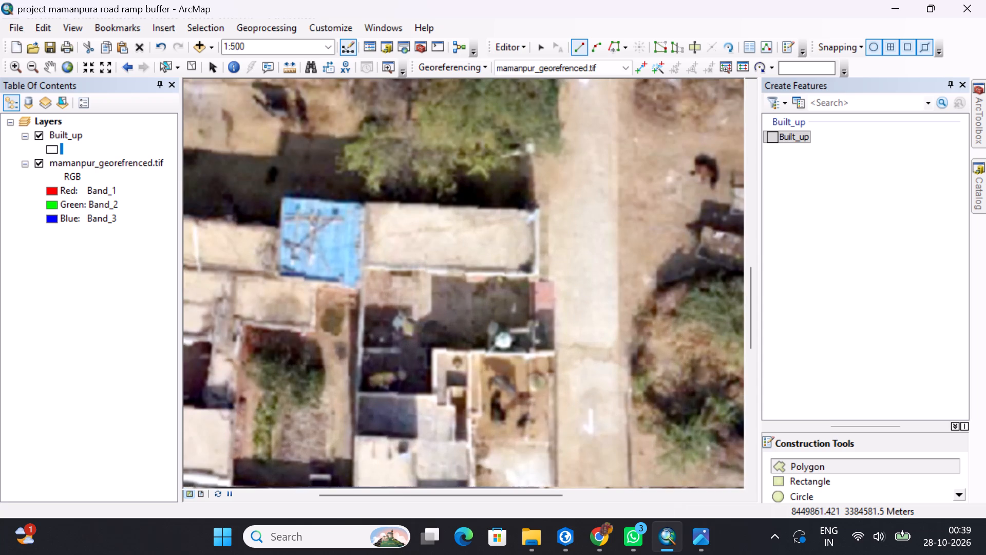
middle_click_drag(581, 311, 568, 301)
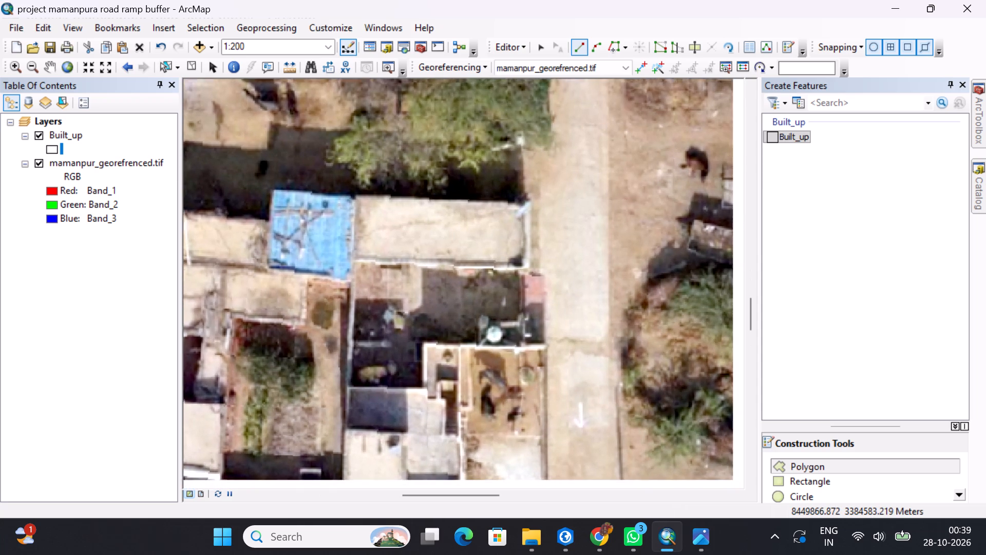
middle_click_drag(568, 301, 523, 268)
middle_click_drag(508, 247, 508, 245)
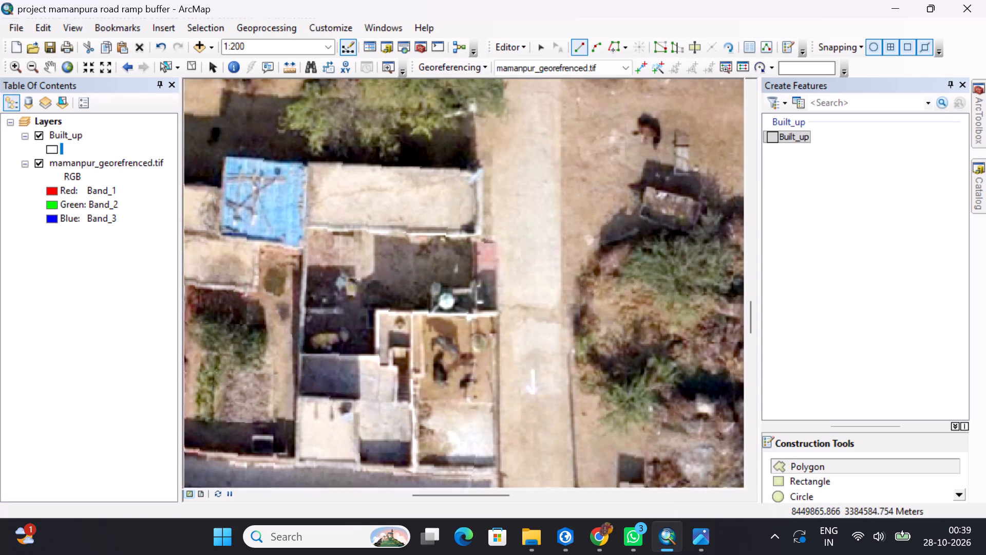
middle_click_drag(508, 245, 498, 340)
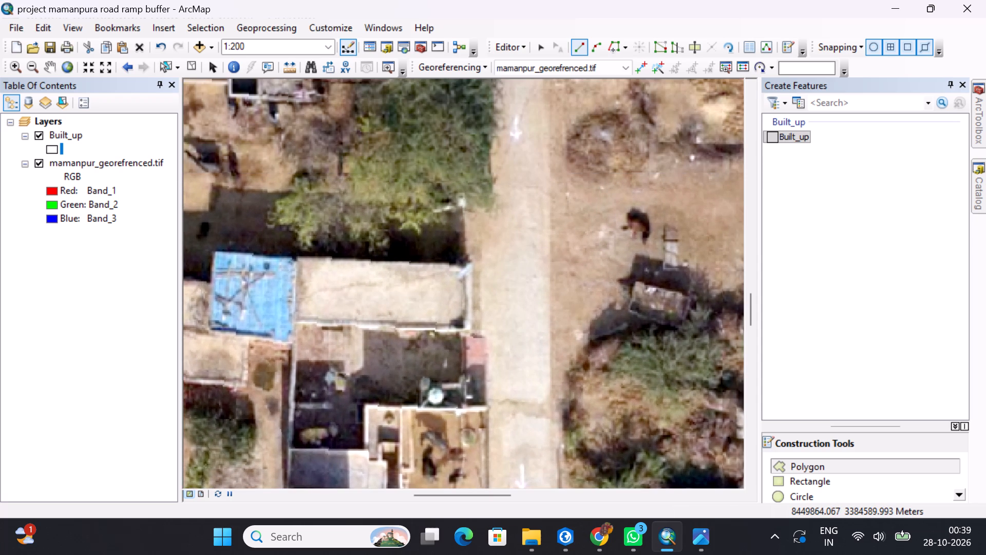
left_click(471, 265)
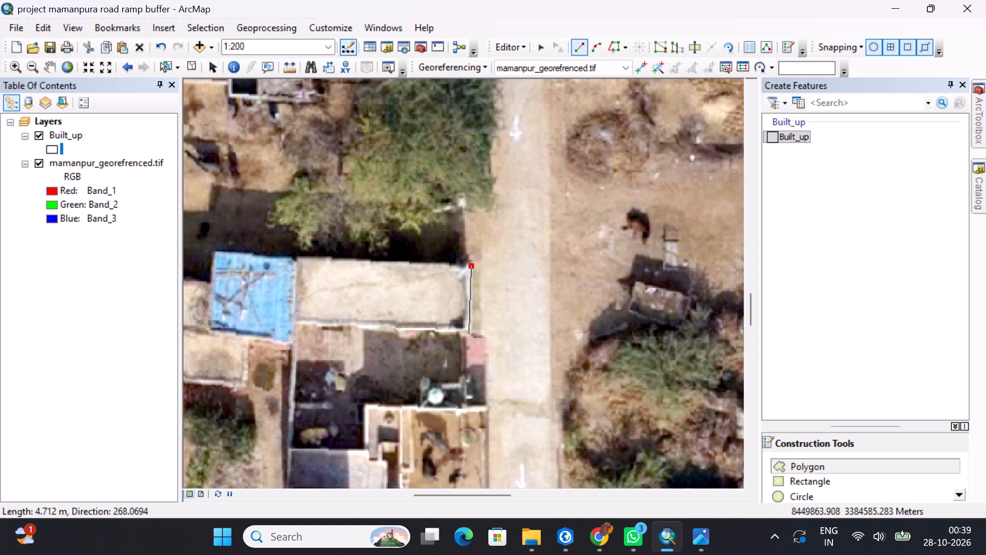
left_click(470, 335)
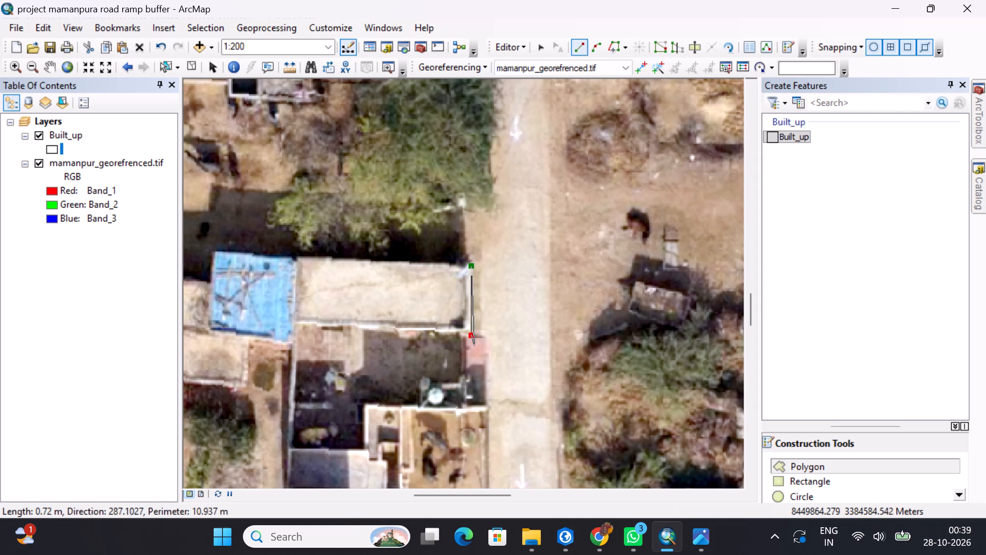
scroll(484, 340, "down", 5)
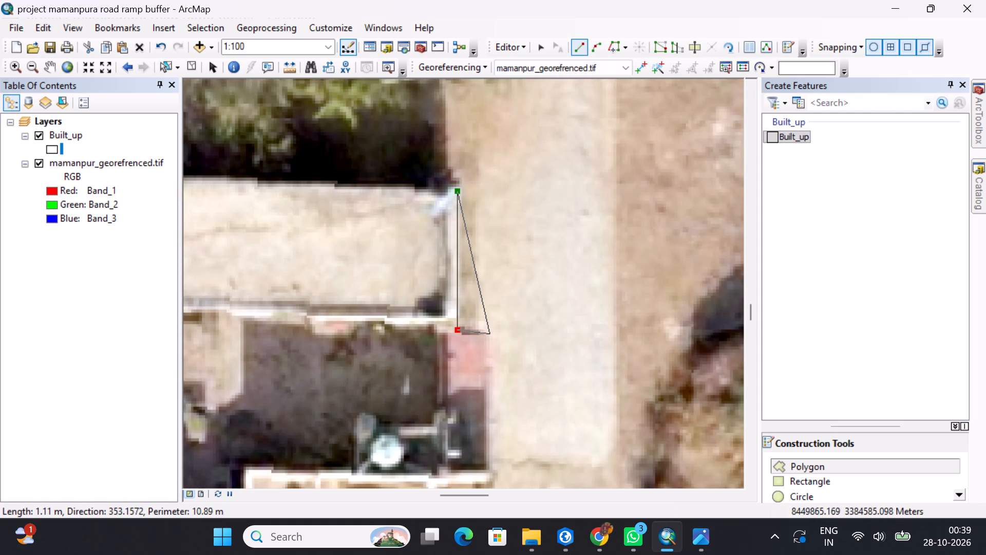
left_click(488, 332)
middle_click_drag(494, 369, 470, 202)
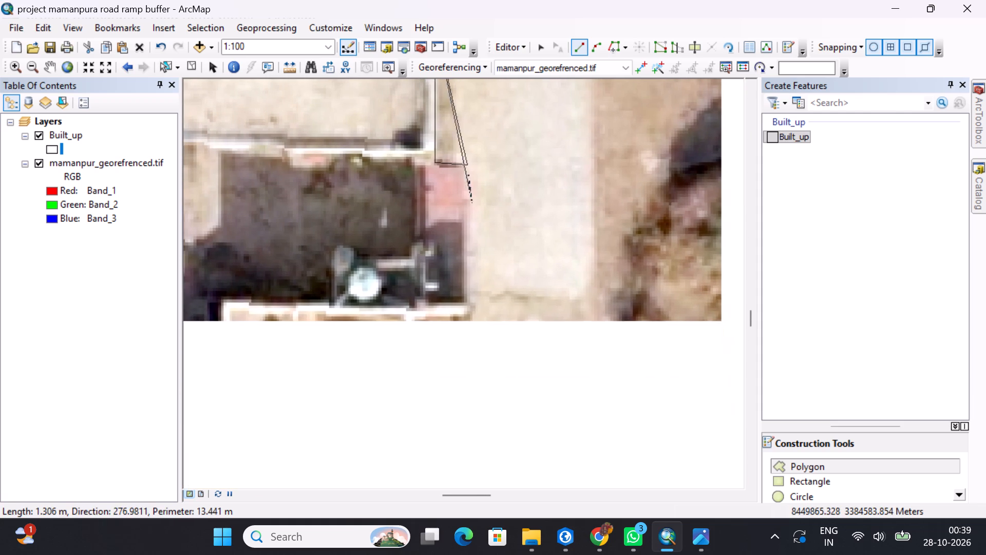
scroll(468, 318, "down", 6)
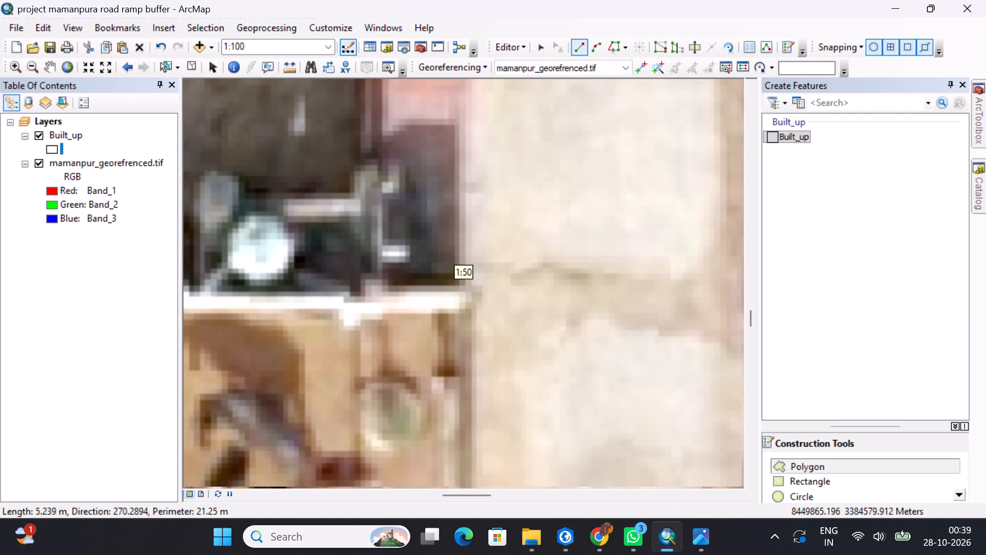
scroll(468, 324, "up", 11)
middle_click_drag(489, 377, 480, 243)
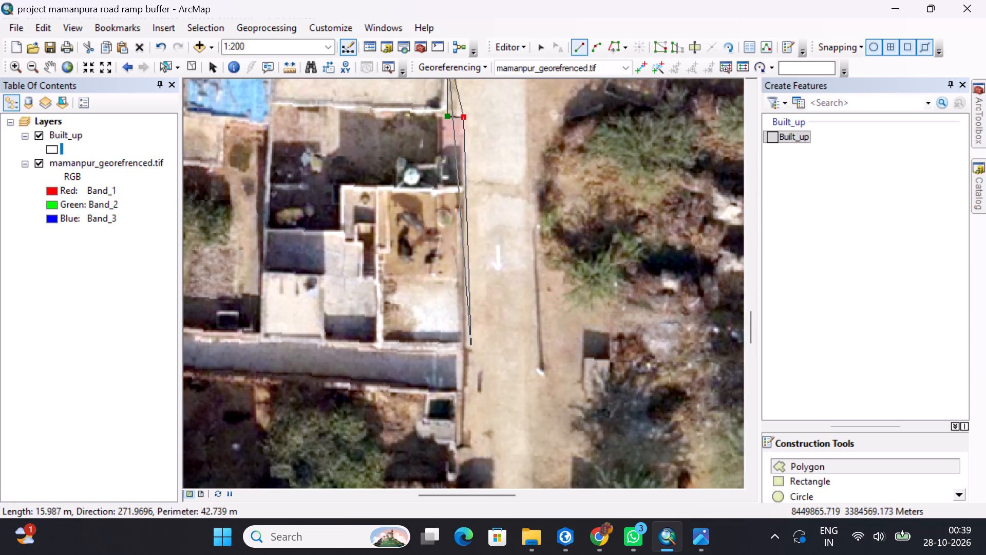
scroll(470, 350, "down", 5)
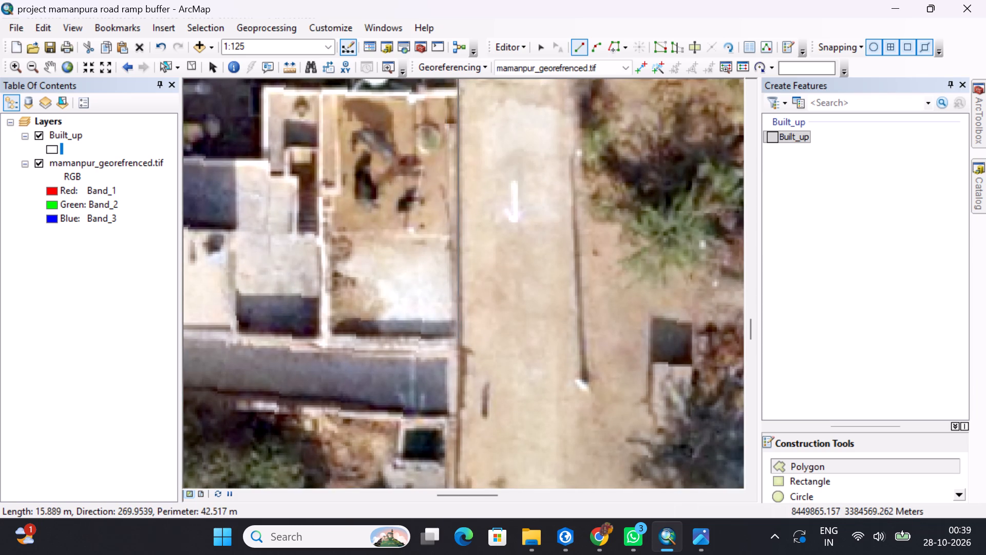
left_click(458, 347)
Trace the compound's southern wall west for about 14 m, to its southwest corner above the lane.
middle_click_drag(333, 339, 467, 354)
scroll(472, 355, "up", 3)
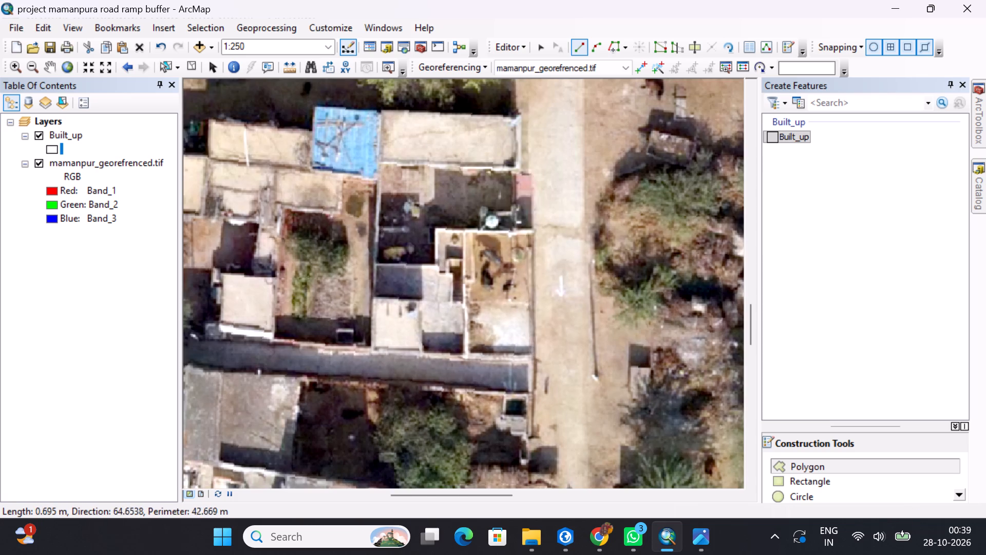
middle_click_drag(407, 353, 472, 355)
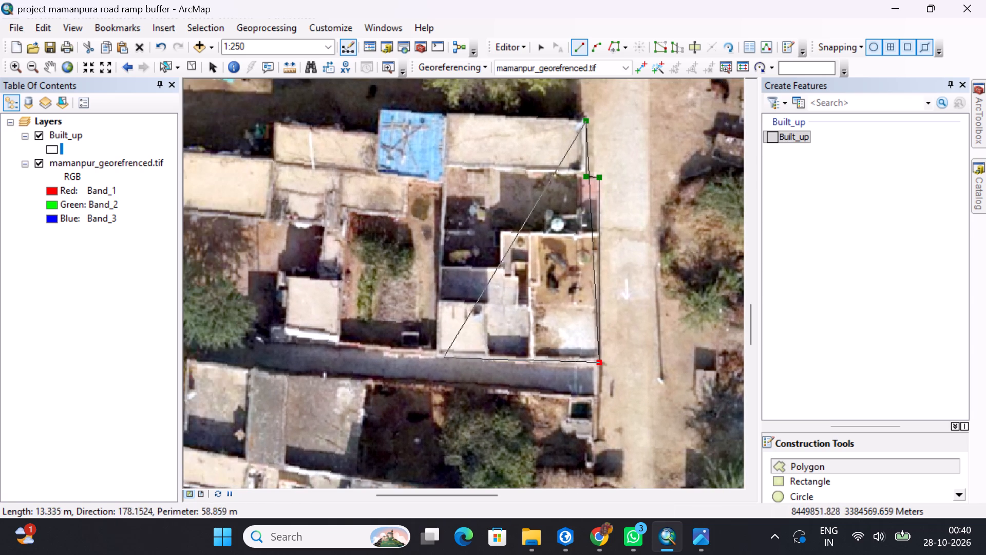
scroll(434, 349, "down", 4)
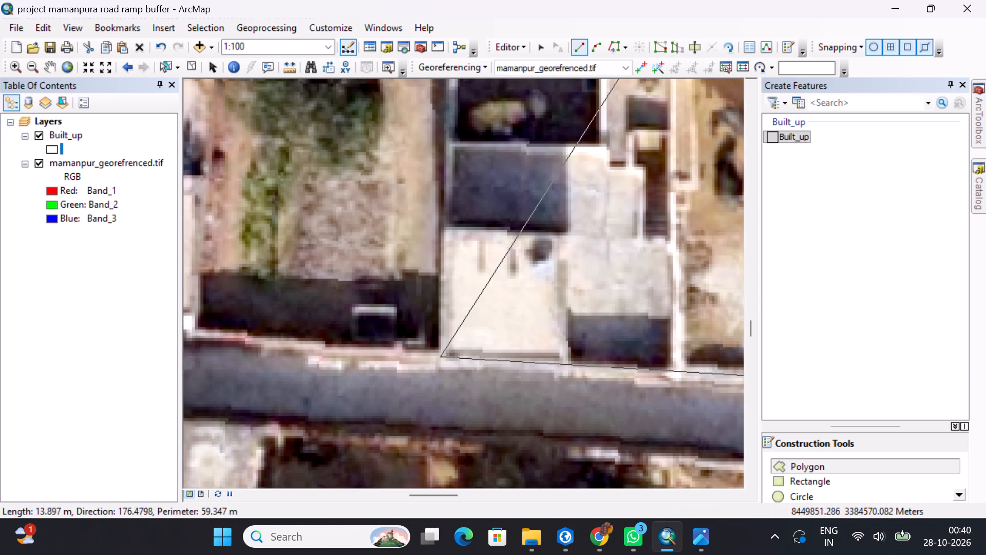
middle_click_drag(459, 357, 328, 354)
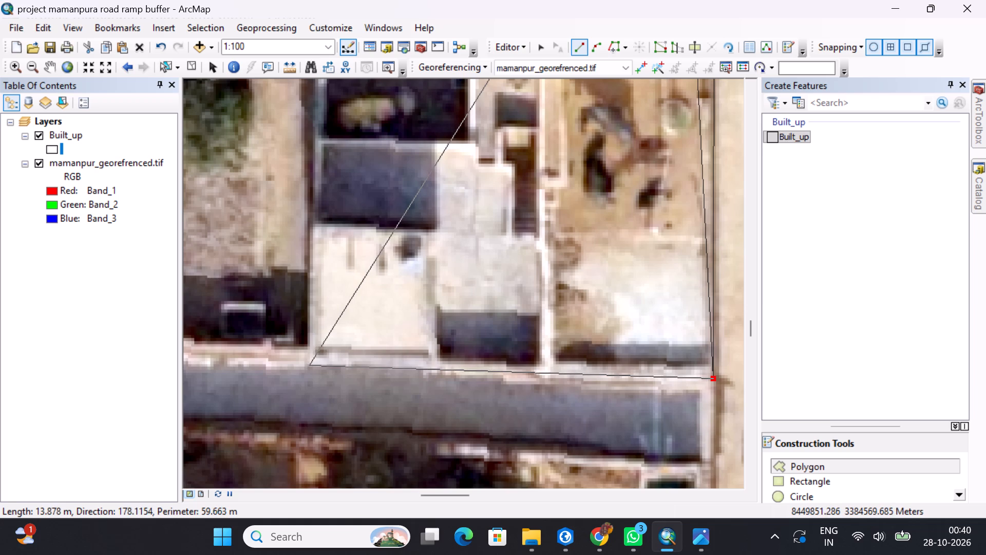
left_click(309, 364)
Trace the compound's western wall north for about 20 m to the corner beside the blue roof, and finish the Built_up polygon.
middle_click_drag(368, 321, 394, 482)
scroll(374, 120, "up", 5)
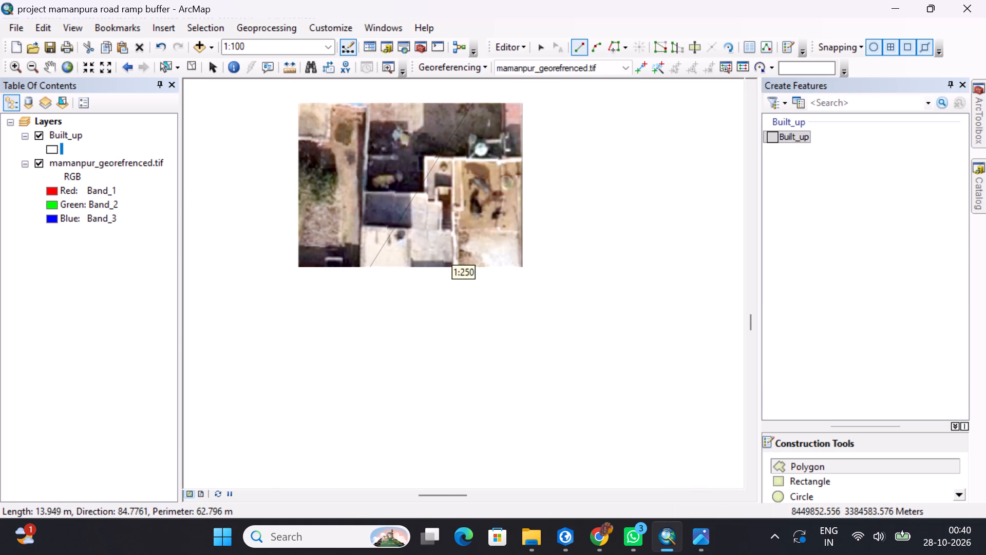
middle_click_drag(393, 146, 378, 290)
middle_click_drag(378, 149, 373, 345)
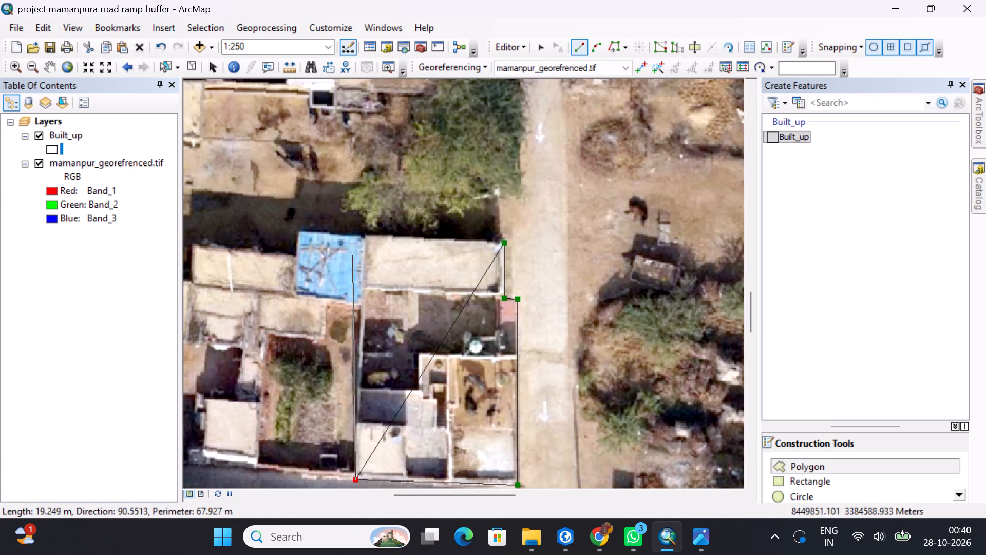
middle_click_drag(362, 238, 348, 349)
scroll(349, 350, "up", 2)
scroll(349, 350, "down", 9)
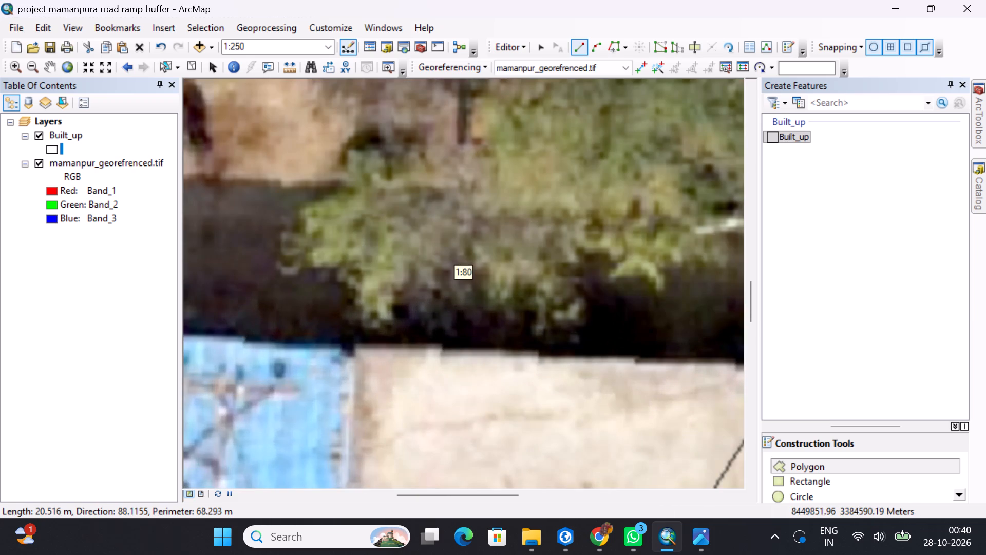
left_click(357, 348)
middle_click_drag(435, 369, 347, 321)
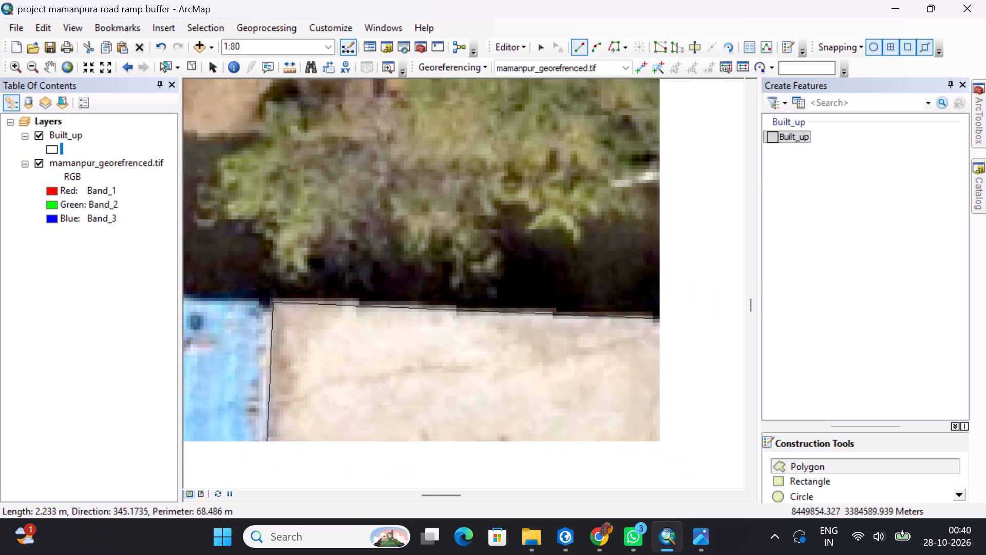
middle_click_drag(347, 321, 240, 280)
scroll(603, 337, "up", 7)
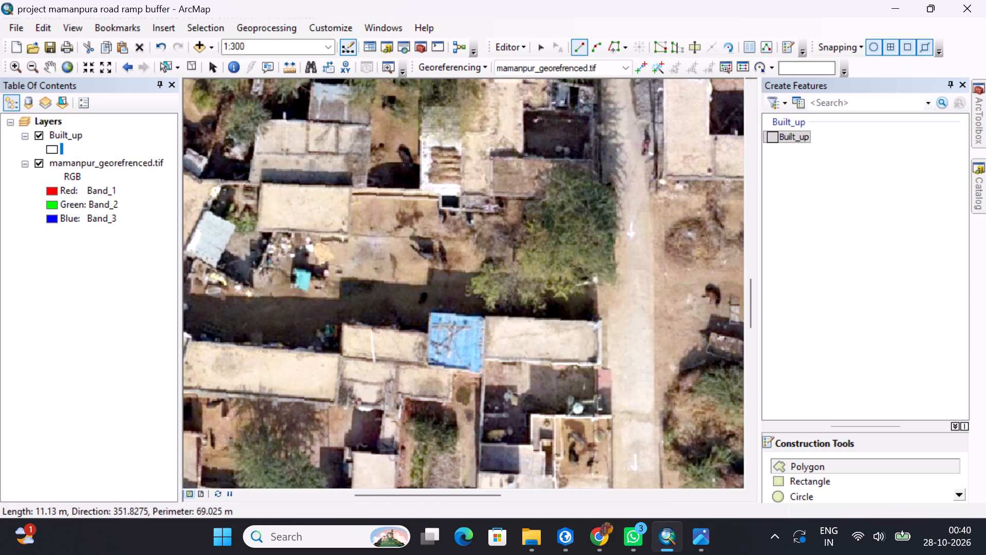
key("F2")
Examine the road south of the finished compound for buildings and yards still lacking Built_up polygons.
middle_click_drag(593, 326, 523, 146)
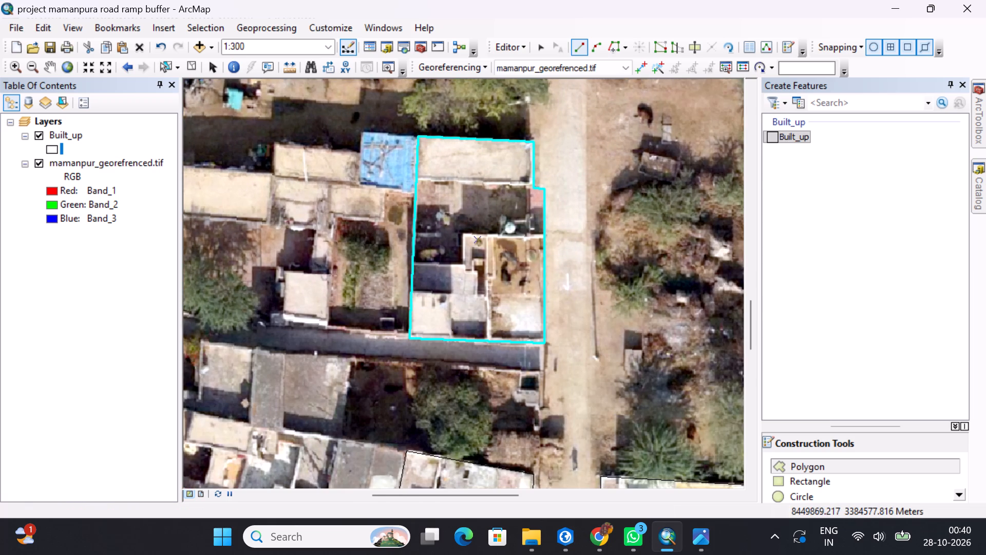
middle_click_drag(580, 356, 544, 172)
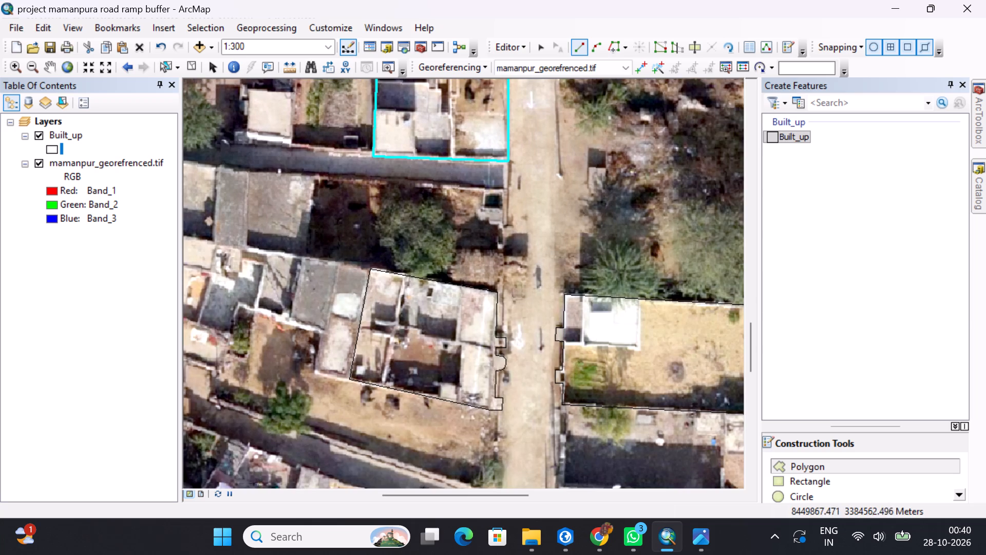
middle_click_drag(526, 254, 500, 194)
scroll(500, 194, "up", 5)
scroll(500, 194, "down", 10)
middle_click_drag(497, 198, 498, 258)
middle_click_drag(505, 194, 501, 282)
scroll(501, 283, "down", 4)
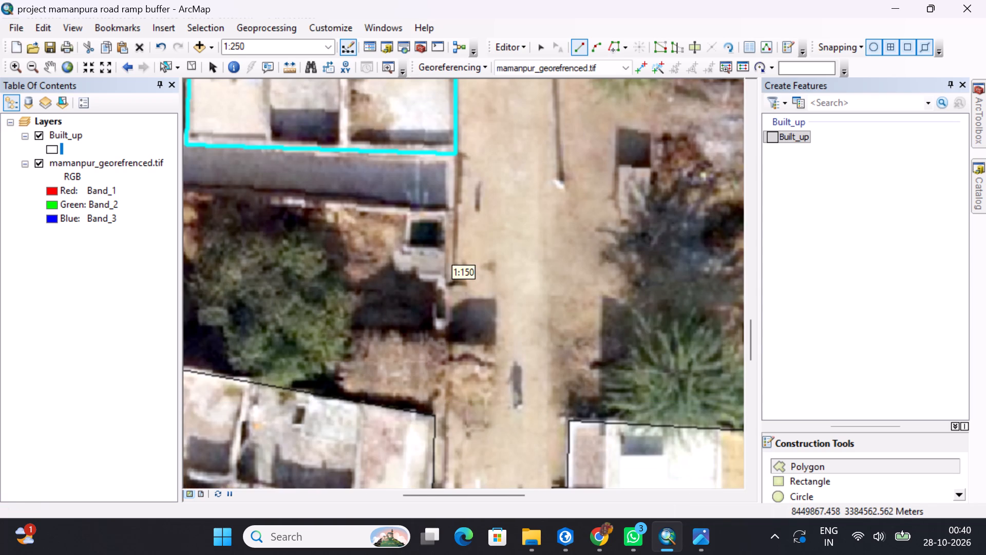
scroll(506, 297, "down", 2)
scroll(506, 298, "up", 4)
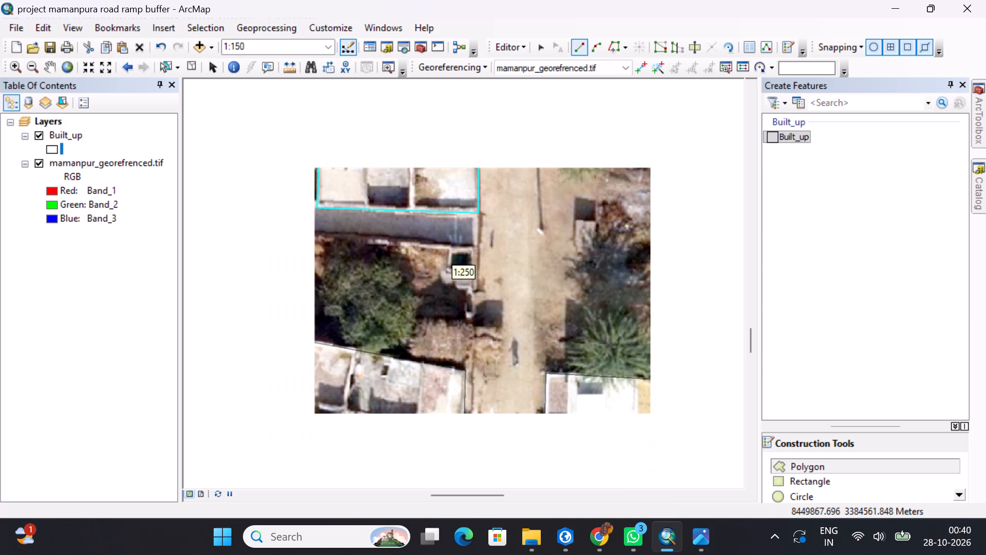
middle_click_drag(533, 301, 510, 164)
middle_click_drag(429, 270, 444, 113)
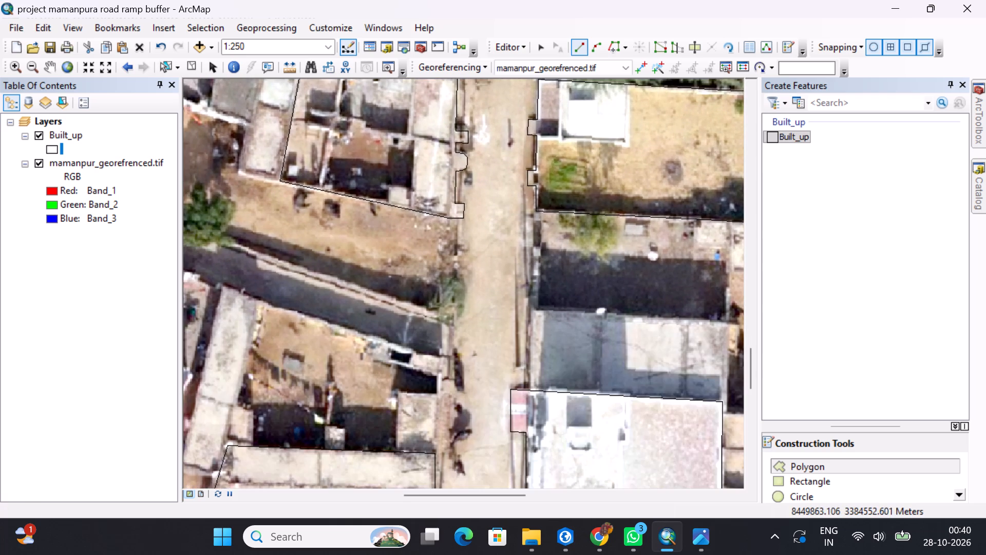
middle_click_drag(484, 265, 498, 155)
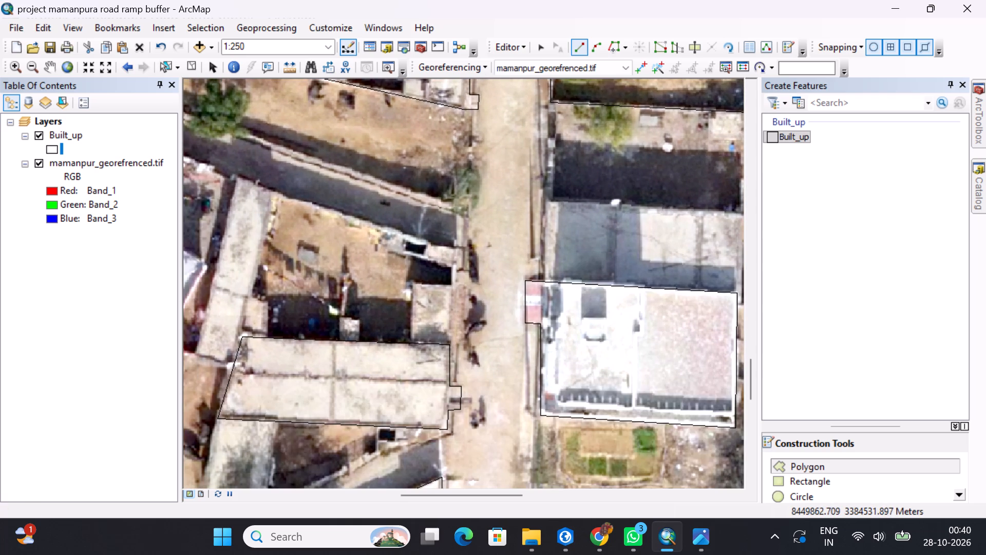
Examine the buildings, yards and ramps on both sides of the road in the drone image Untitled design.png in Photos.
scroll(457, 247, "down", 2)
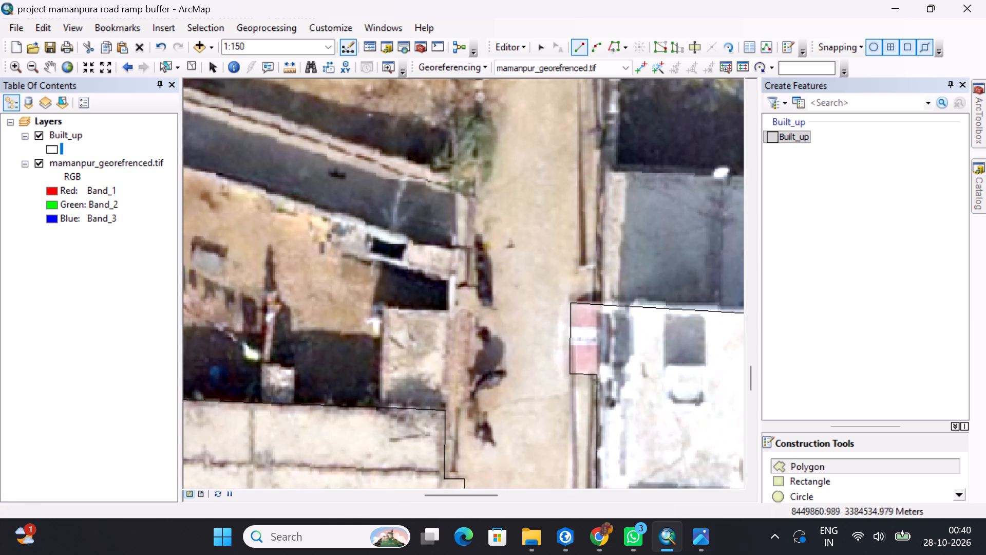
middle_click_drag(440, 187, 431, 246)
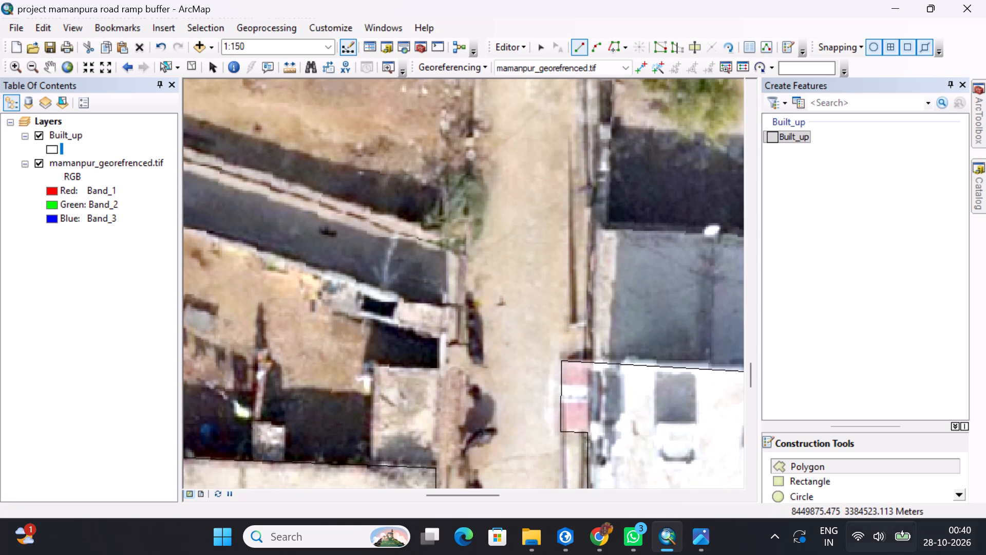
left_click(691, 538)
left_click_drag(538, 318, 559, 198)
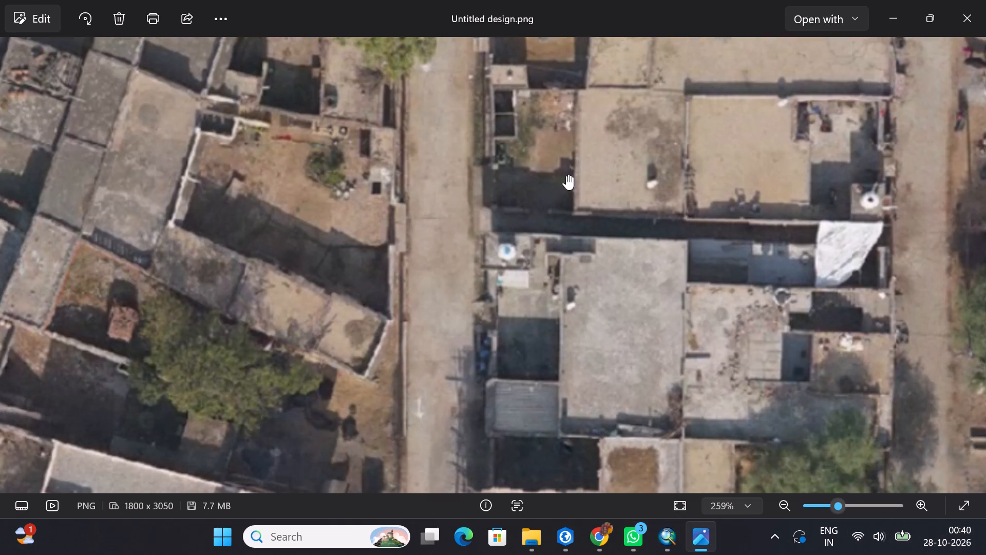
left_click_drag(505, 378, 503, 227)
left_click_drag(498, 325, 496, 194)
left_click_drag(486, 371, 429, 126)
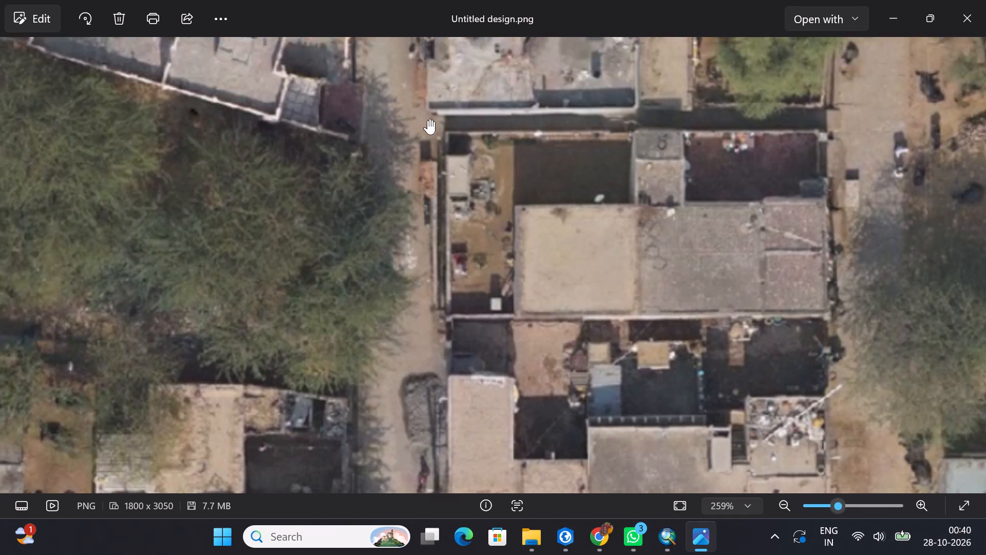
left_click_drag(420, 386, 463, 148)
left_click_drag(438, 289, 445, 110)
left_click_drag(449, 281, 451, 112)
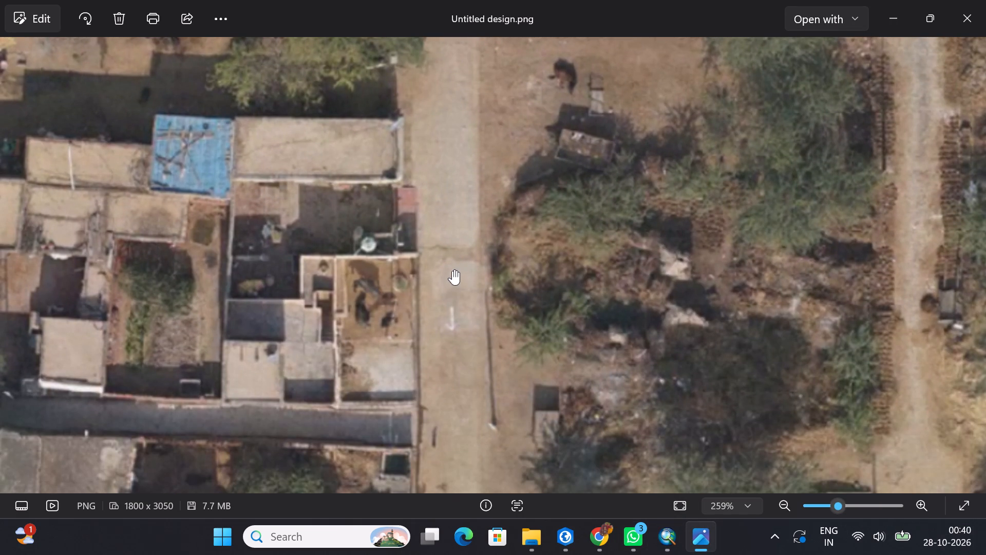
left_click_drag(450, 216, 451, 160)
left_click_drag(467, 382, 469, 345)
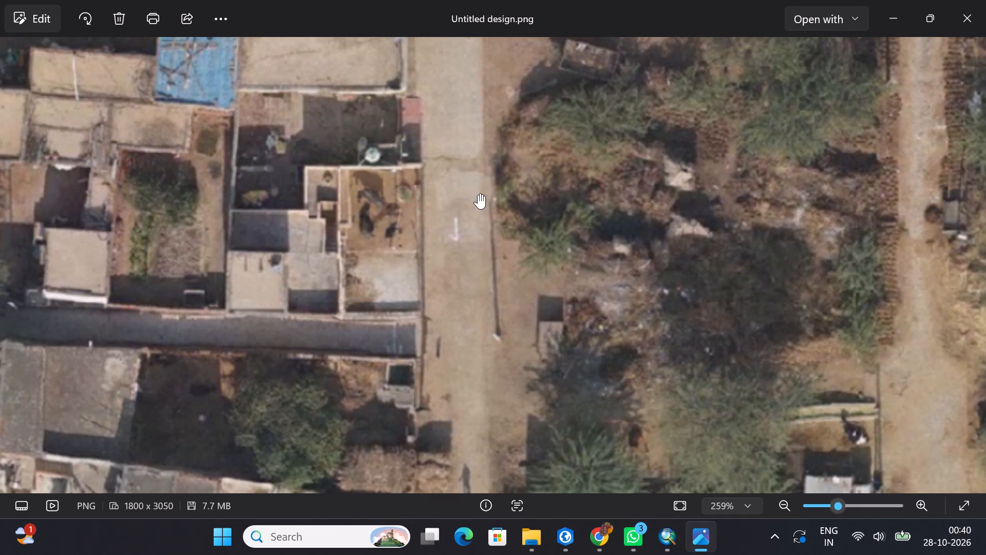
left_click(478, 192)
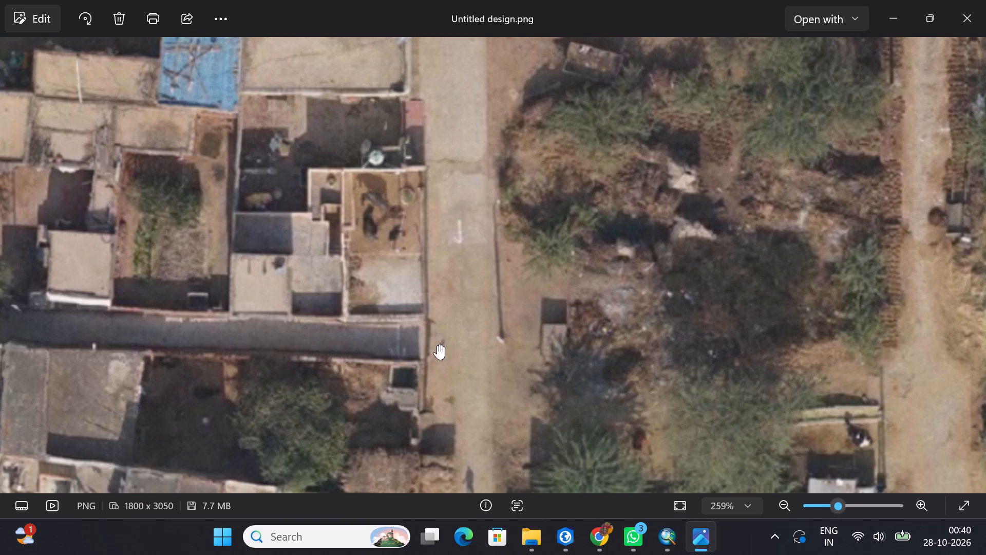
left_click_drag(456, 298, 459, 311)
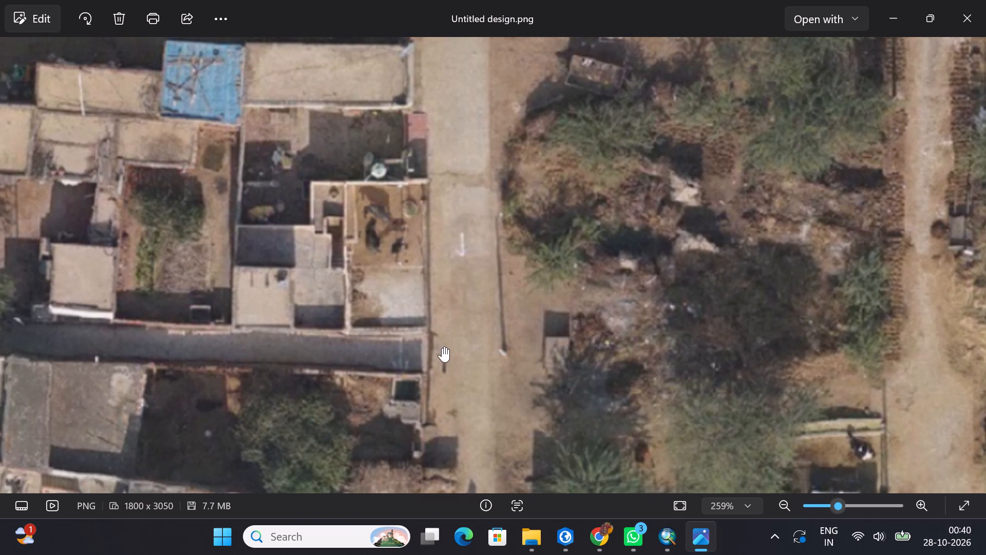
left_click_drag(450, 368, 444, 255)
left_click_drag(440, 408, 434, 327)
left_click_drag(441, 398, 441, 319)
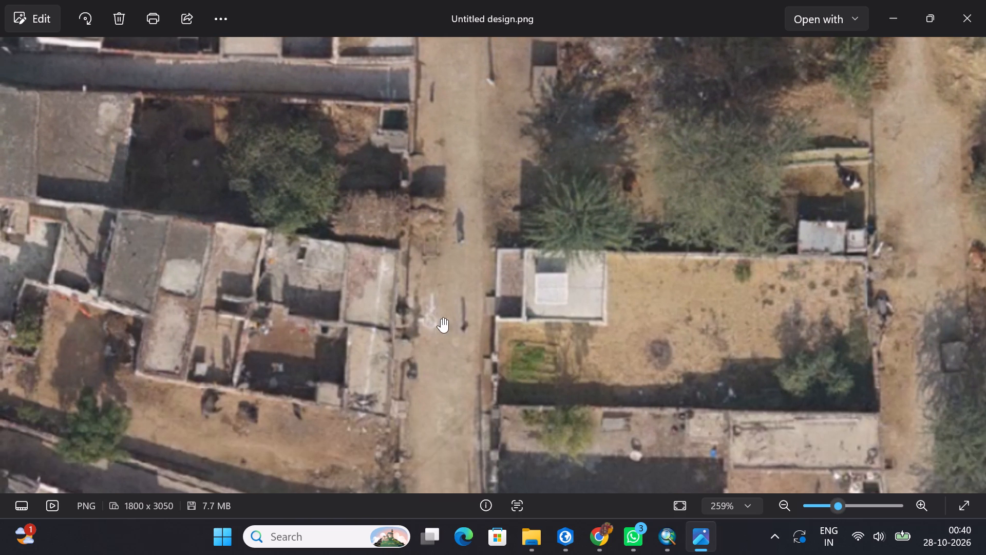
left_click_drag(437, 399, 442, 343)
left_click_drag(439, 378, 451, 292)
left_click_drag(442, 384, 445, 421)
left_click_drag(469, 195, 479, 340)
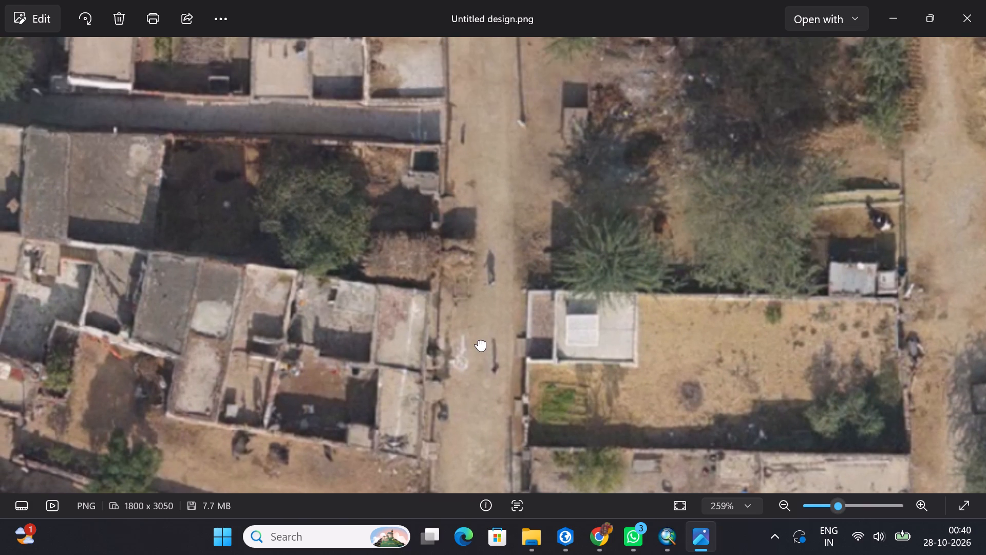
left_click_drag(479, 340, 465, 276)
left_click_drag(469, 213, 466, 268)
left_click_drag(470, 199, 471, 162)
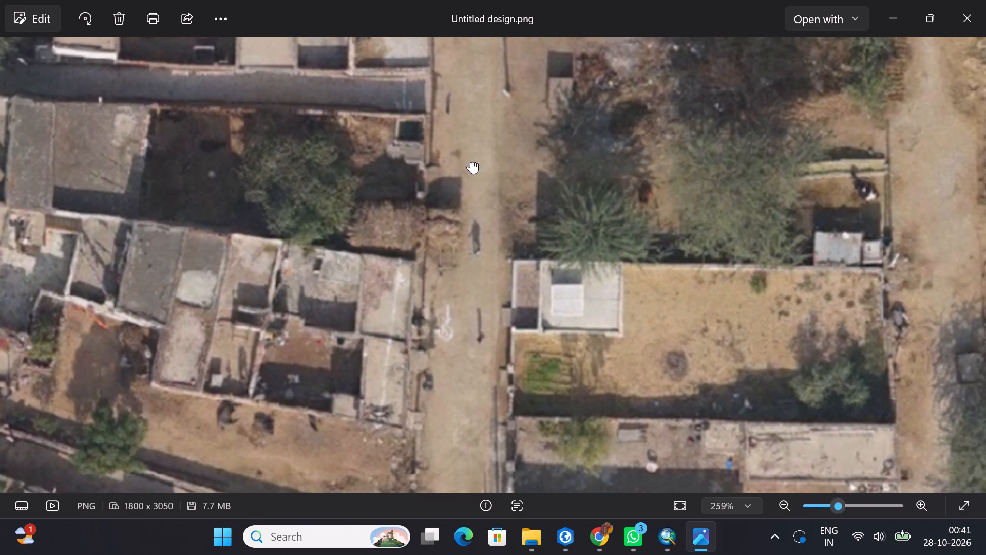
left_click_drag(471, 162, 469, 155)
scroll(489, 337, "down", 17)
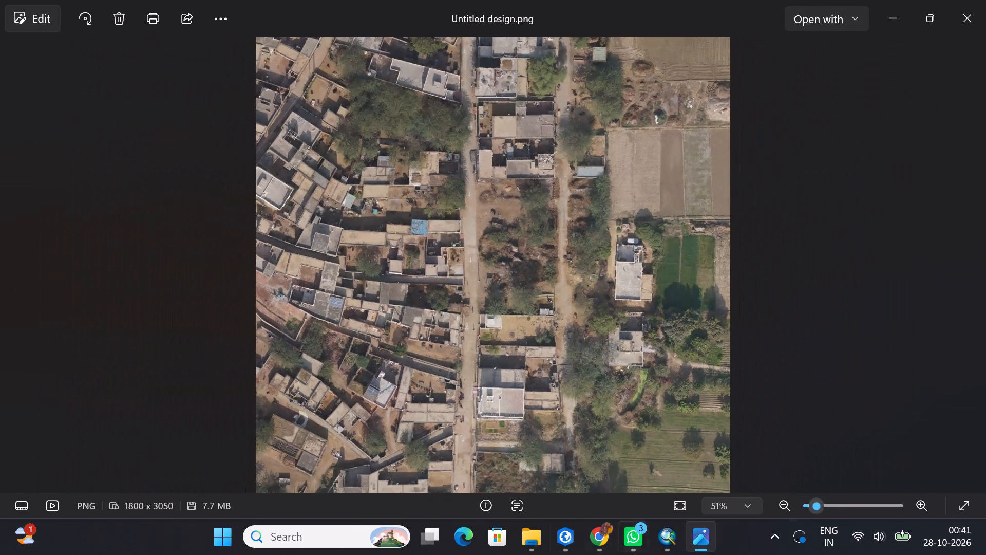
Back in ArcMap, change the Built_up layer's symbol to the Beige fill.
left_click(665, 530)
scroll(504, 282, "down", 2)
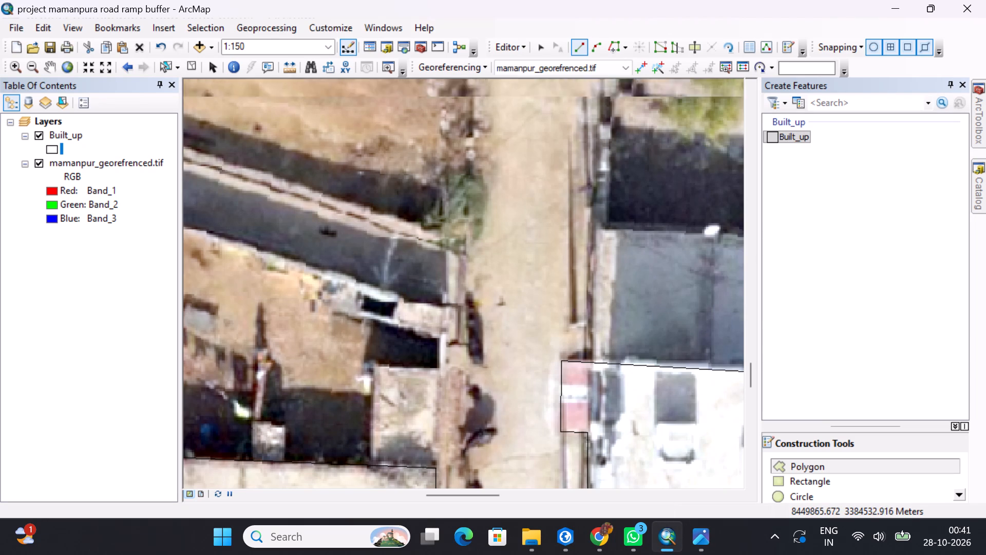
scroll(504, 284, "down", 3)
scroll(503, 284, "up", 19)
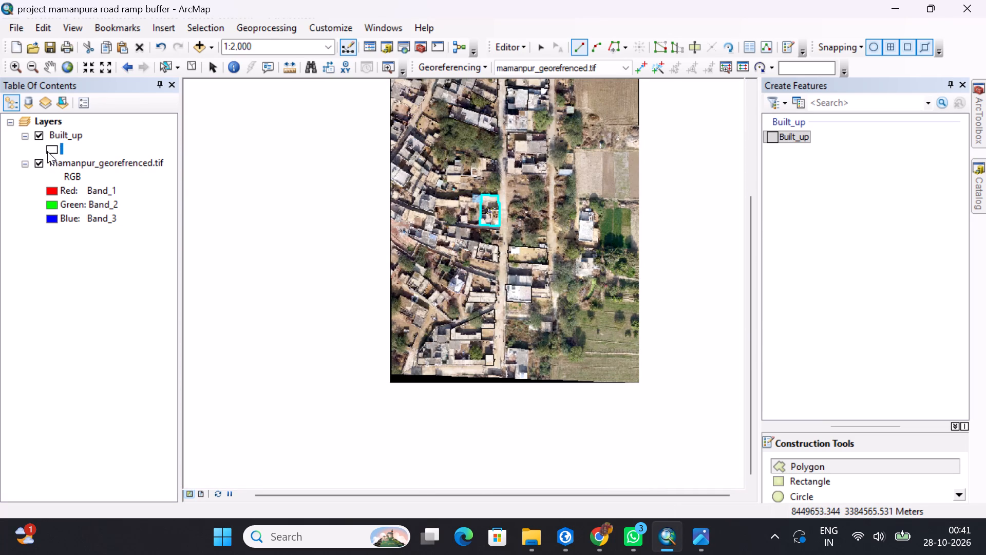
left_click(47, 151)
left_click(346, 303)
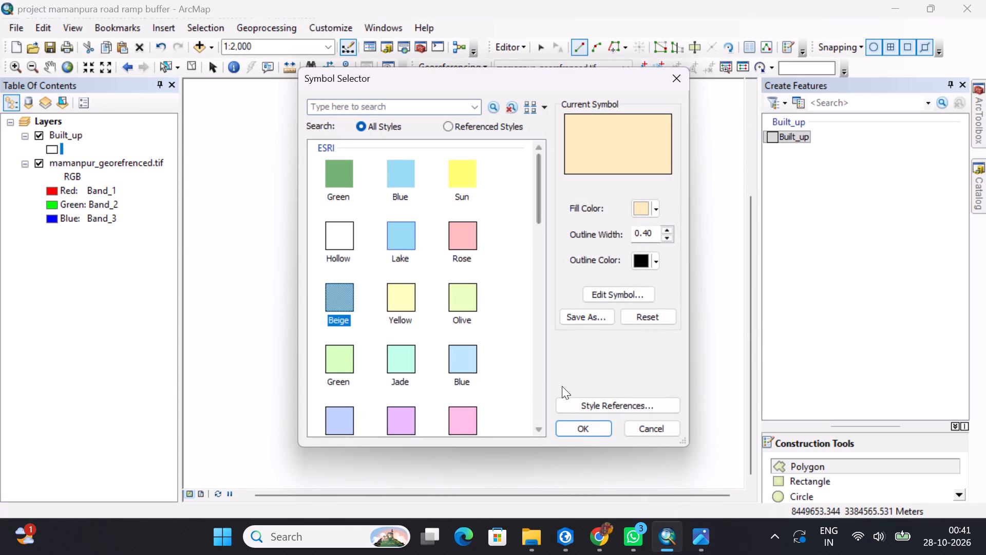
left_click(597, 425)
Check Built_up coverage along the road from its southern end north to the compound beside the blue roof.
middle_click_drag(574, 201, 533, 276)
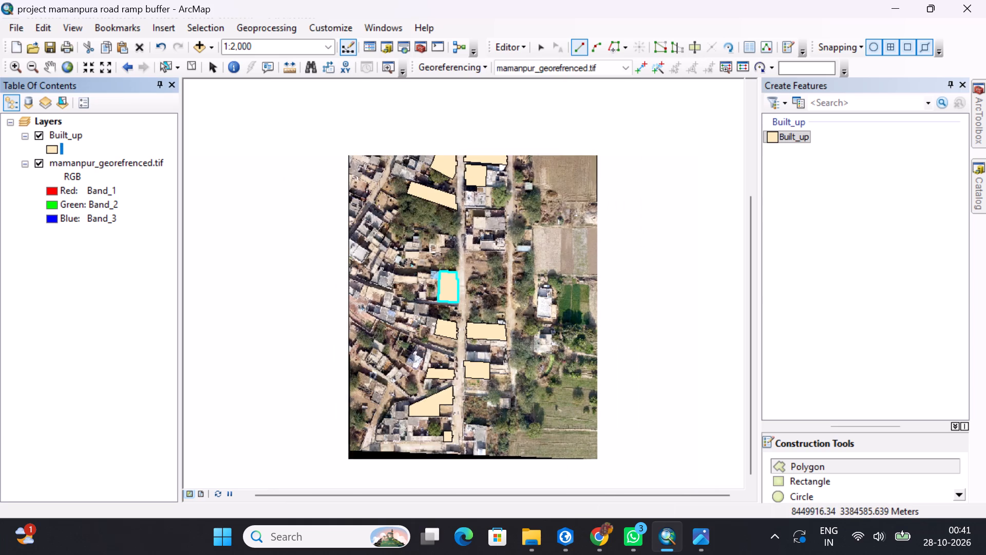
middle_click_drag(533, 276, 499, 317)
middle_click_drag(409, 254, 451, 209)
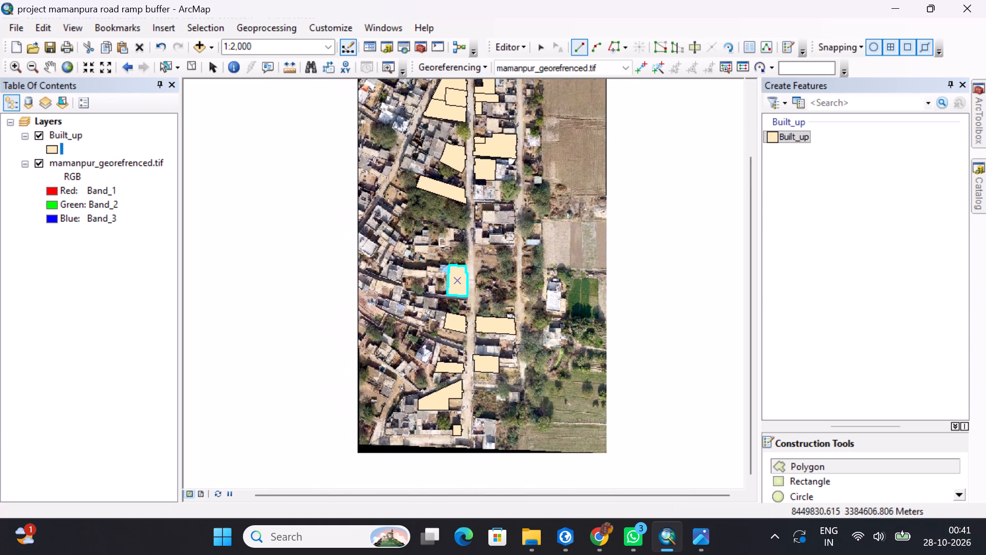
scroll(494, 424, "down", 4)
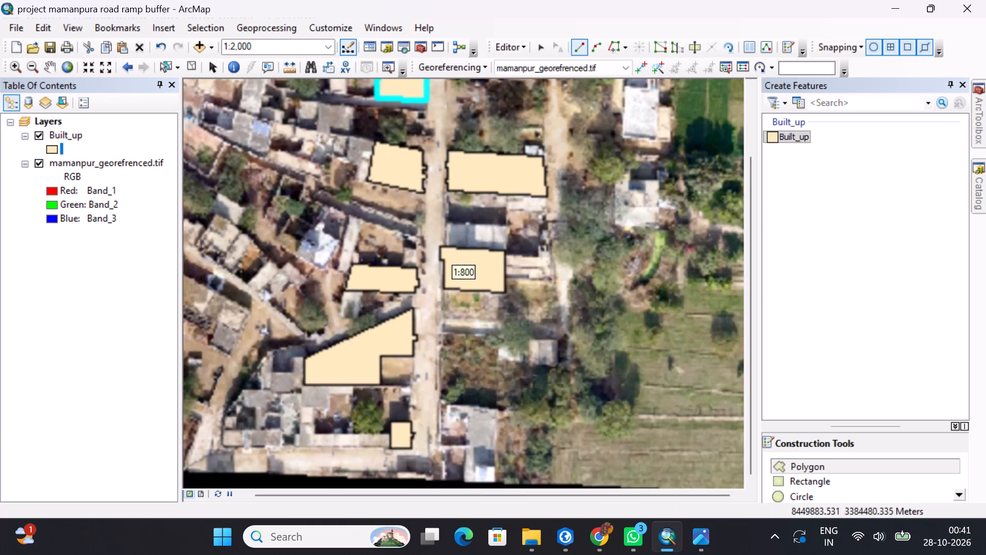
scroll(495, 422, "down", 4)
middle_click_drag(406, 414, 469, 301)
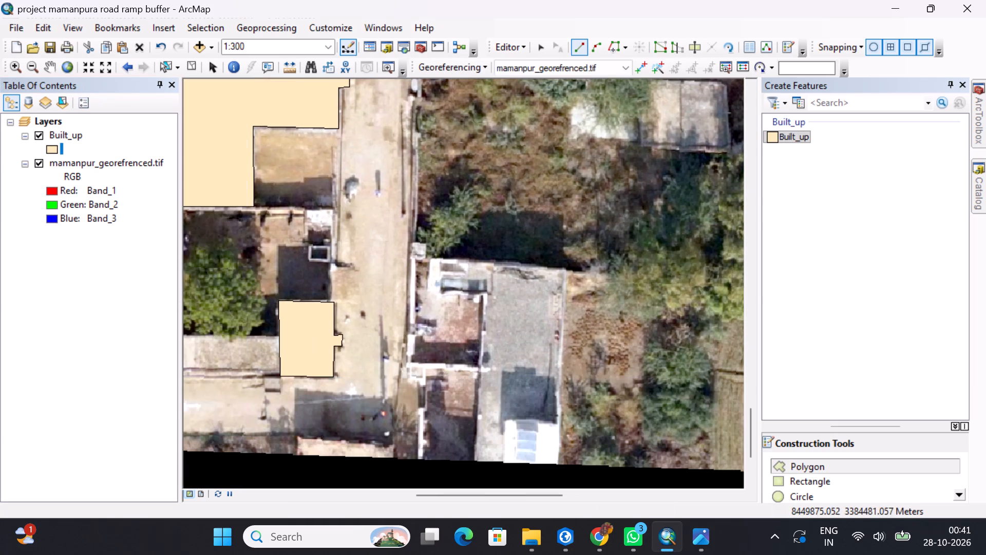
middle_click_drag(461, 289, 469, 341)
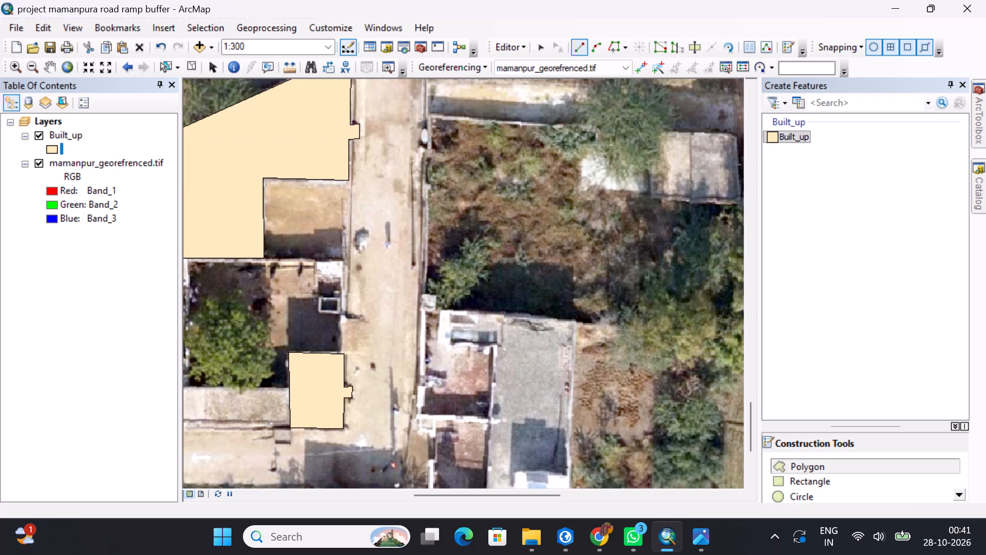
middle_click_drag(430, 248, 431, 362)
middle_click_drag(429, 189, 441, 318)
middle_click_drag(435, 153, 438, 155)
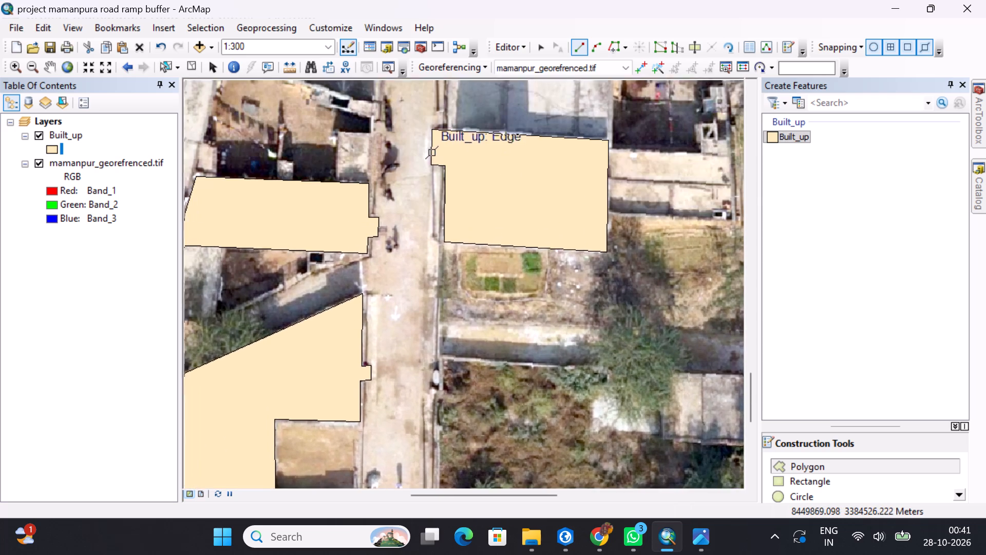
middle_click_drag(438, 155, 439, 300)
middle_click_drag(427, 174, 415, 275)
middle_click_drag(410, 195, 410, 194)
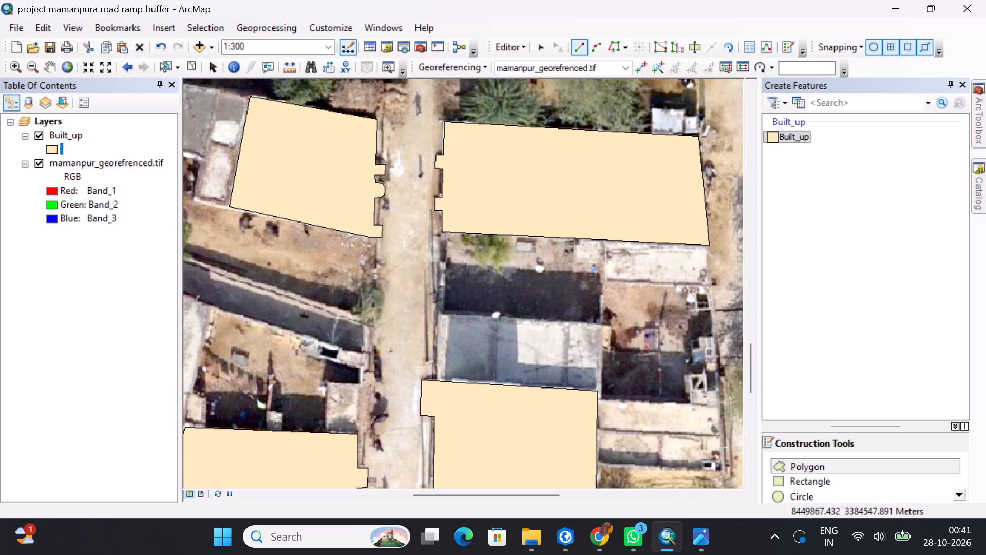
middle_click_drag(410, 194, 407, 251)
middle_click_drag(420, 160, 419, 310)
middle_click_drag(428, 155, 422, 323)
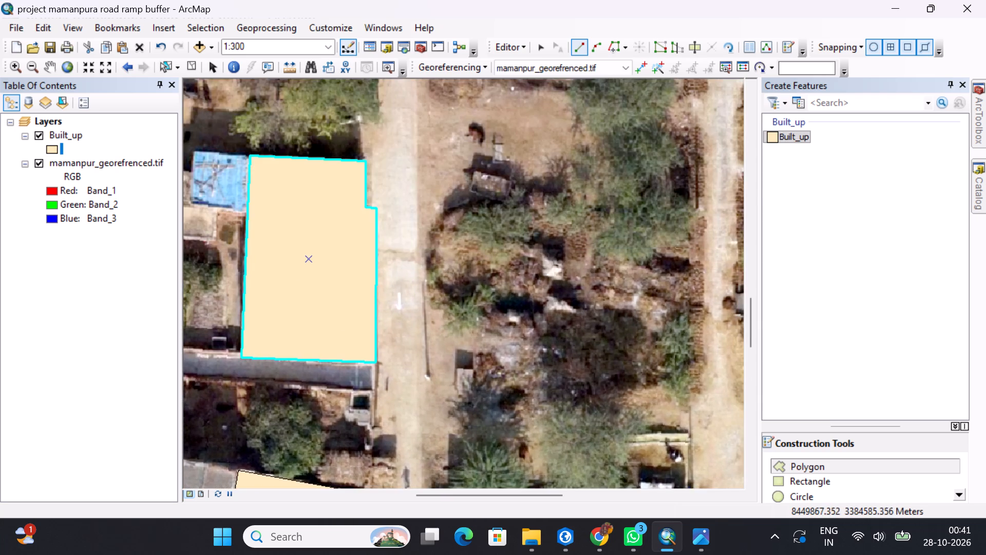
Check Built_up coverage along the road from the compound beside the blue roof north to the image's northern edge.
middle_click_drag(398, 202, 384, 361)
middle_click_drag(396, 174, 405, 286)
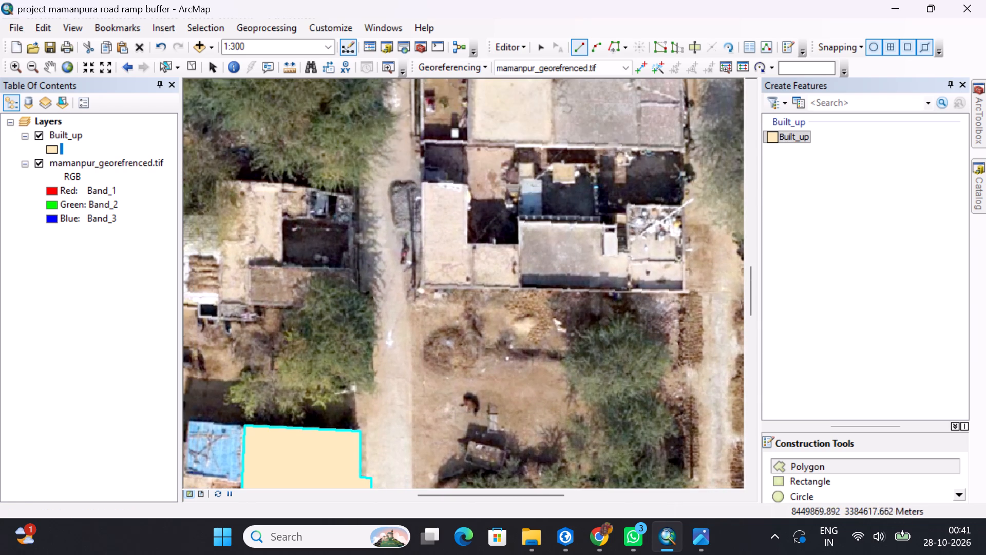
middle_click_drag(397, 145, 393, 245)
middle_click_drag(388, 169, 387, 287)
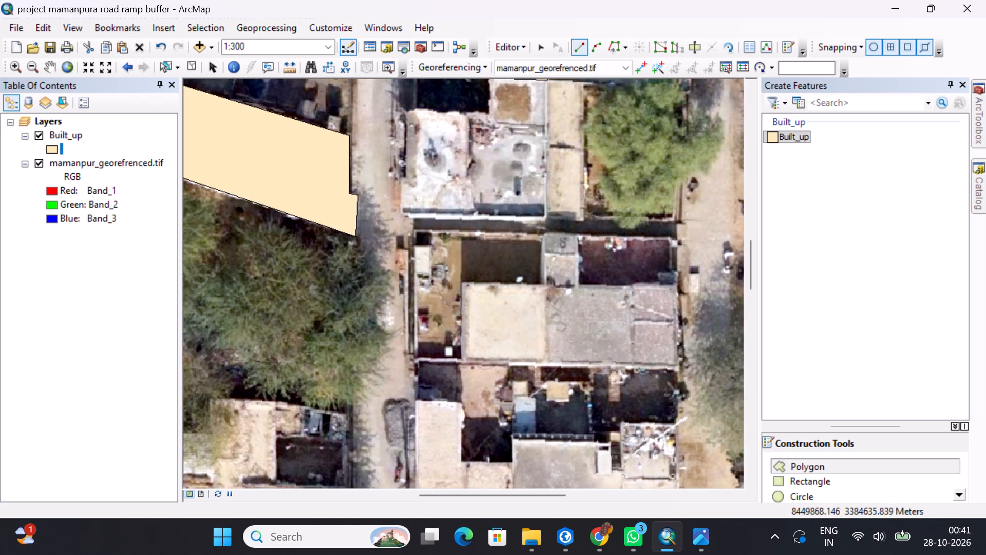
middle_click_drag(395, 200, 394, 285)
middle_click_drag(386, 202, 385, 383)
middle_click_drag(368, 247, 372, 326)
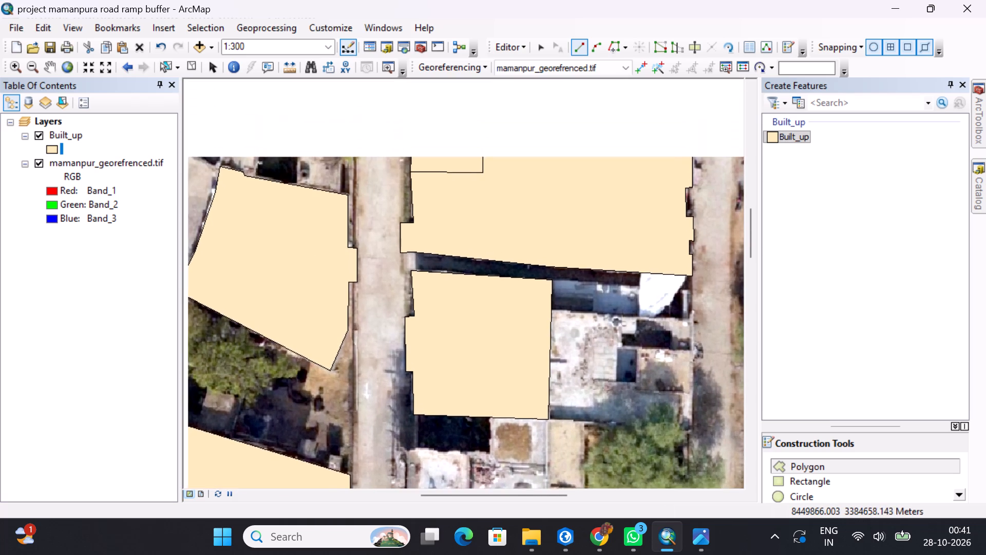
middle_click_drag(372, 326, 372, 327)
middle_click_drag(374, 257, 366, 340)
middle_click_drag(375, 263, 376, 350)
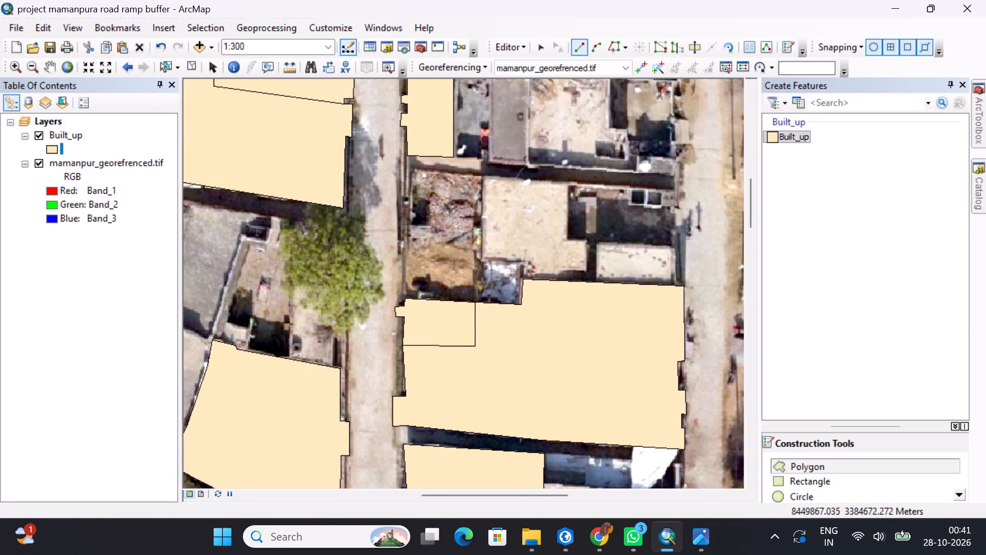
middle_click_drag(374, 224, 376, 321)
middle_click_drag(393, 203, 393, 293)
middle_click_drag(397, 157, 408, 275)
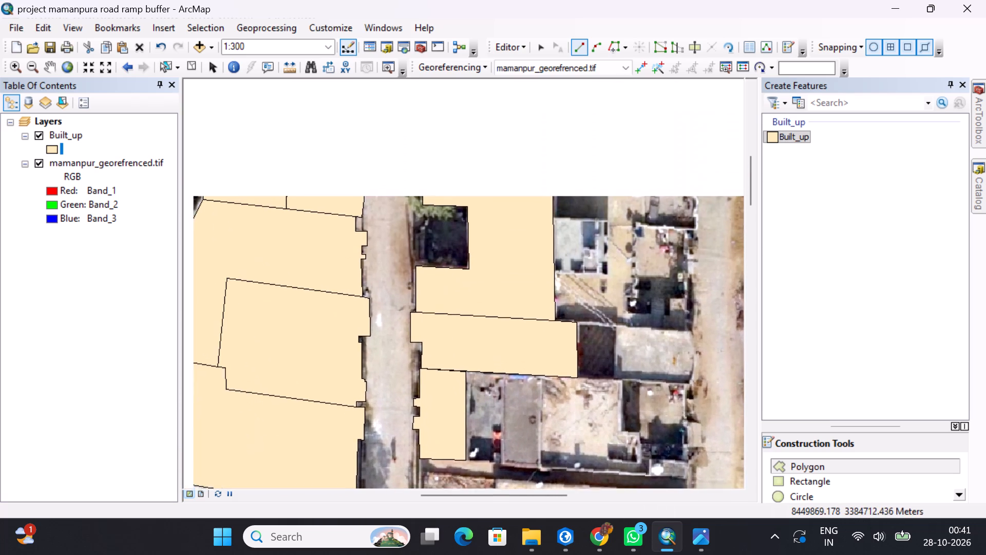
middle_click_drag(408, 275, 408, 276)
middle_click_drag(394, 162, 409, 300)
middle_click_drag(416, 174, 420, 275)
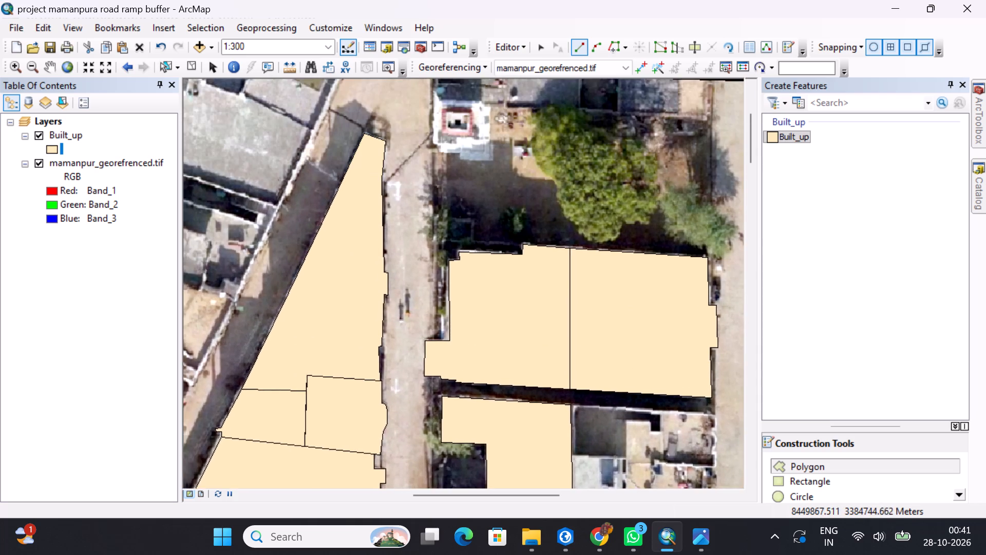
middle_click_drag(410, 197, 413, 299)
middle_click_drag(422, 205, 422, 262)
Start a Built_up polygon on the white building with the pink-edged roof opening at the road's northern end, tracing its west wall and stepped south edge.
scroll(423, 263, "up", 7)
scroll(424, 263, "down", 5)
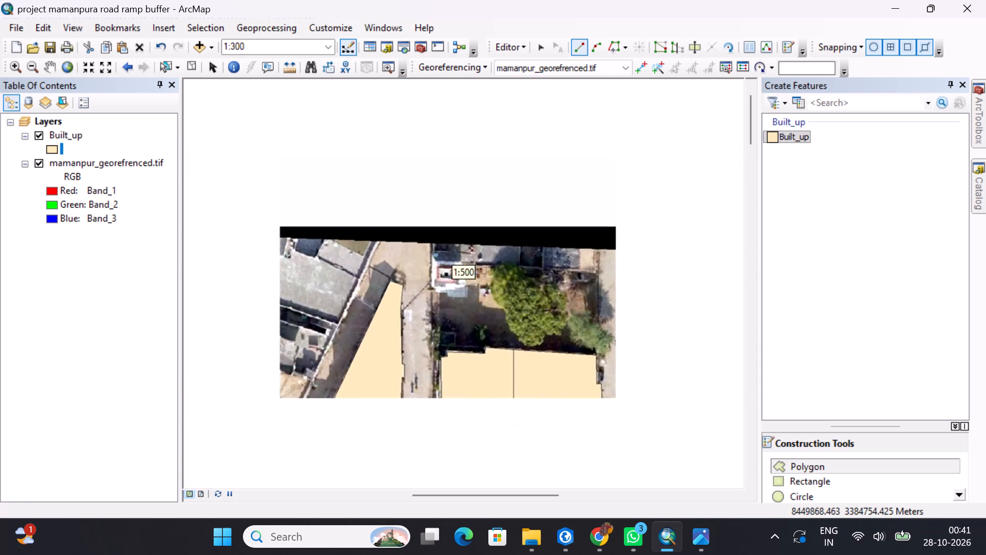
scroll(424, 263, "down", 10)
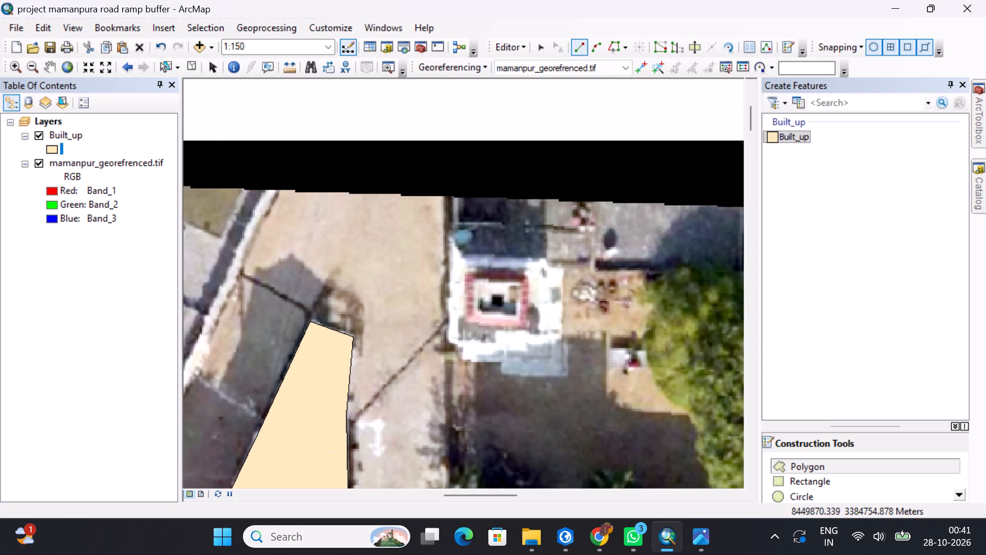
scroll(458, 255, "down", 1)
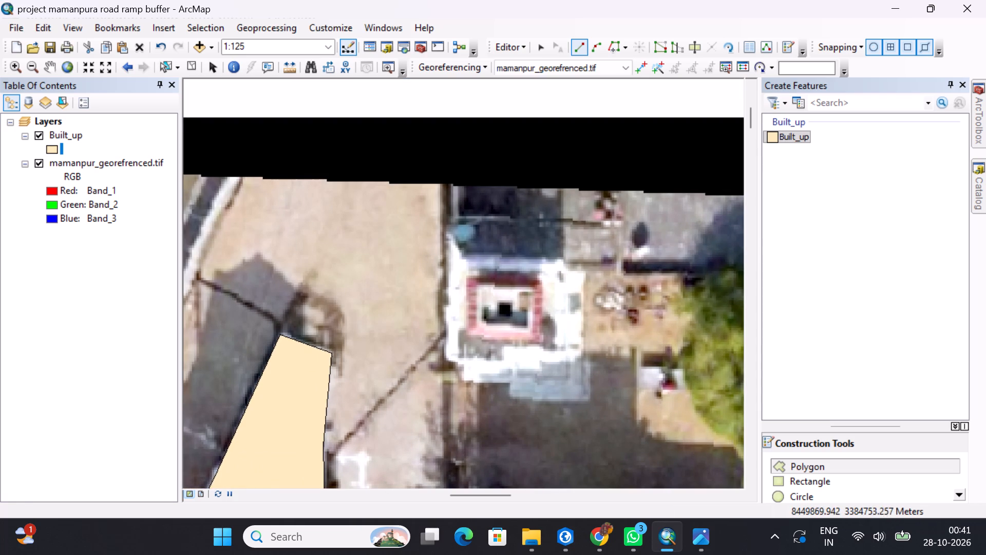
left_click(447, 228)
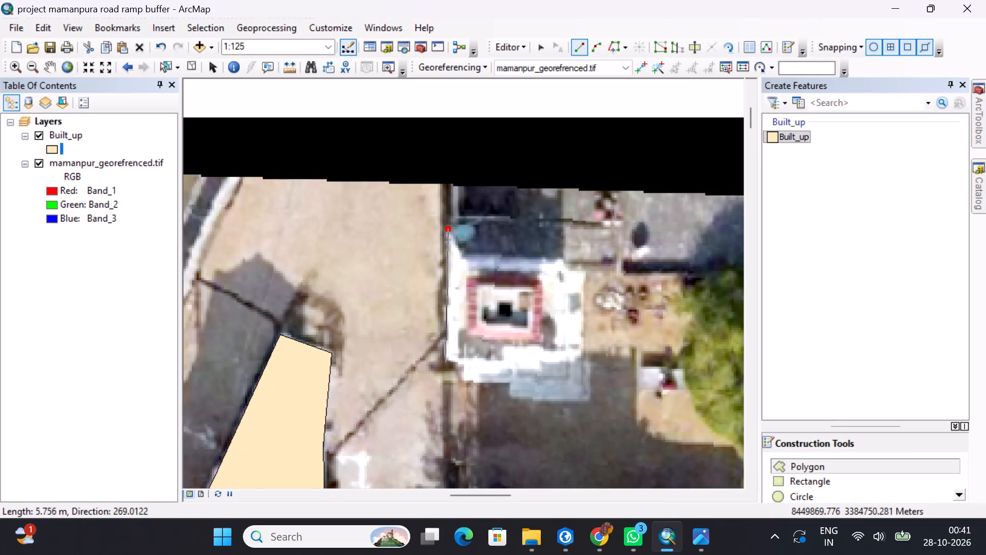
left_click(447, 362)
left_click(463, 364)
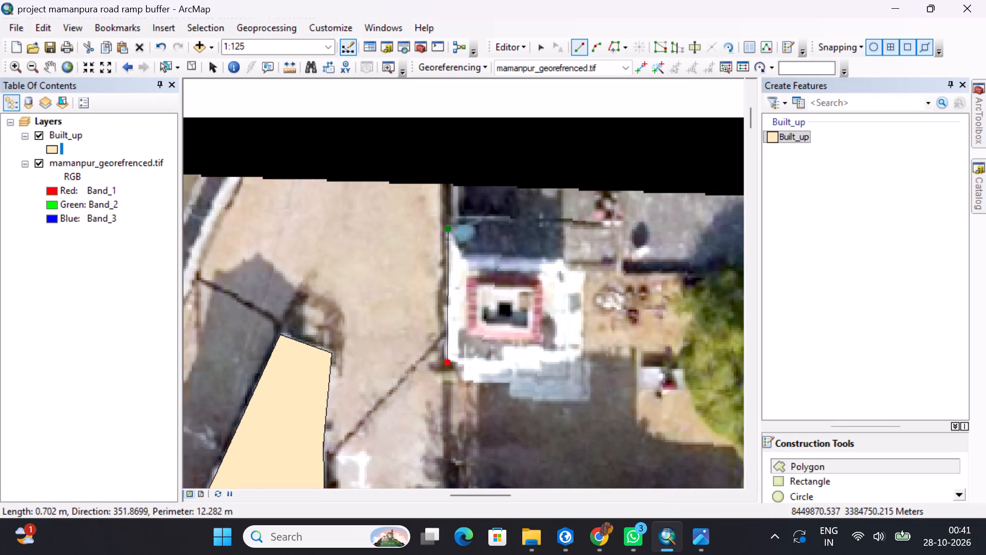
left_click(465, 383)
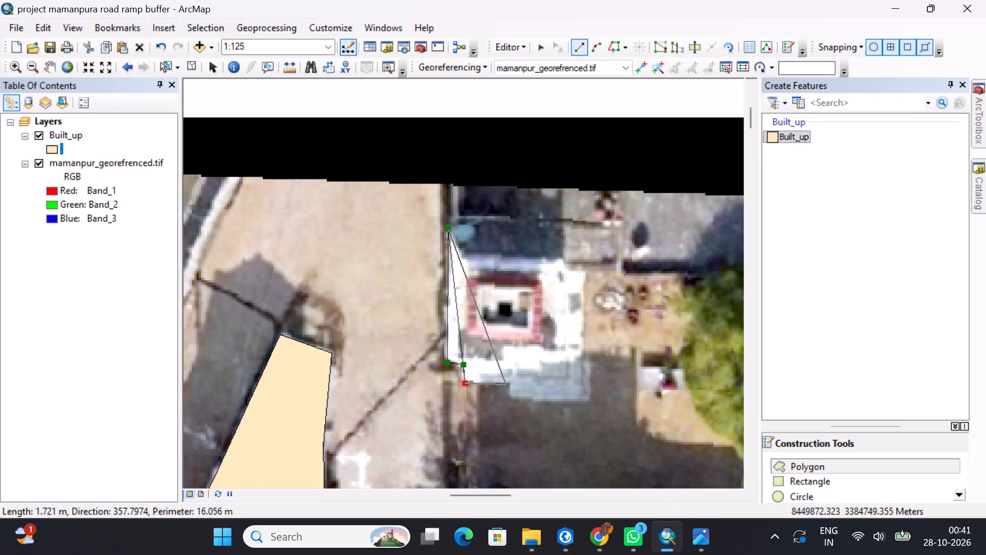
left_click(509, 384)
left_click(511, 401)
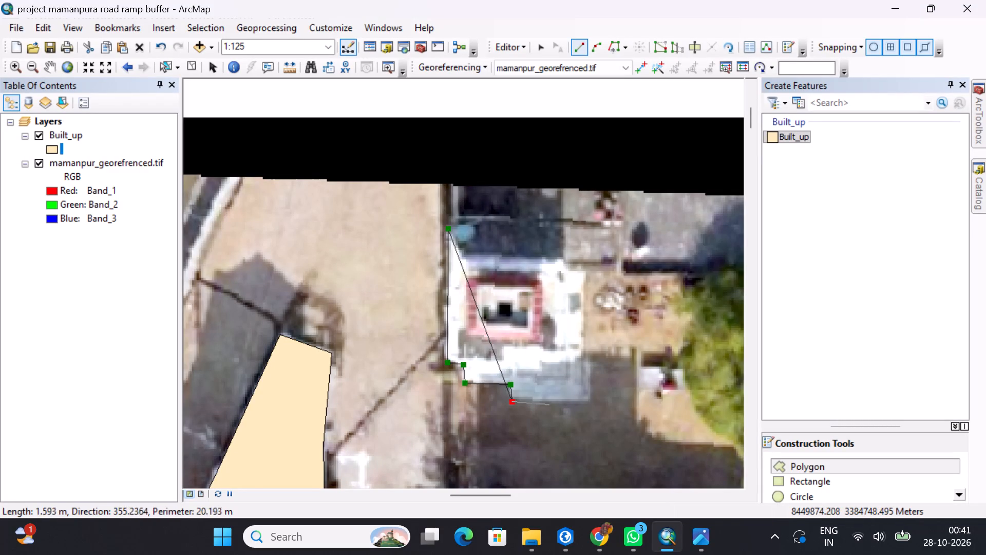
left_click(587, 401)
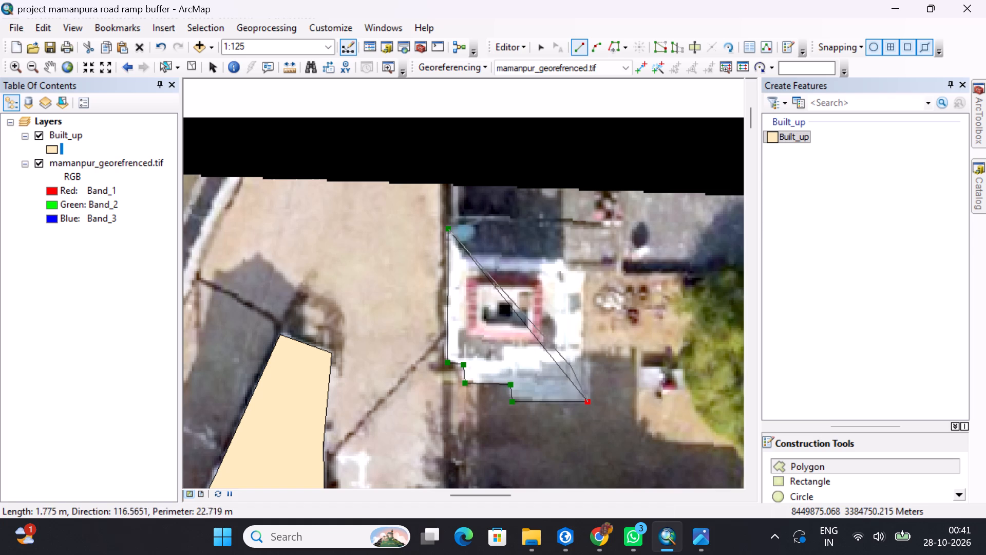
scroll(591, 363, "down", 5)
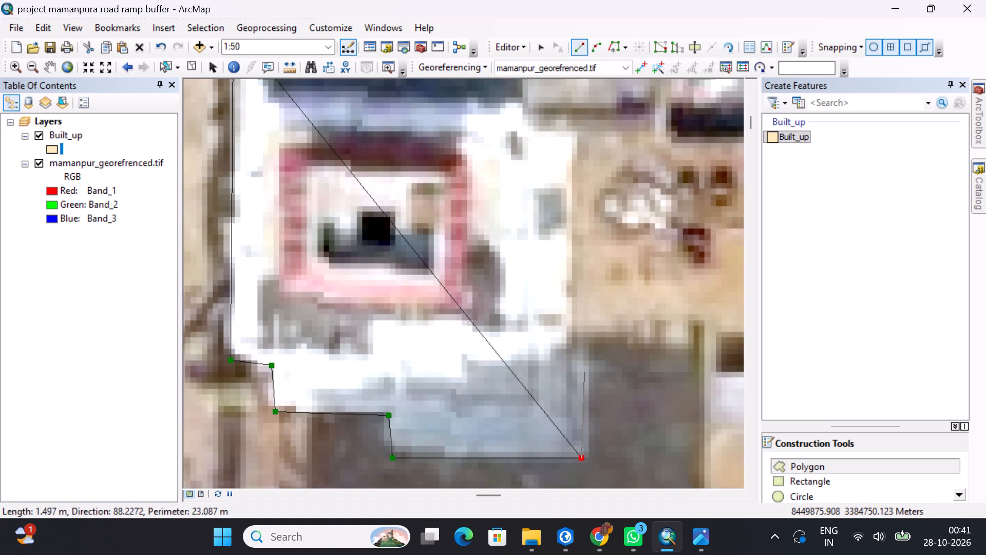
key("ctrl+z")
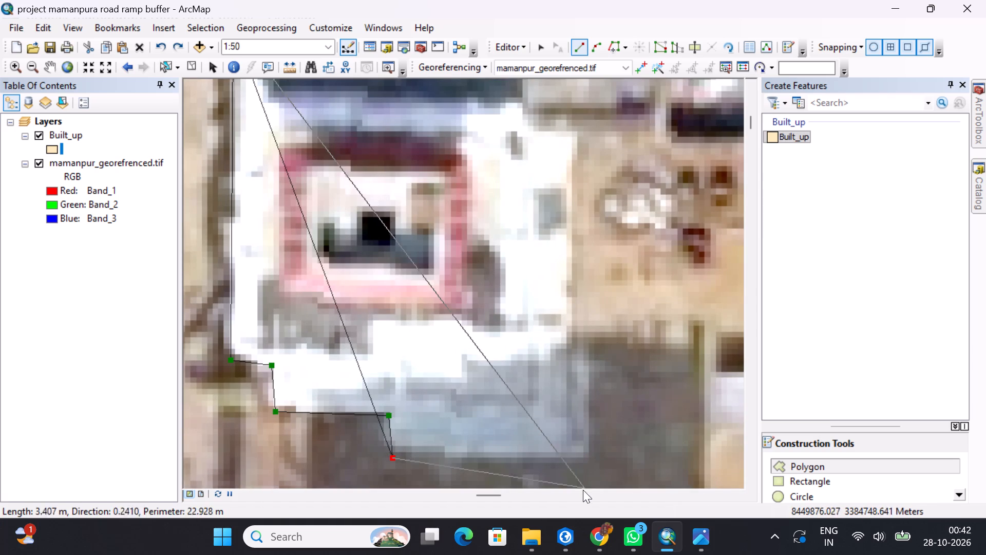
left_click(587, 459)
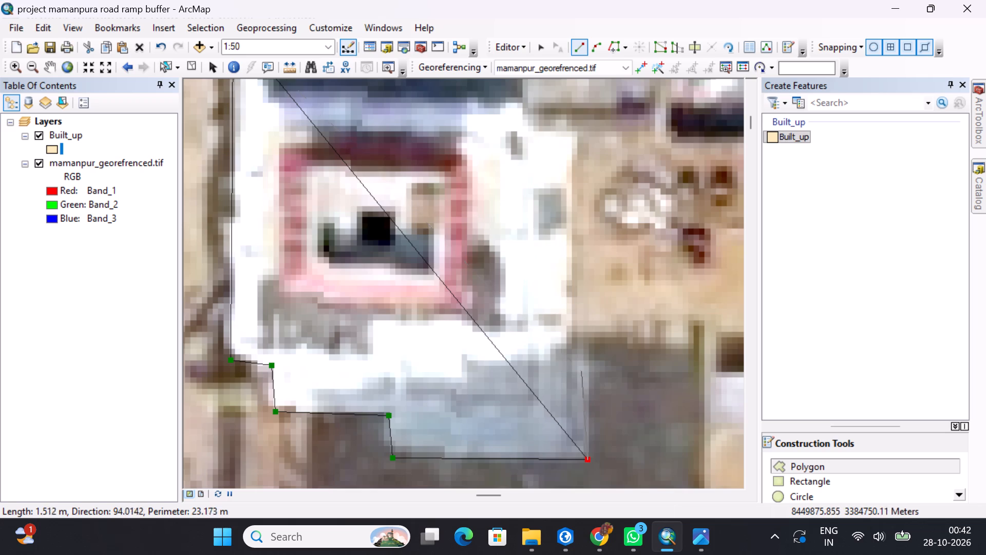
Trace the white building's stepped east side up to the dark roof, close across to the starting corner and finish the Built_up polygon.
left_click(589, 358)
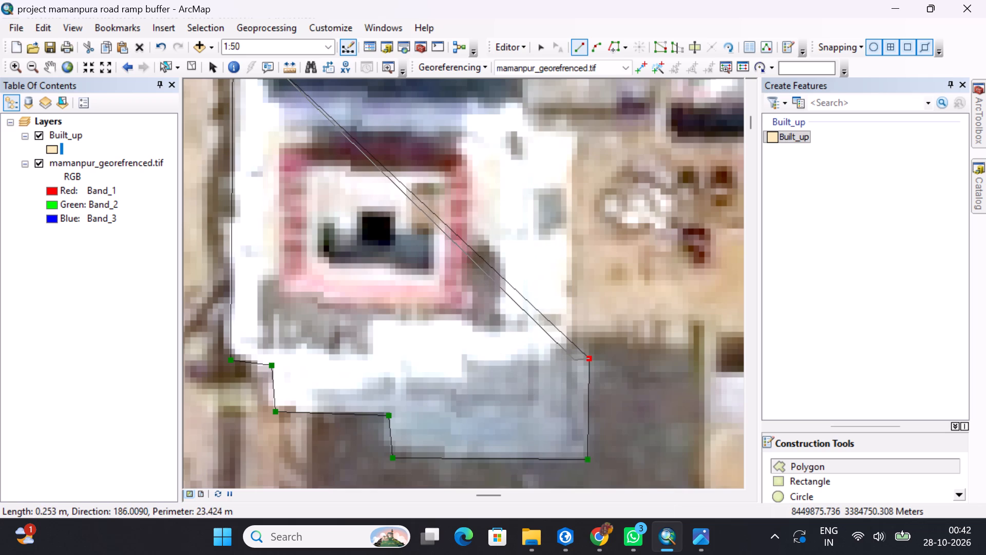
left_click(574, 359)
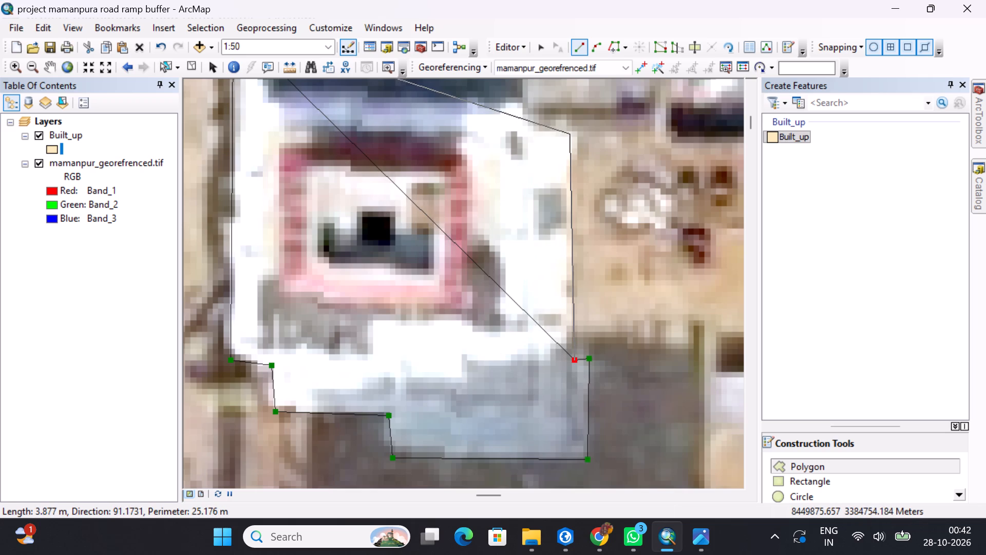
left_click(570, 134)
middle_click_drag(564, 144, 566, 338)
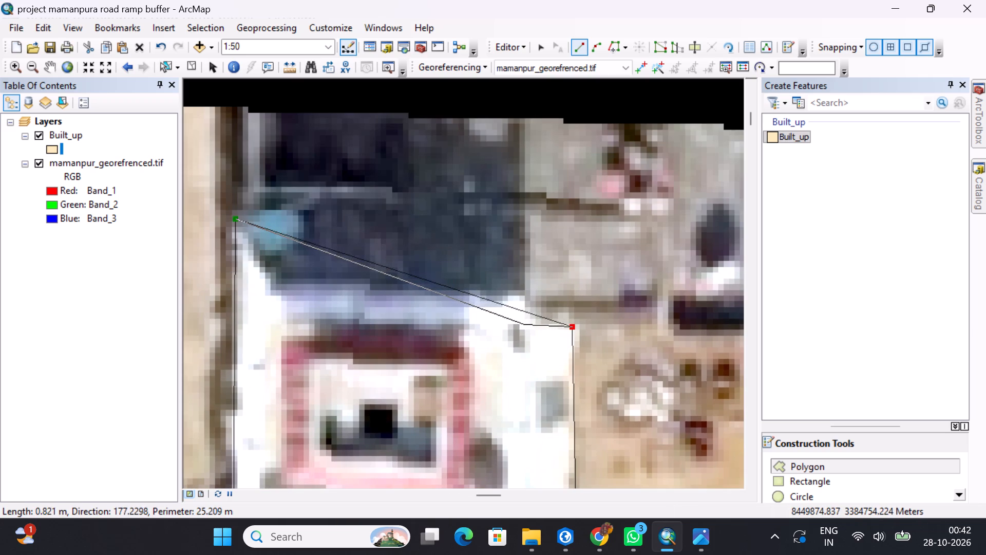
left_click(524, 324)
left_click(524, 296)
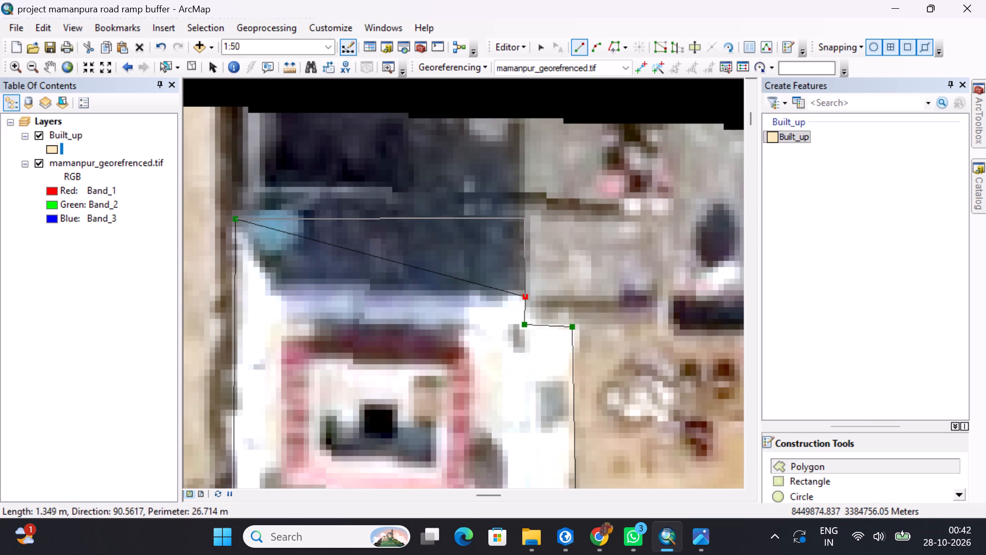
key("ctrl+z")
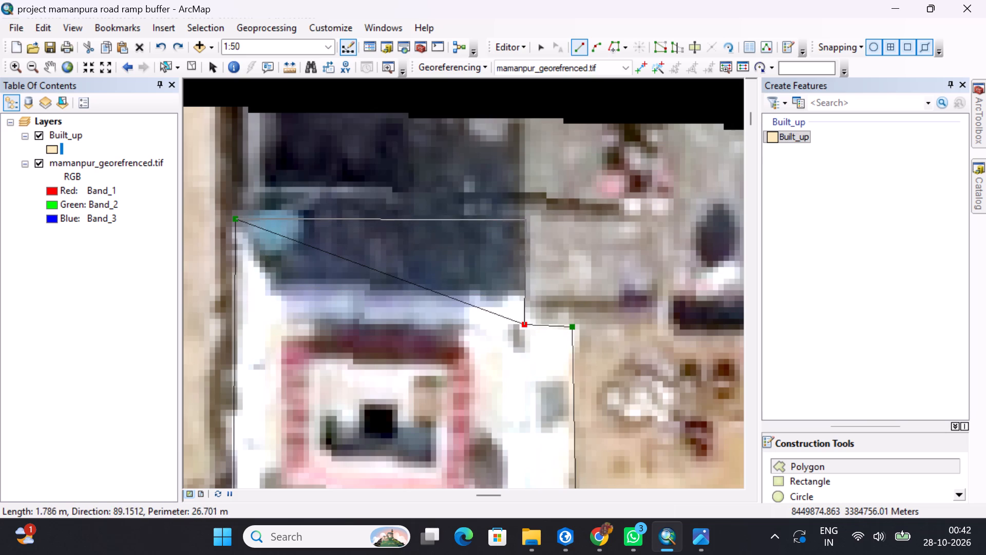
left_click(523, 217)
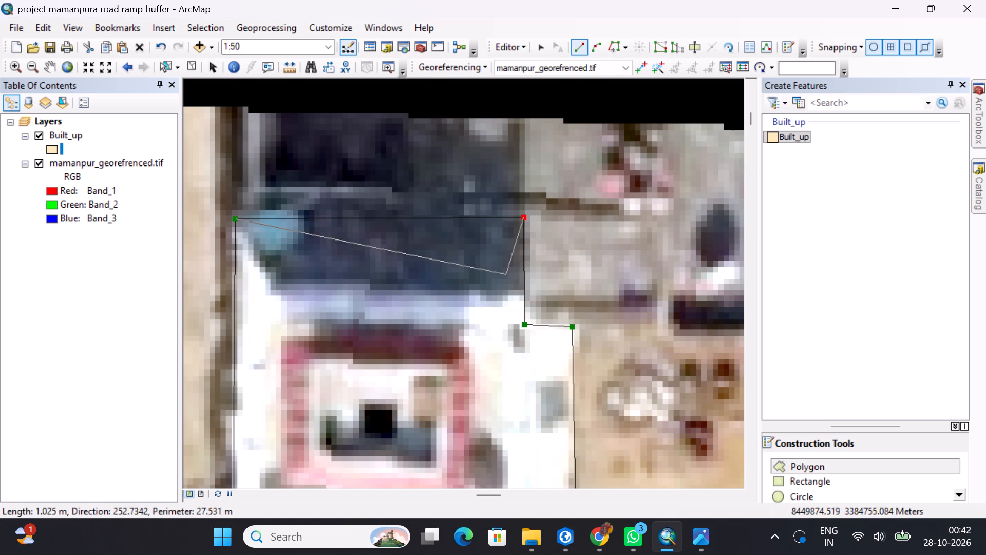
key("F2")
Check Built_up coverage on both sides of the road from the white building at the northern end southward.
scroll(508, 263, "up", 11)
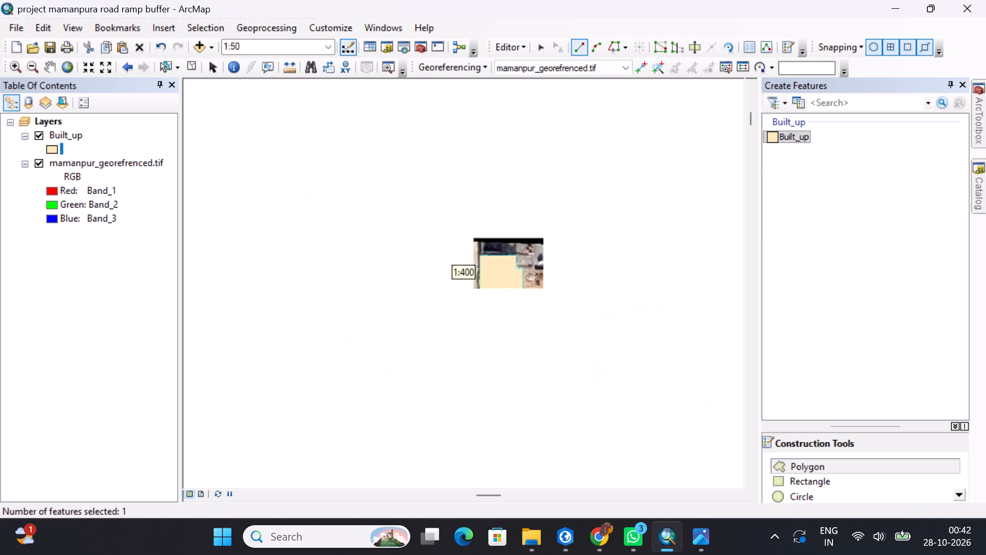
middle_click_drag(479, 330, 546, 242)
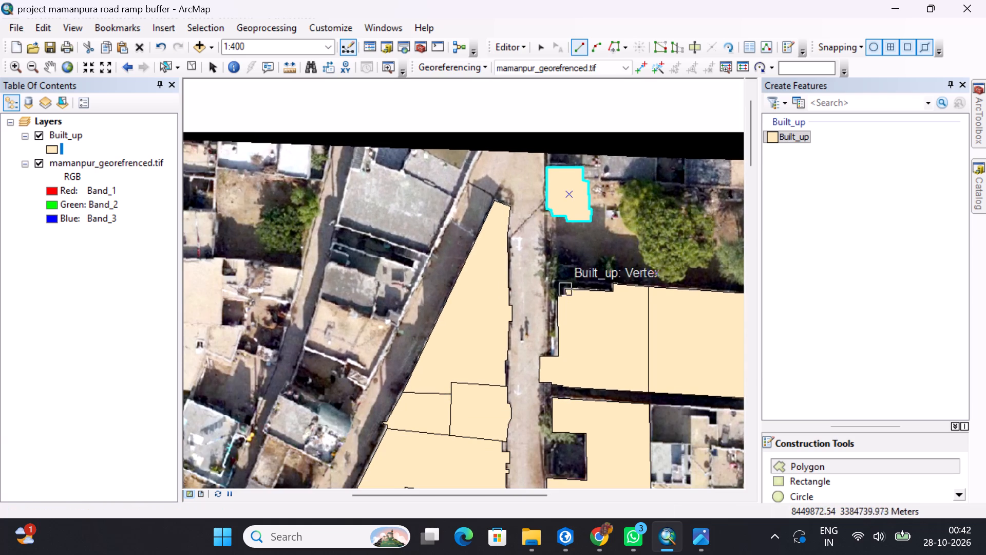
middle_click_drag(564, 264, 466, 369)
middle_click_drag(404, 365, 456, 217)
scroll(535, 328, "up", 3)
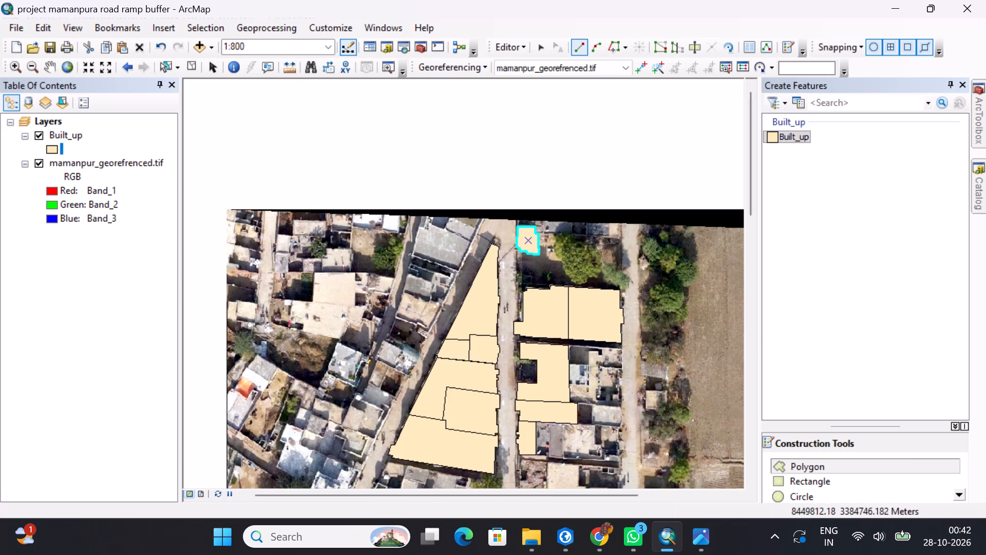
middle_click_drag(499, 336, 499, 334)
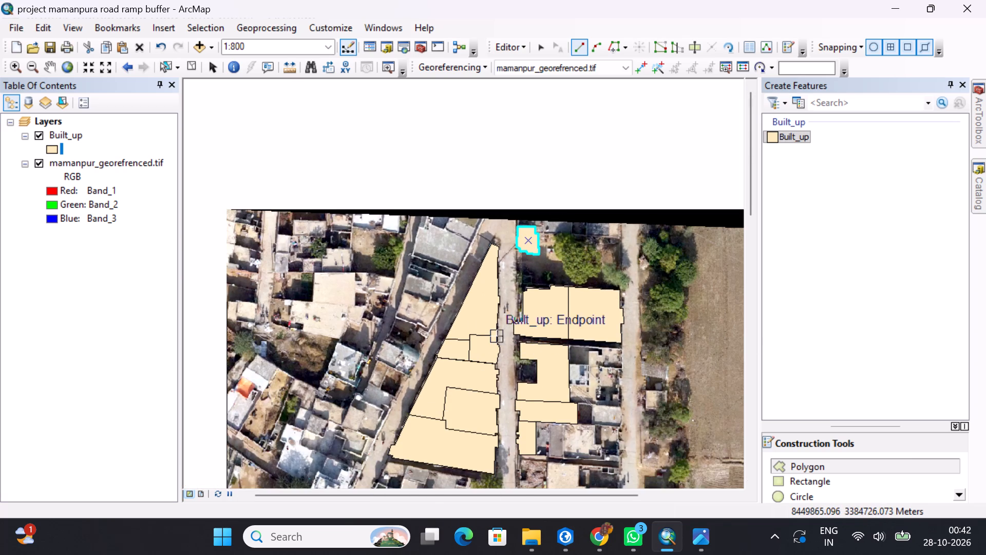
middle_click_drag(499, 334, 499, 206)
scroll(584, 349, "up", 4)
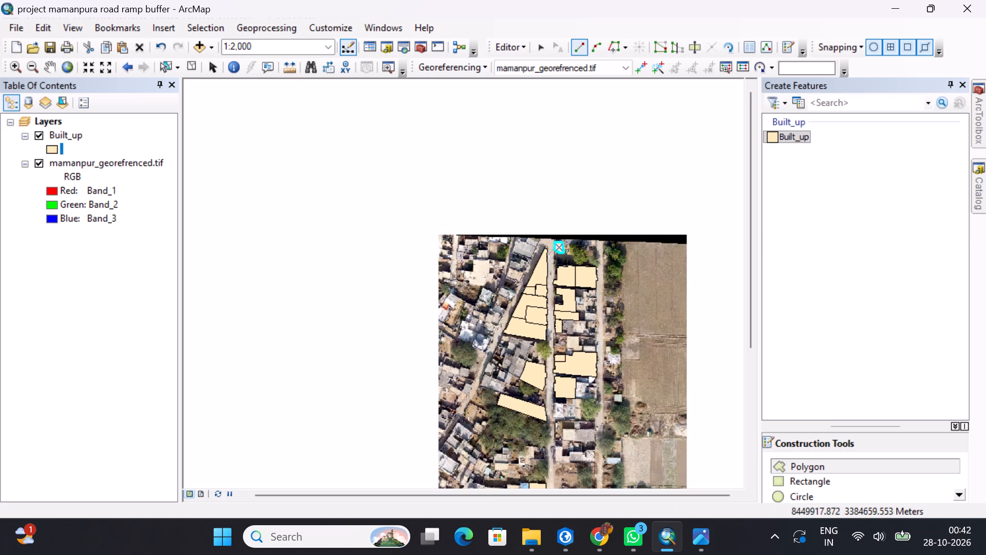
middle_click_drag(624, 382, 570, 277)
middle_click_drag(556, 302, 553, 261)
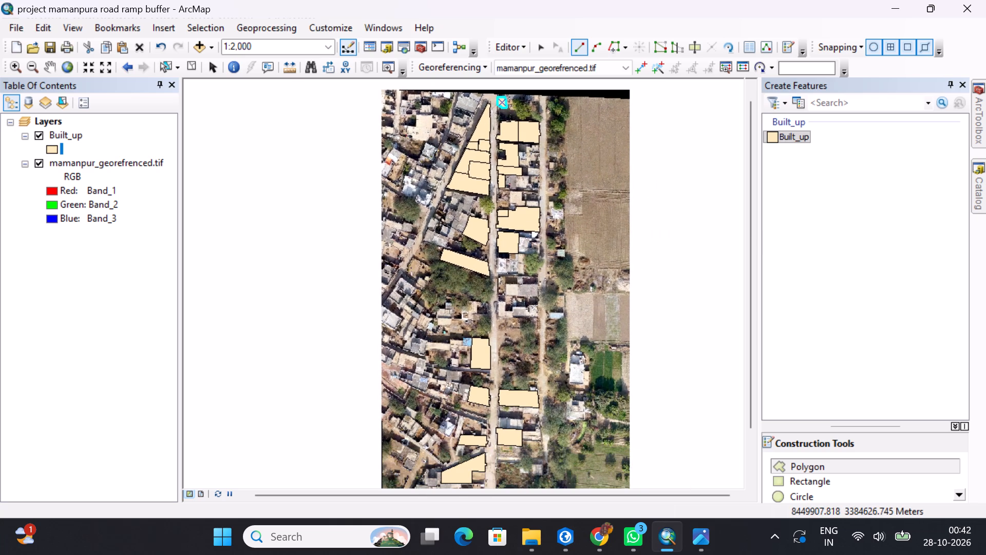
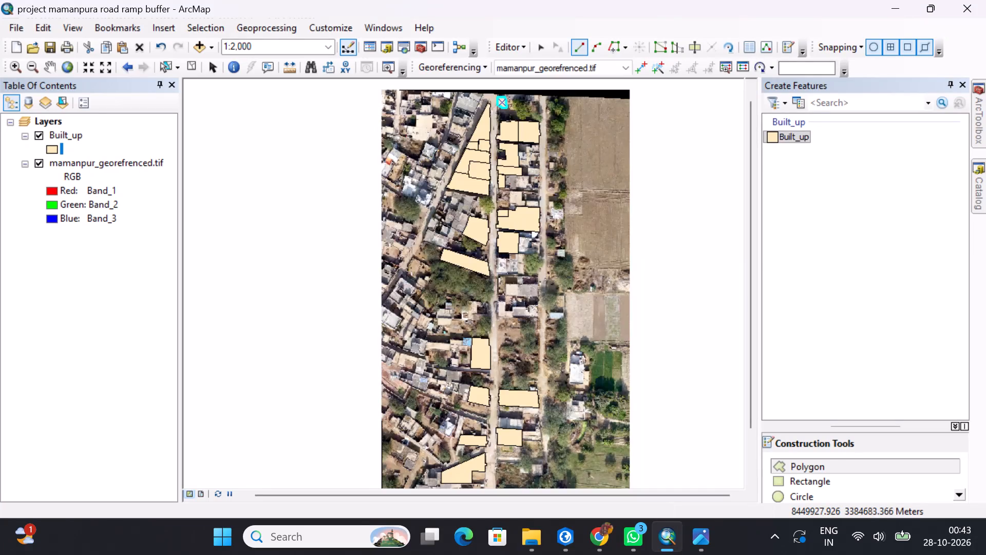
Change the Built_up layer's symbol to Hollow so the imagery shows through its polygons.
scroll(581, 183, "up", 5)
scroll(573, 149, "down", 15)
middle_click_drag(451, 149, 463, 199)
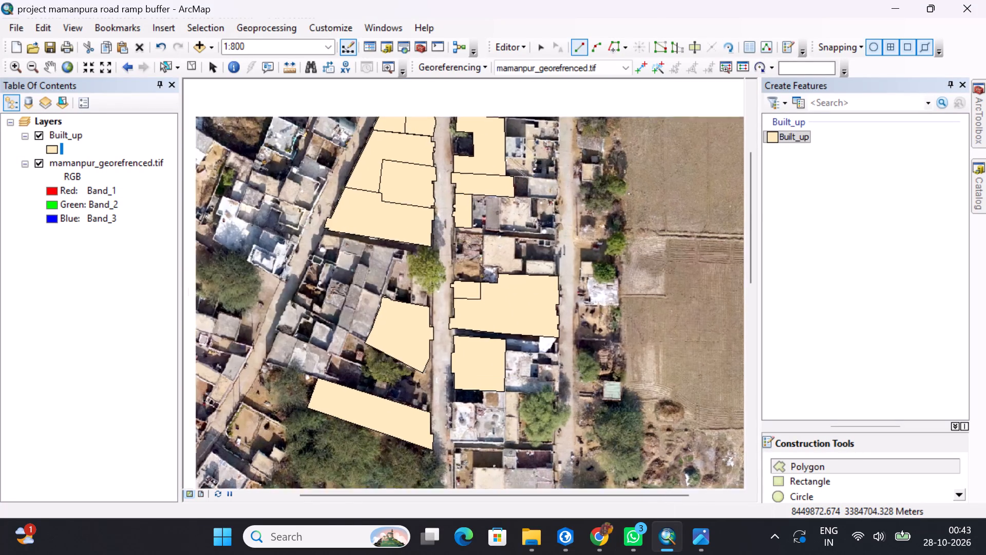
middle_click_drag(463, 199, 473, 487)
scroll(448, 302, "down", 11)
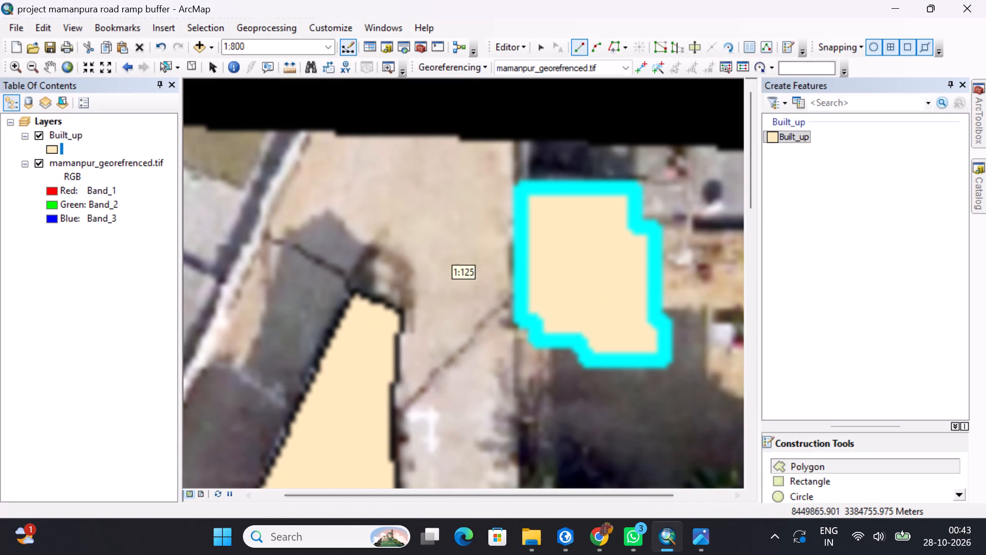
middle_click_drag(419, 329, 437, 398)
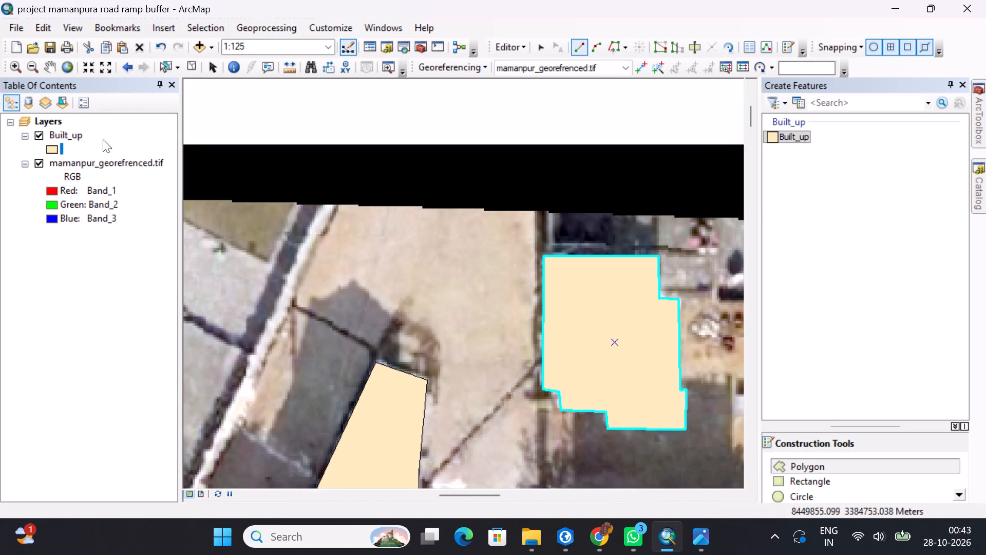
left_click(52, 149)
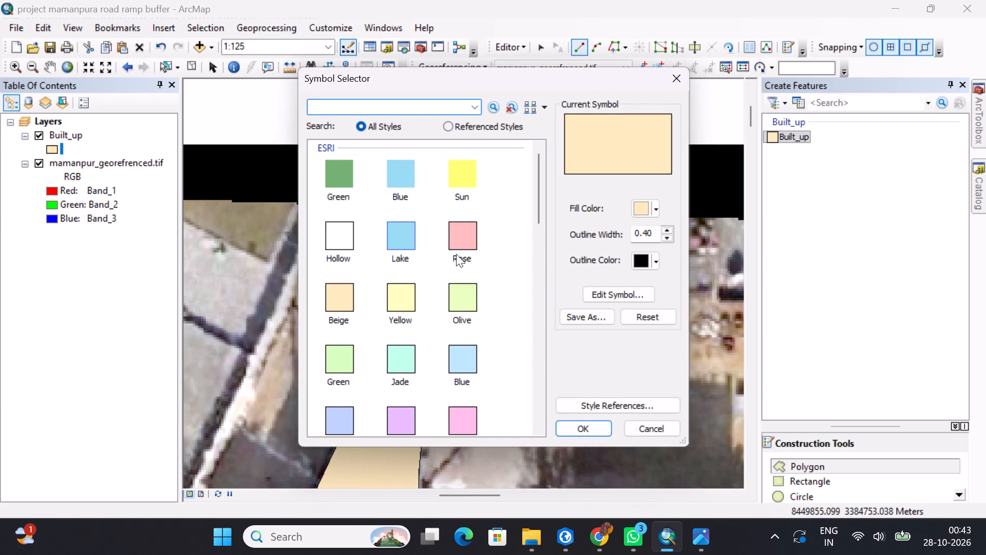
left_click(338, 241)
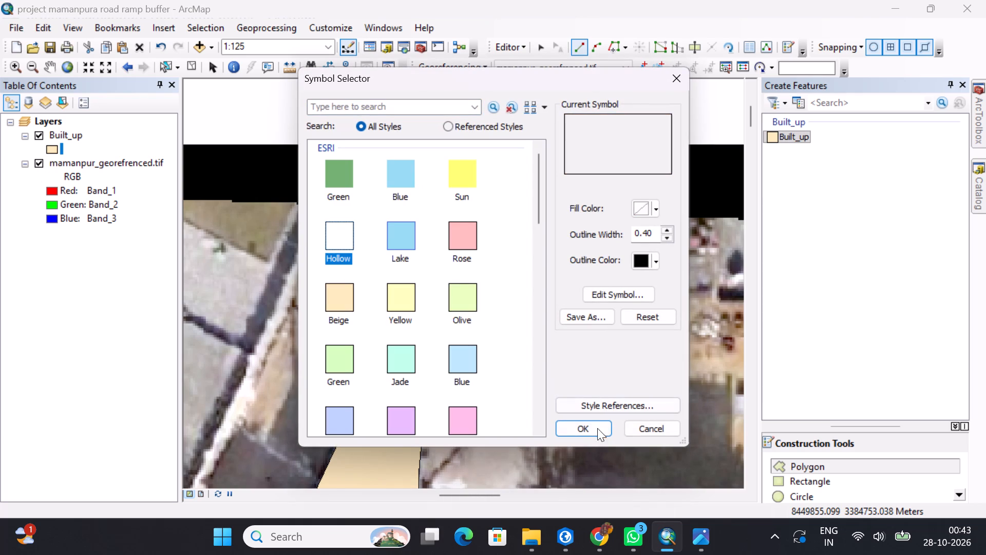
left_click(578, 431)
Edit the vertices of the wedge-shaped polygon west of the road's northern end, moving its northwest corner slightly northeast onto the roof corner.
middle_click_drag(424, 388, 419, 264)
scroll(423, 261, "down", 7)
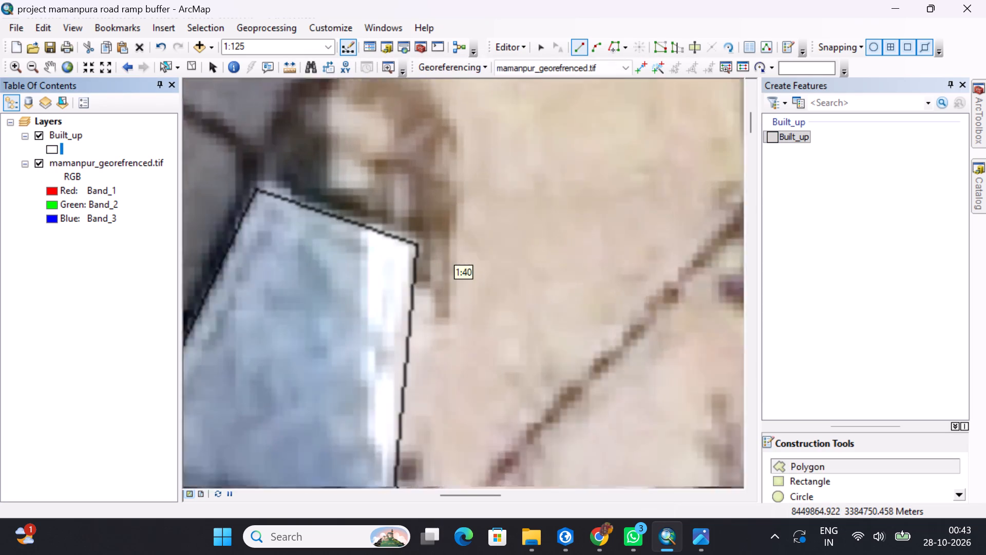
scroll(426, 260, "down", 1)
scroll(461, 277, "up", 3)
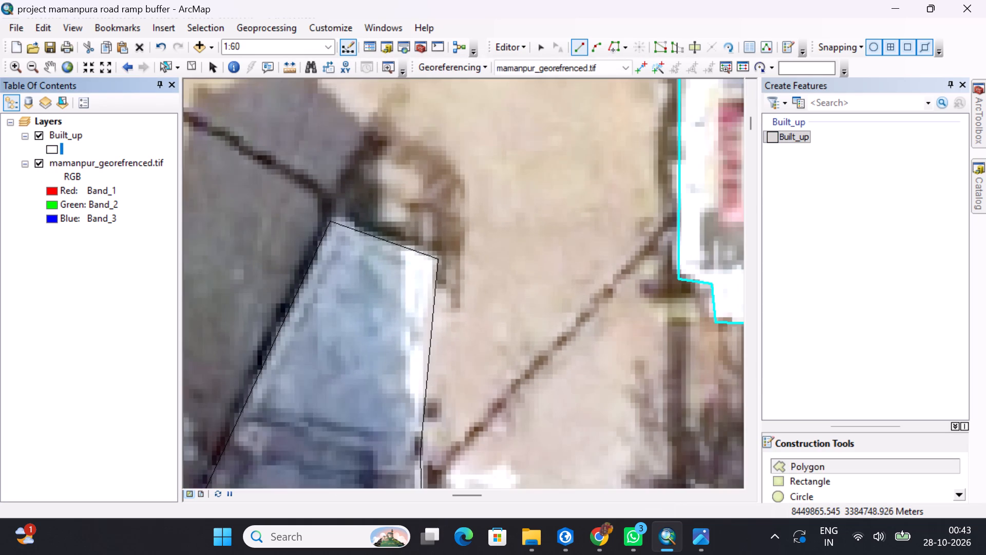
middle_click_drag(458, 305, 456, 229)
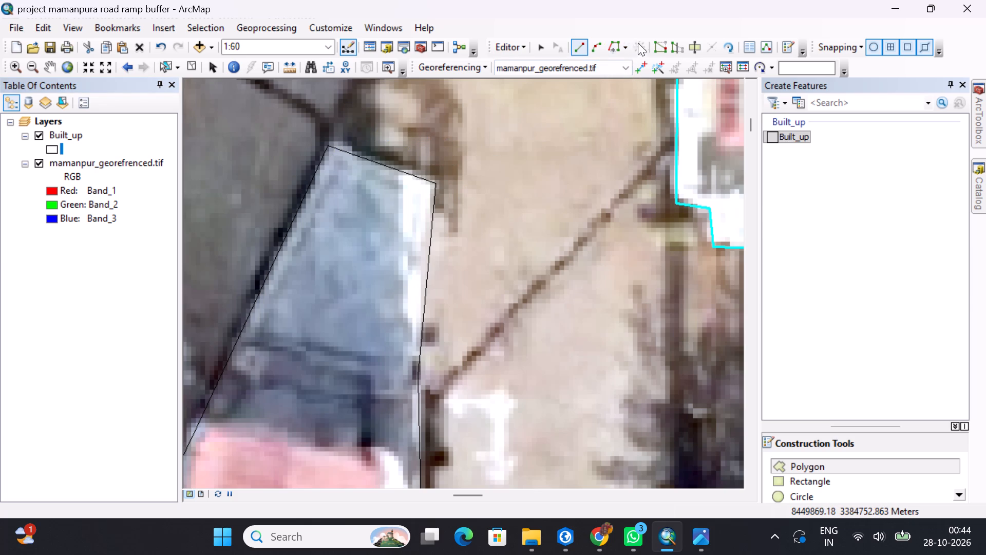
left_click(661, 43)
left_click(352, 179)
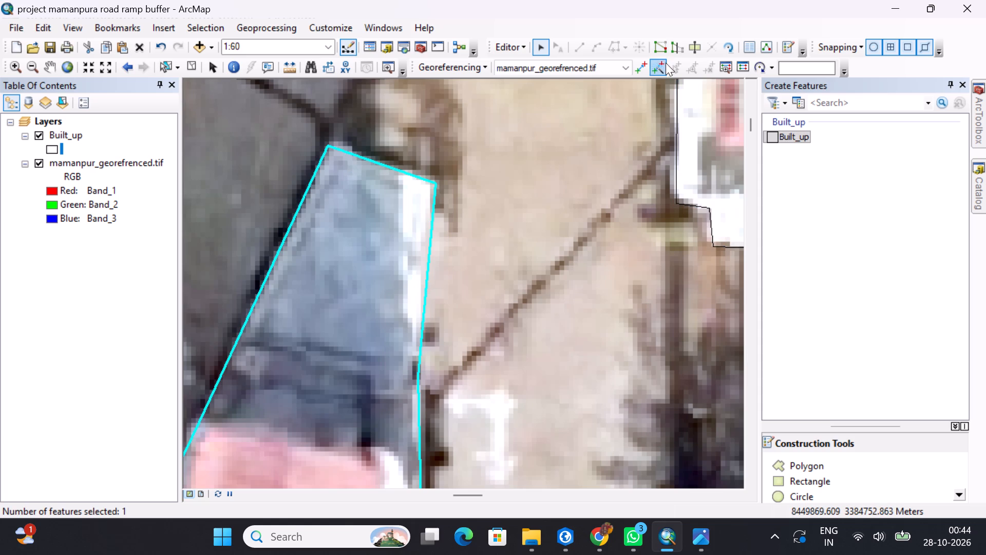
left_click(664, 43)
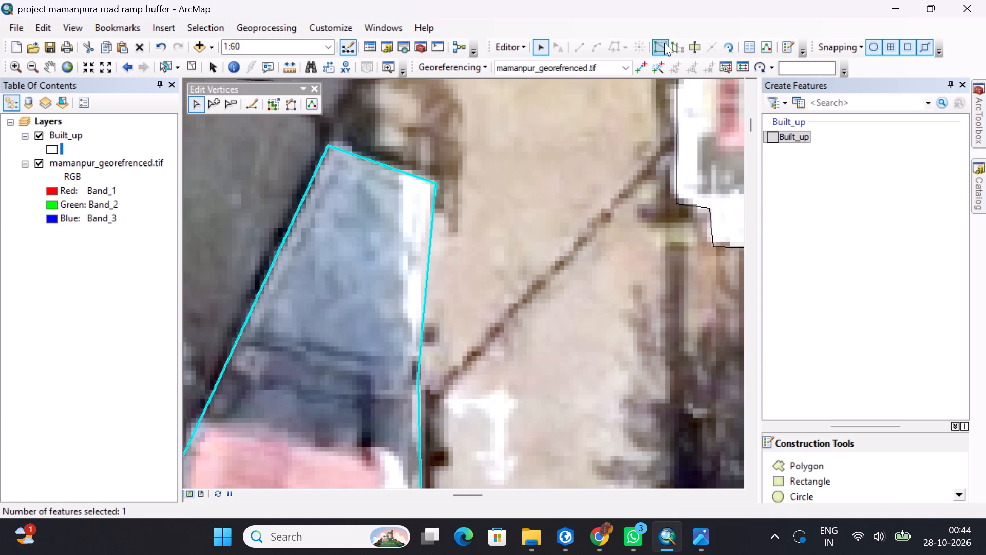
scroll(334, 143, "down", 2)
scroll(334, 143, "up", 1)
scroll(334, 143, "down", 3)
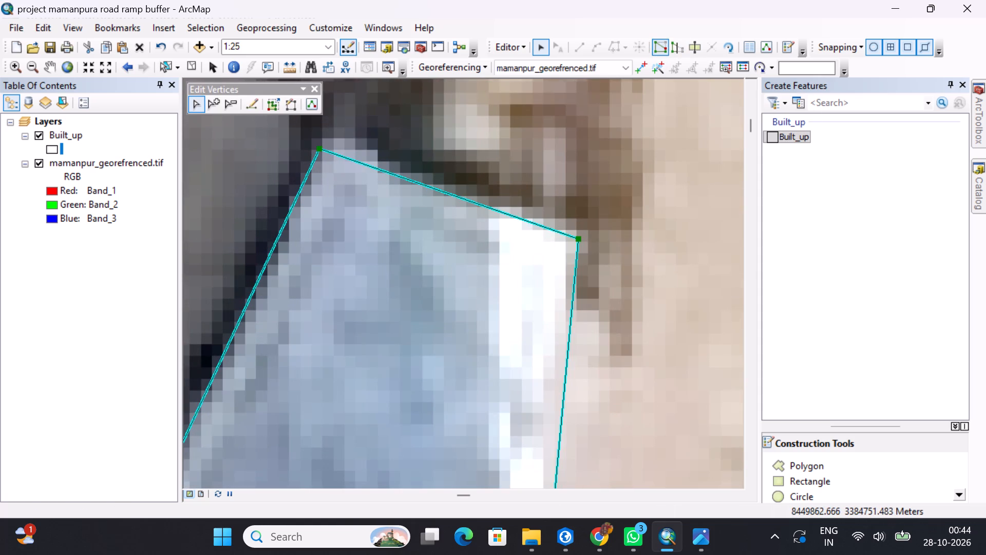
left_click_drag(318, 150, 326, 141)
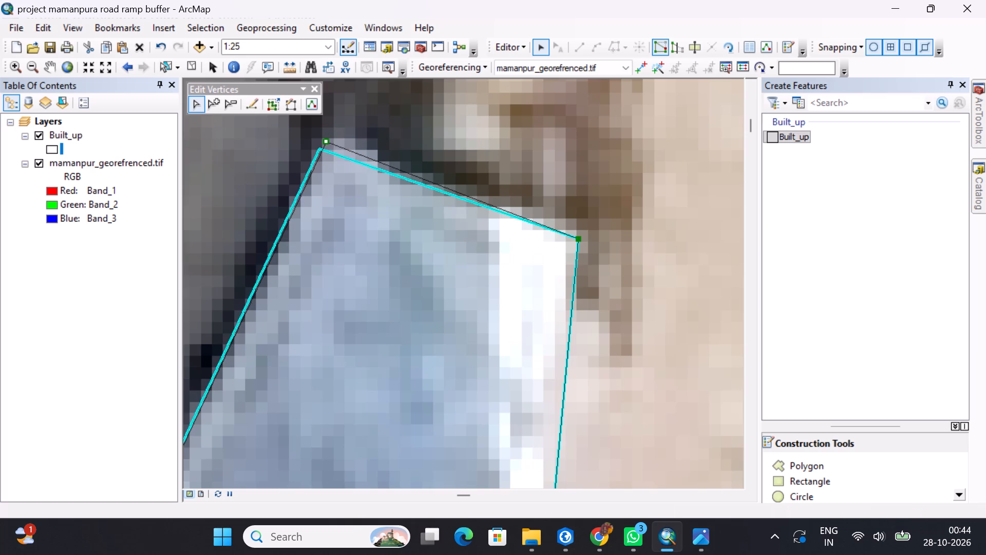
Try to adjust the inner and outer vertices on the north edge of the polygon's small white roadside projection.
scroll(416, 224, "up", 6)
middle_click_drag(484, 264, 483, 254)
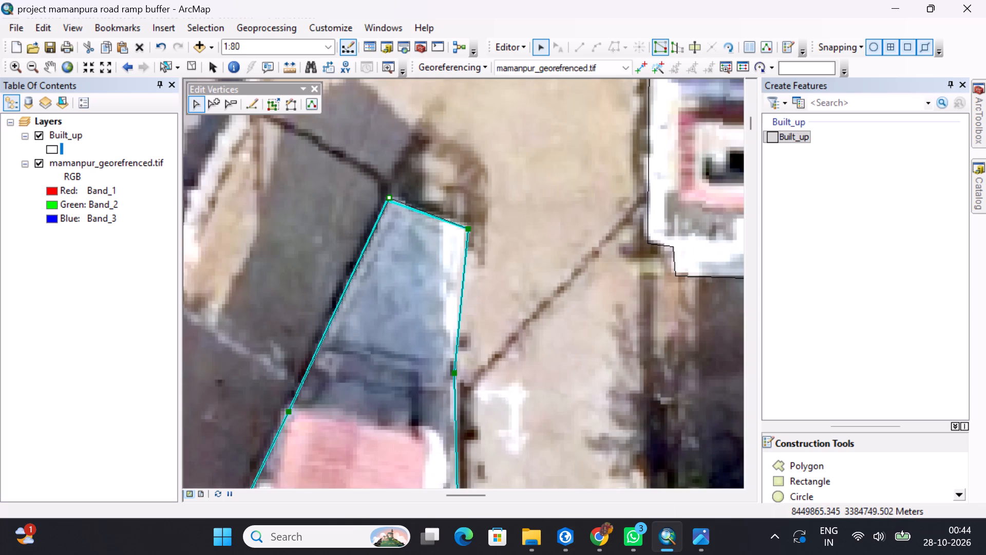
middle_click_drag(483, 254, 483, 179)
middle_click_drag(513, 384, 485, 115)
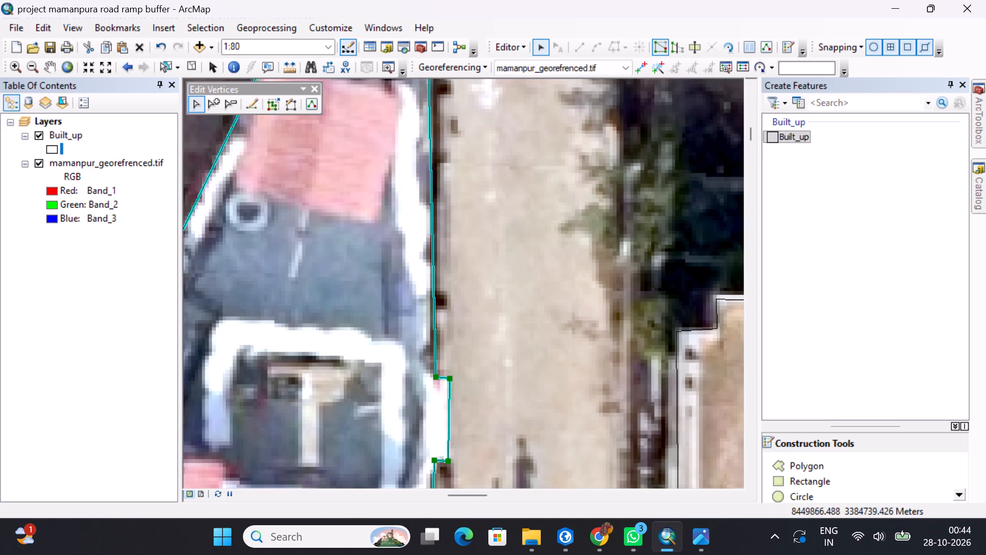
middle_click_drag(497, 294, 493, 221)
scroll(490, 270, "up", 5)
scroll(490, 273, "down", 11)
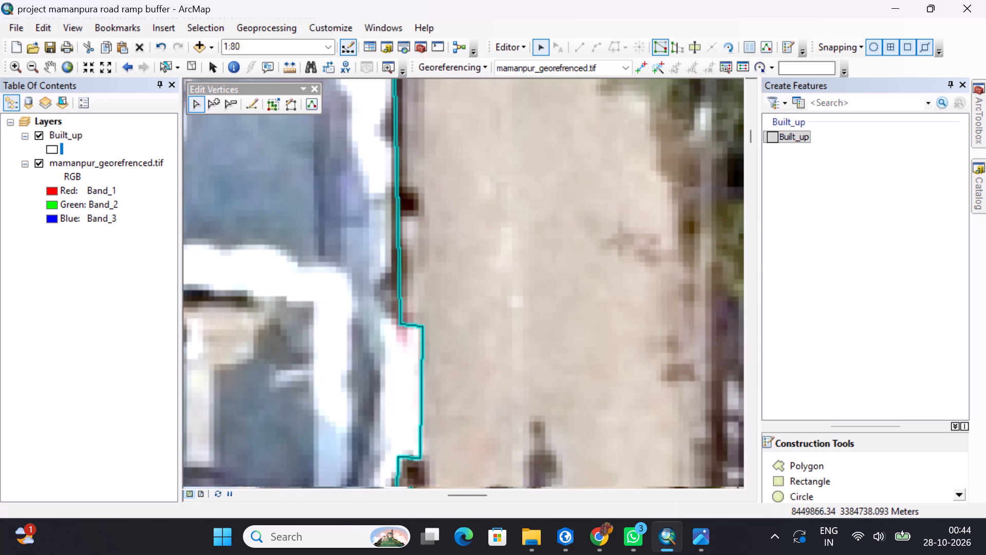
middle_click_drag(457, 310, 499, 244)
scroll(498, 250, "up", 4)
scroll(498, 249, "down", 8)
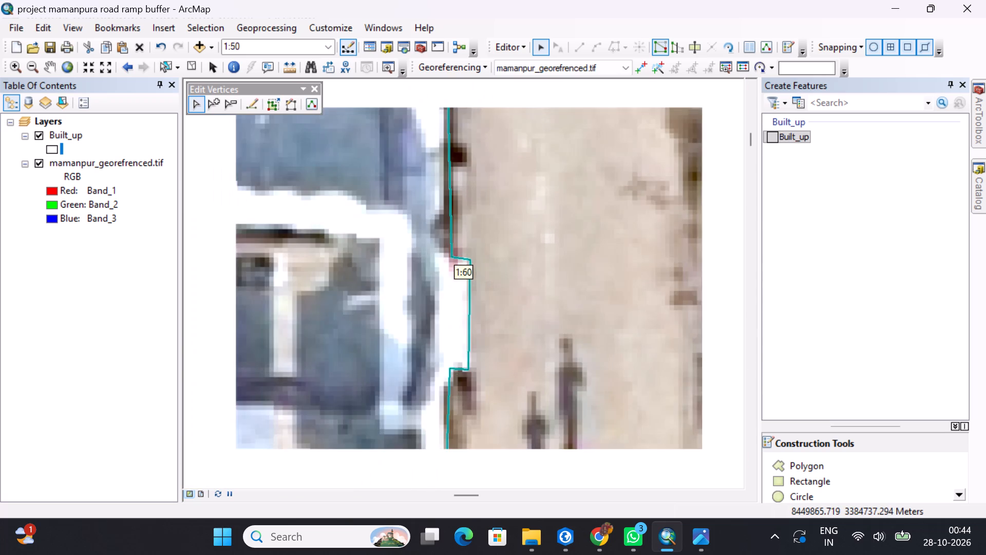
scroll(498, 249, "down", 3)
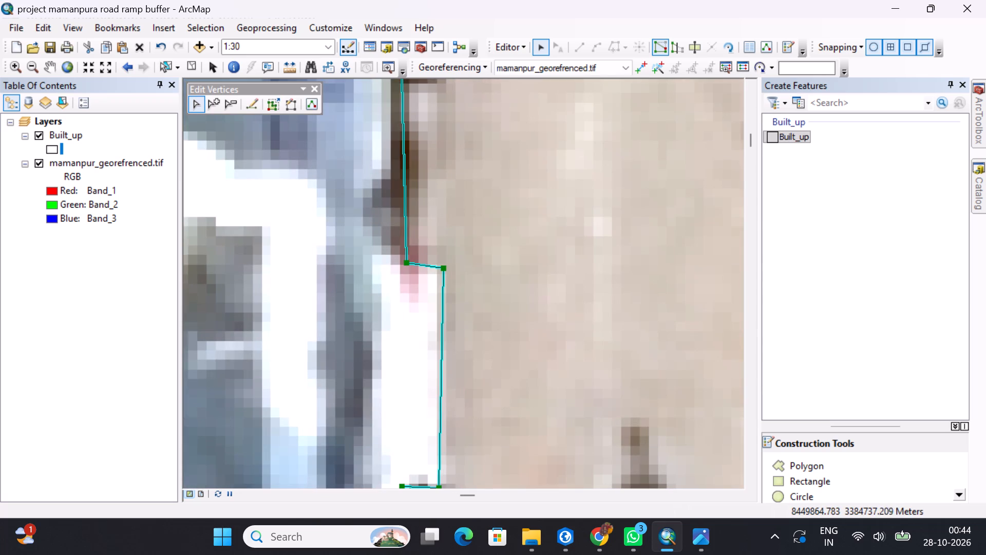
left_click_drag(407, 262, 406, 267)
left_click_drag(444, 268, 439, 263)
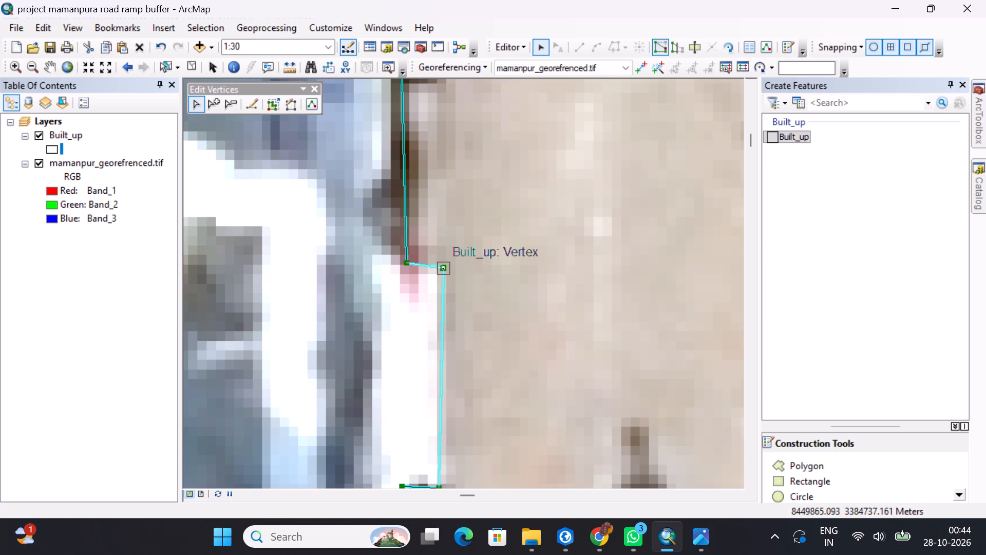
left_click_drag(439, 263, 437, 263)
Move the white projection's two northern vertices onto the imagery edge, the inner one slightly south and the outer one slightly northwest.
scroll(476, 268, "down", 3)
scroll(476, 266, "up", 5)
scroll(479, 267, "down", 2)
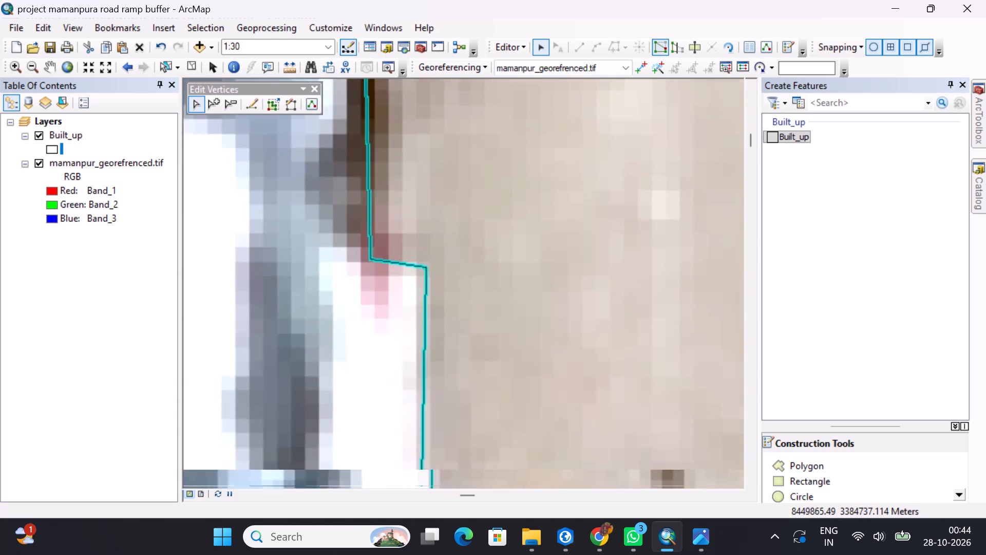
scroll(479, 269, "down", 8)
middle_click_drag(438, 266, 572, 270)
middle_click_drag(507, 264, 693, 279)
left_click_drag(394, 258, 391, 269)
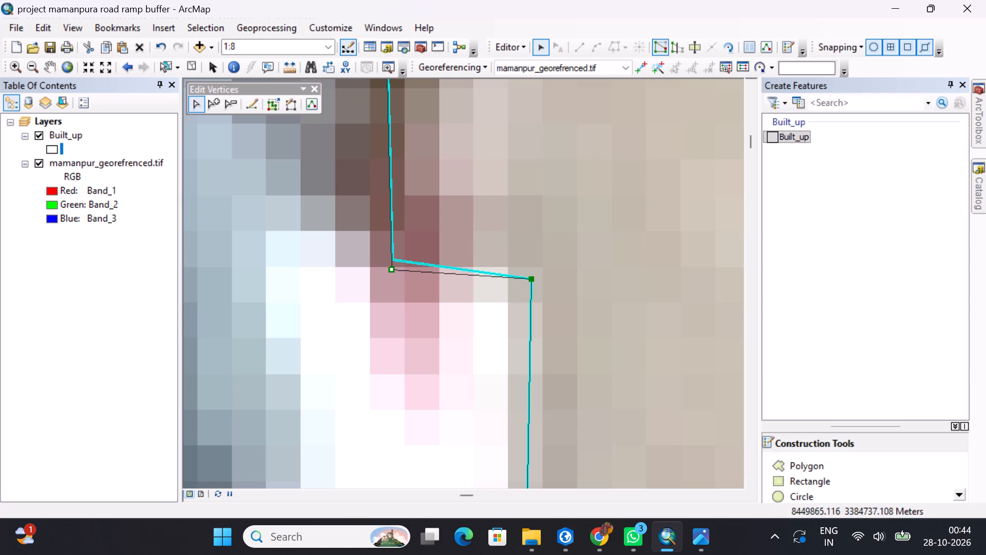
left_click_drag(532, 278, 512, 272)
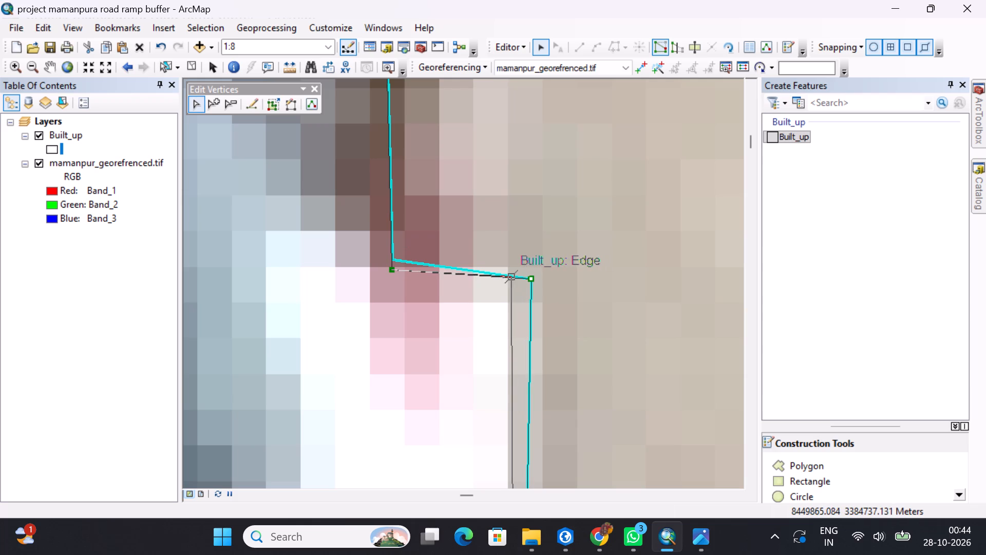
left_click_drag(512, 272, 509, 269)
Move the white projection's outer southern vertex slightly north, onto the white wall's corner above the dark shadow.
scroll(535, 261, "up", 6)
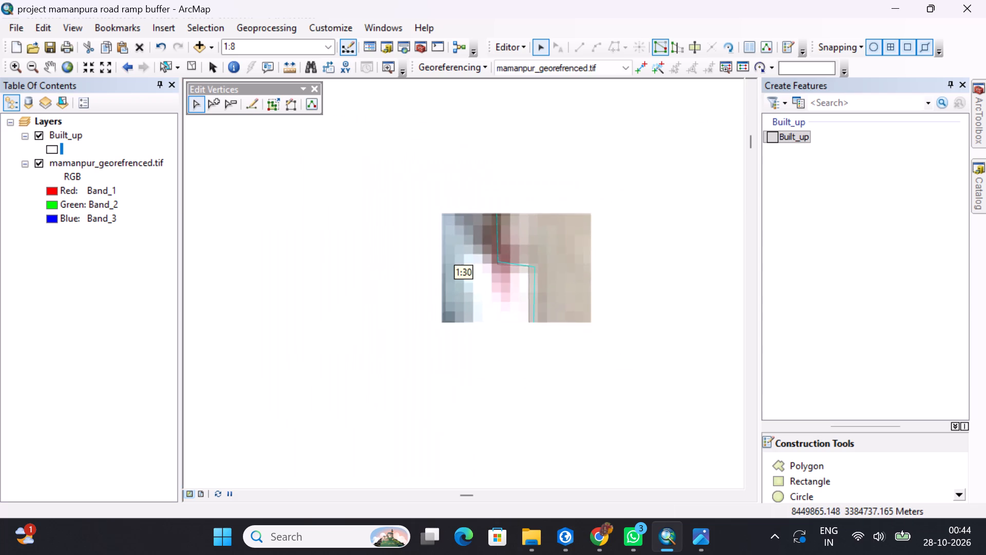
scroll(536, 257, "up", 3)
middle_click_drag(561, 270, 561, 177)
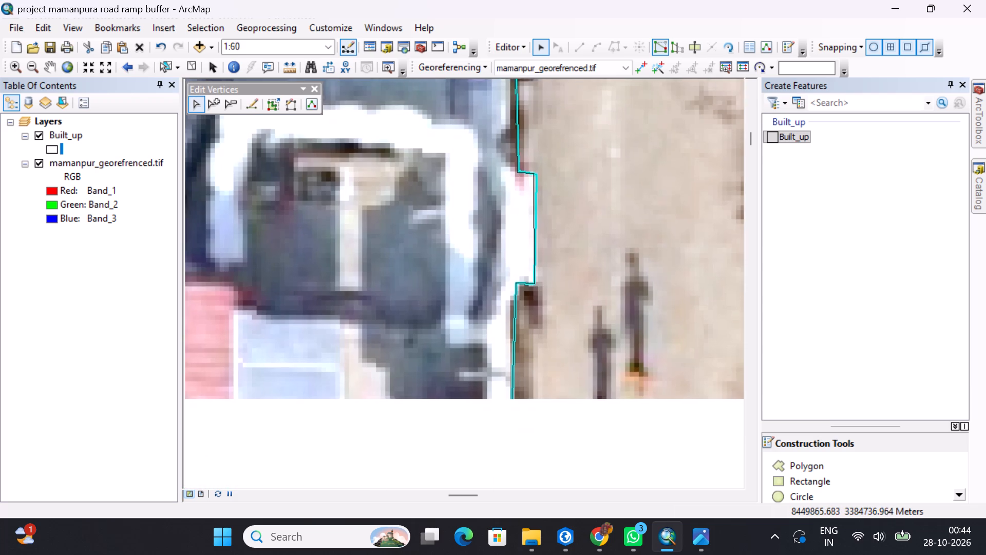
middle_click_drag(561, 177, 561, 169)
scroll(567, 319, "down", 5)
middle_click_drag(502, 252, 509, 276)
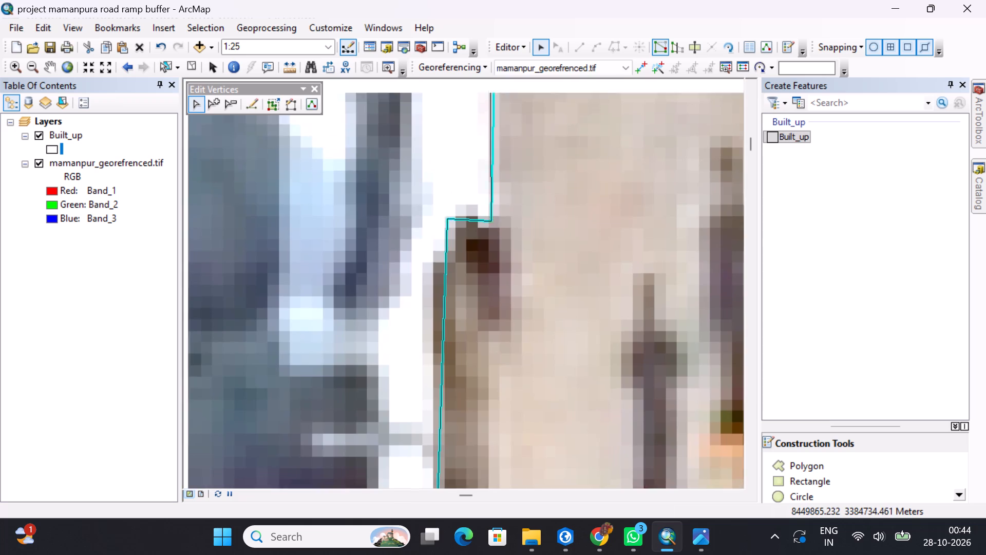
middle_click_drag(509, 276, 536, 417)
scroll(527, 371, "down", 7)
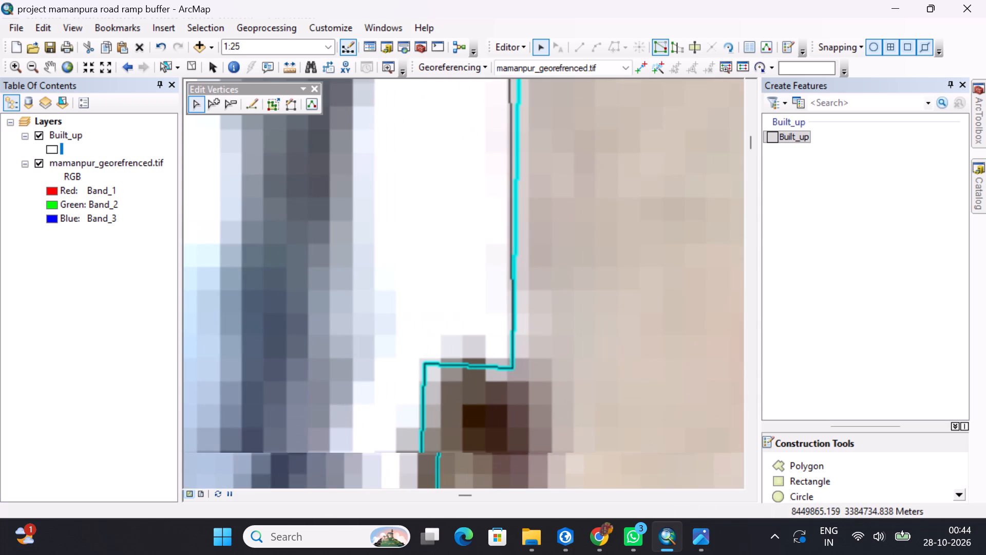
left_click_drag(511, 368, 511, 361)
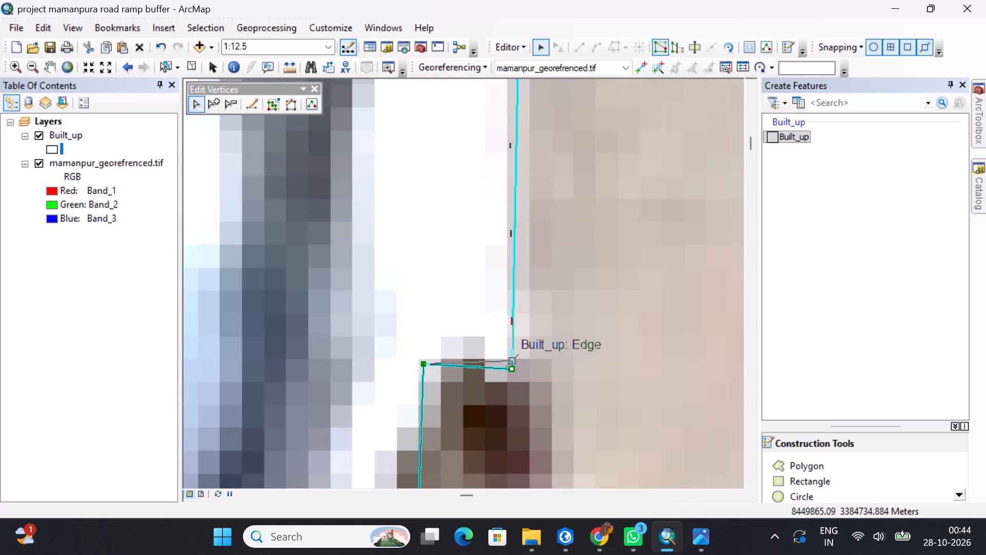
left_click_drag(511, 361, 510, 360)
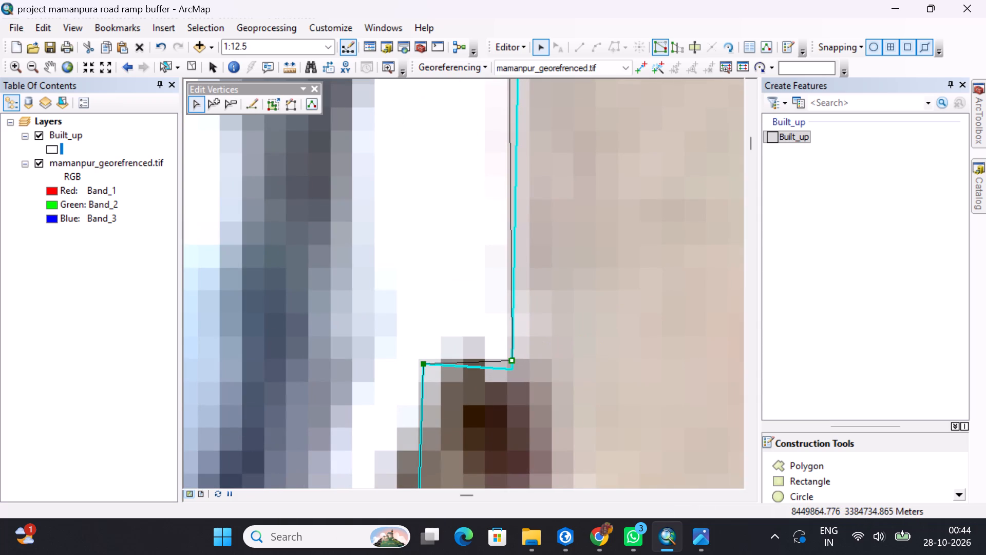
Move the white projection's inner southern vertex slightly northwest to straighten its south edge along the white wall.
left_click_drag(425, 362, 421, 360)
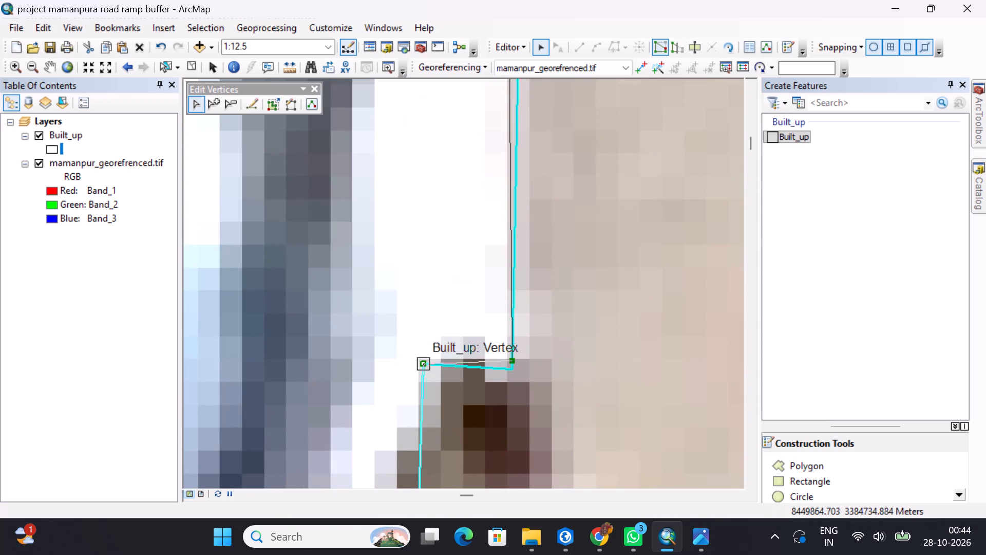
left_click_drag(421, 360, 419, 360)
left_click_drag(419, 360, 419, 360)
scroll(424, 364, "up", 3)
scroll(424, 364, "down", 11)
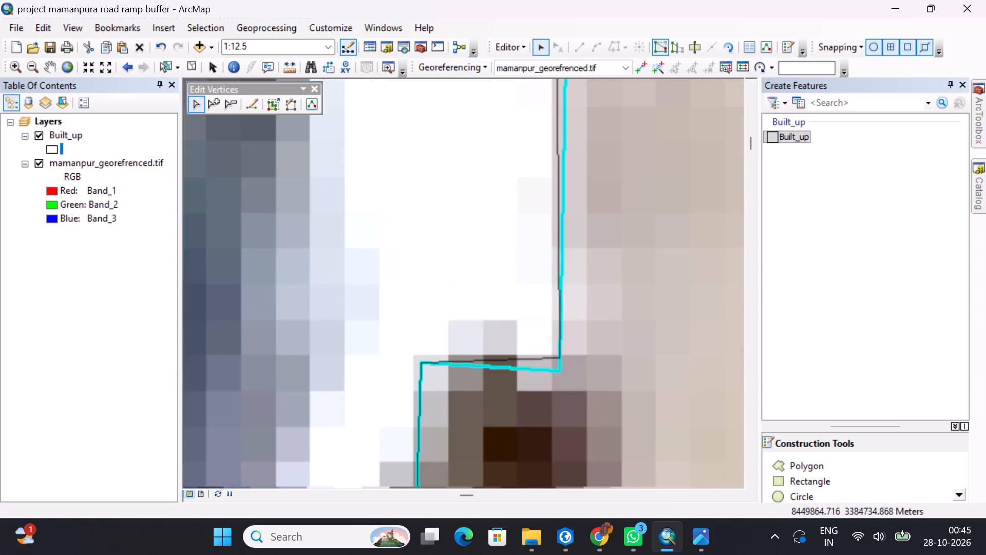
scroll(431, 370, "down", 5)
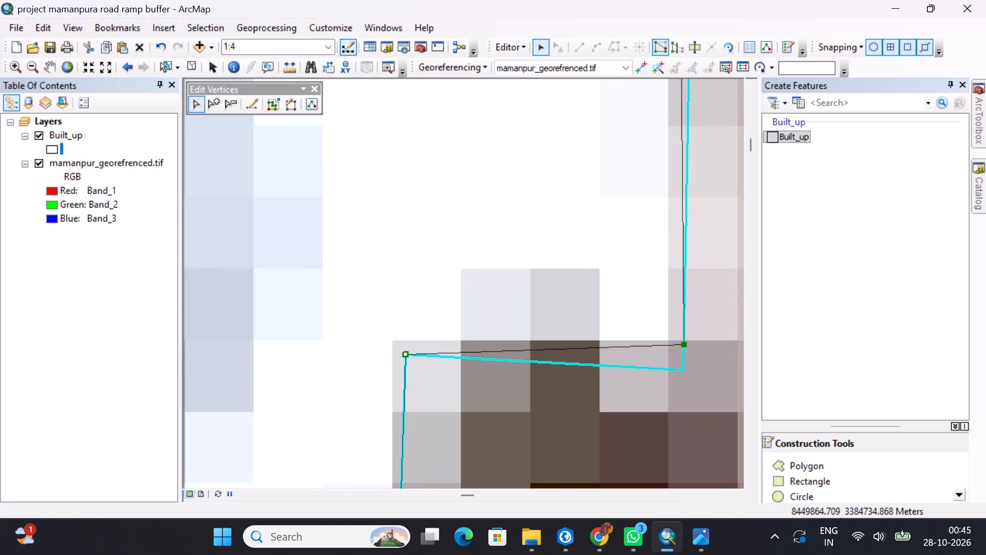
left_click_drag(406, 354, 394, 343)
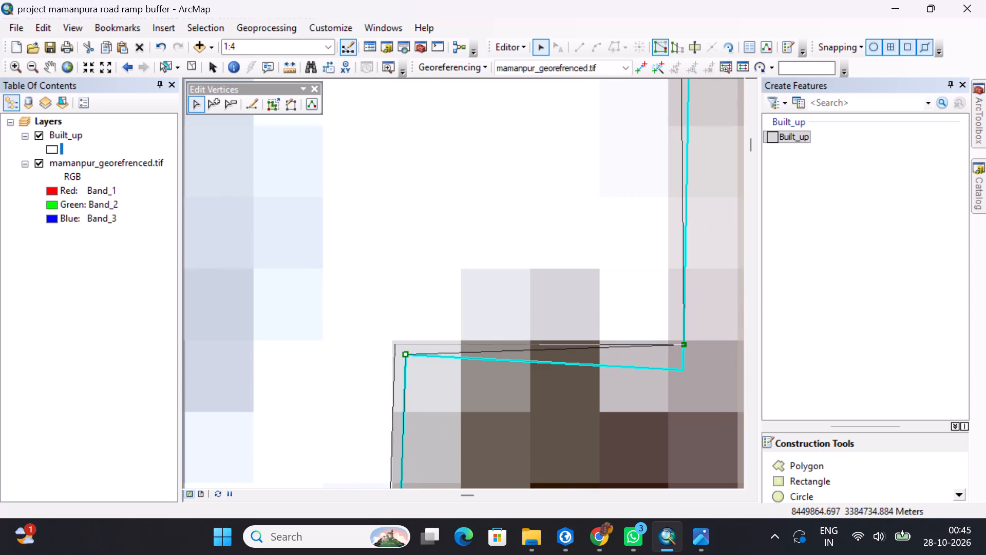
left_click_drag(394, 343, 394, 340)
scroll(425, 358, "down", 14)
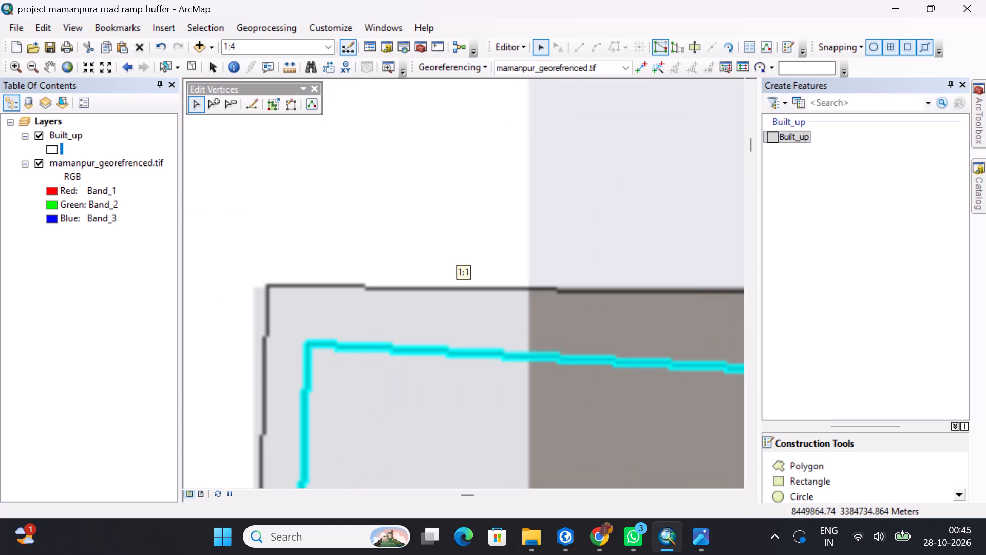
scroll(449, 359, "up", 20)
scroll(449, 359, "up", 4)
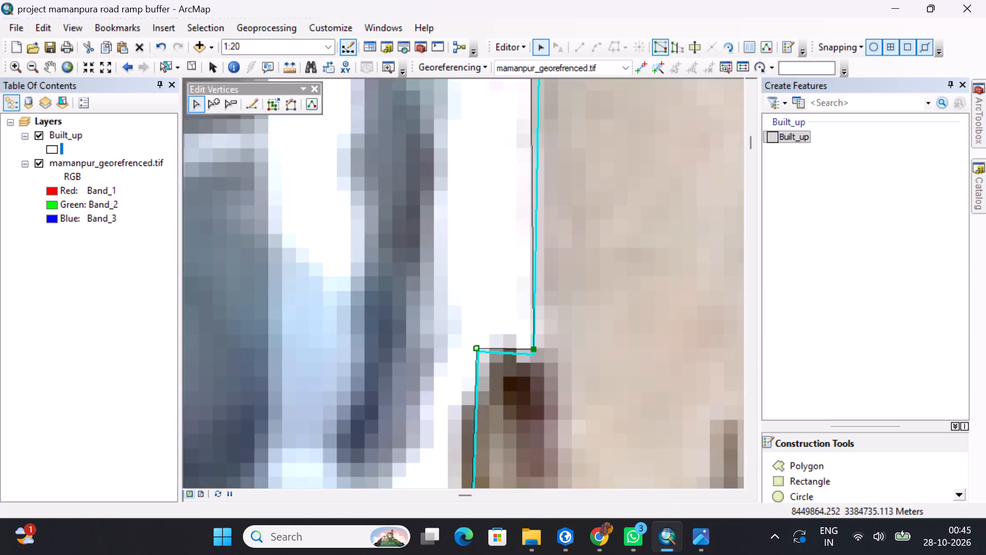
scroll(431, 339, "up", 4)
middle_click_drag(489, 373, 462, 133)
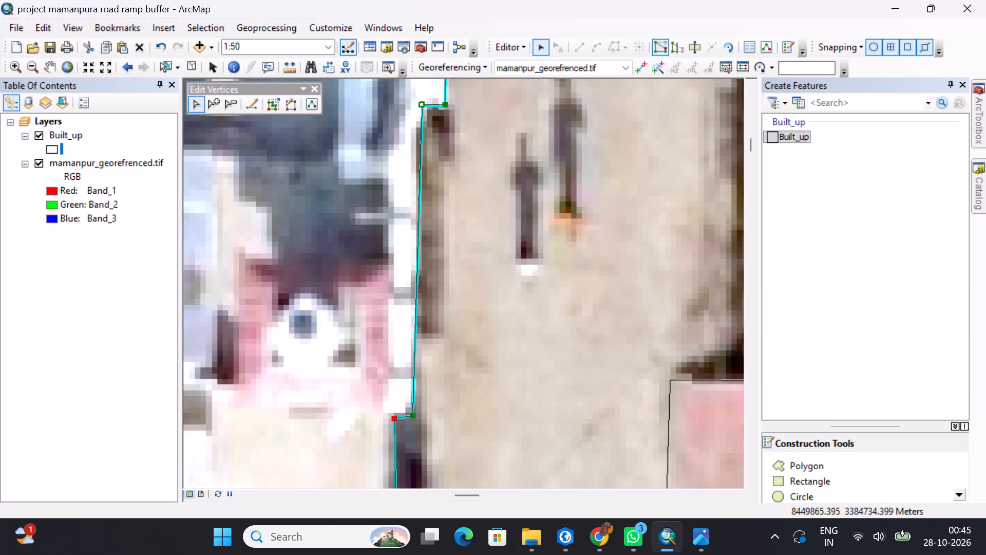
Move the two vertices at the white roadside wall's south end slightly north, onto the wall's edge above the dark shadow.
middle_click_drag(433, 144, 456, 293)
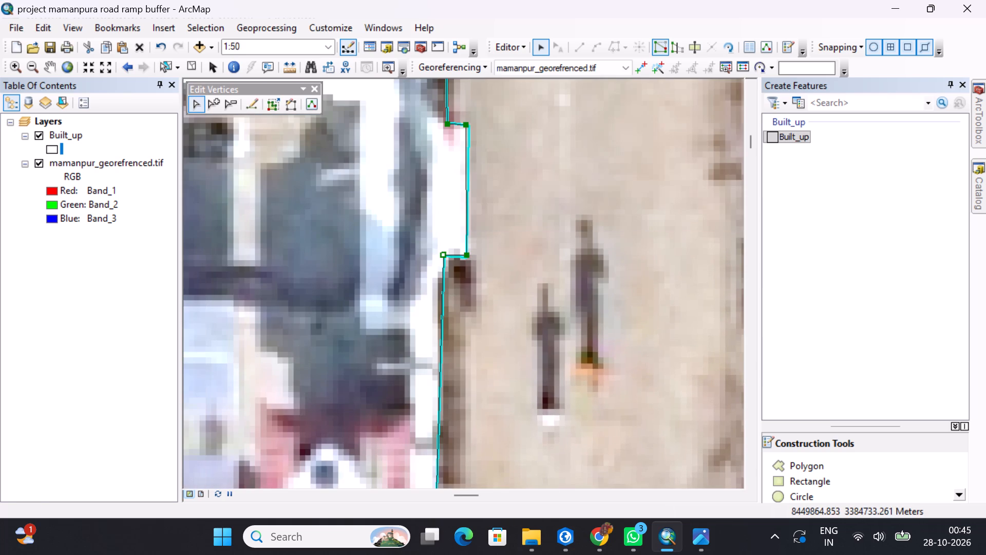
middle_click_drag(452, 349, 510, 264)
middle_click(565, 188)
middle_click_drag(548, 351, 561, 110)
scroll(524, 253, "down", 2)
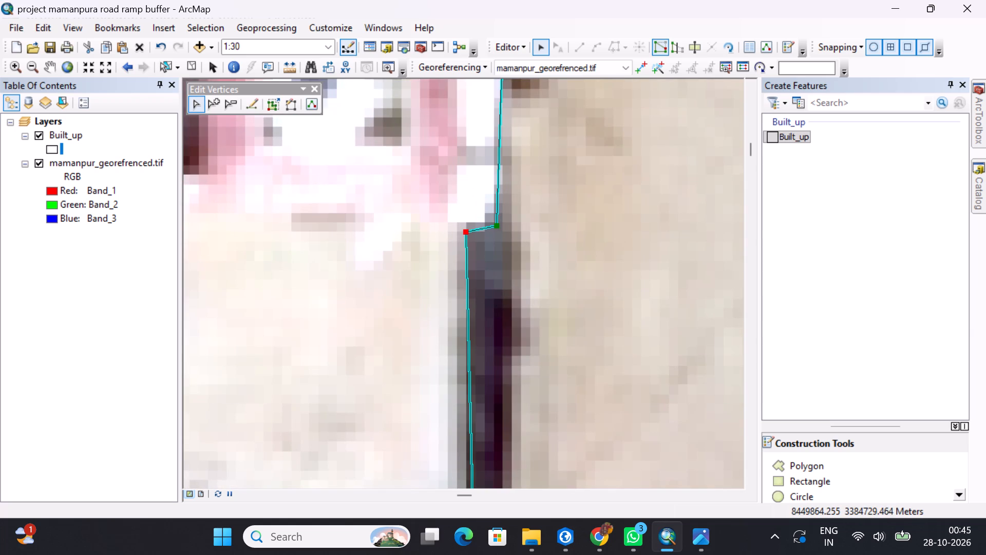
left_click_drag(467, 233, 465, 221)
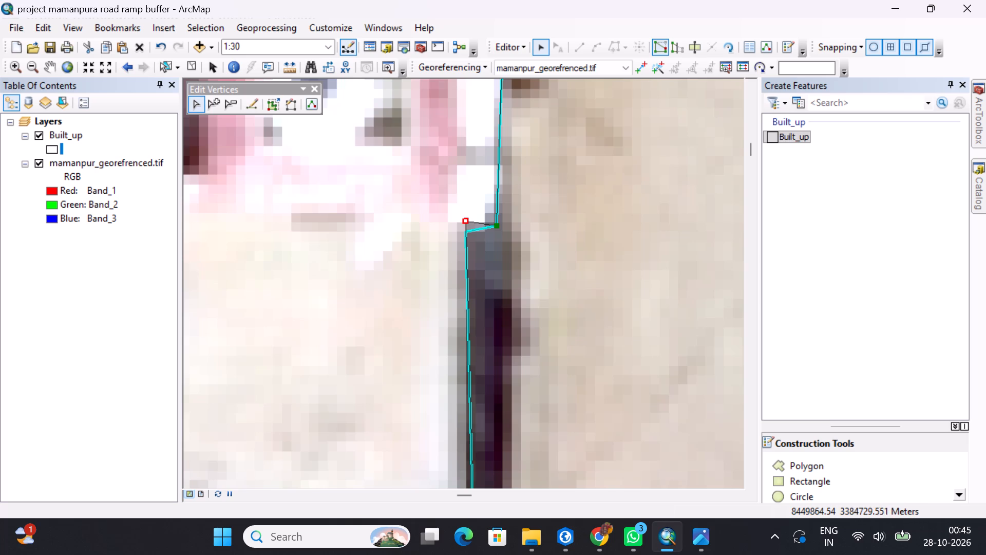
left_click_drag(497, 226, 496, 220)
scroll(496, 218, "down", 4)
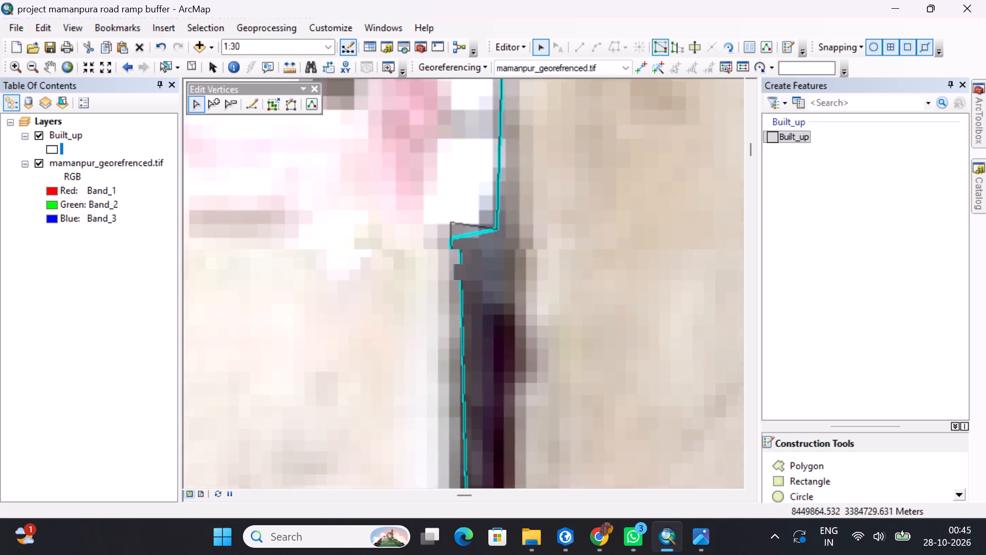
scroll(496, 218, "up", 1)
scroll(497, 218, "down", 10)
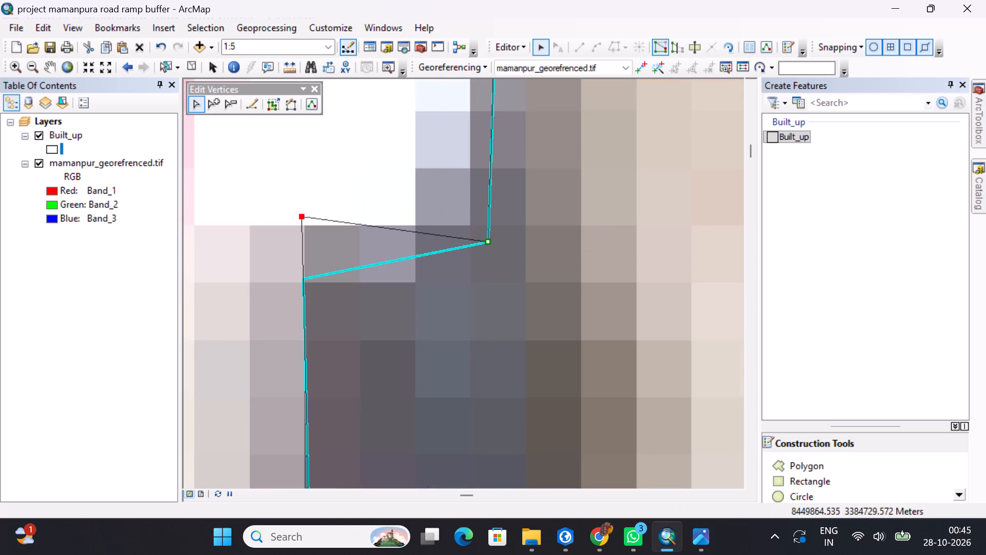
left_click_drag(487, 243, 482, 226)
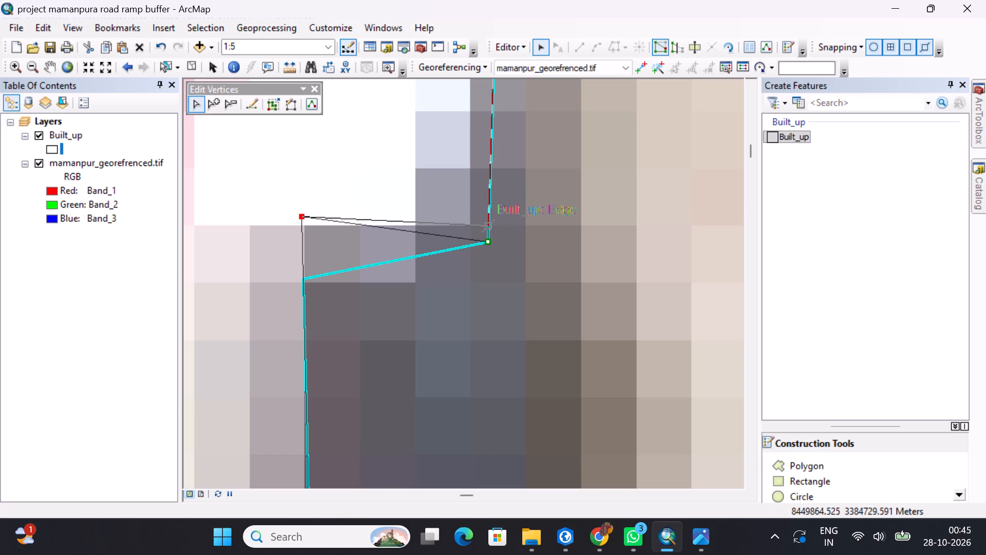
left_click_drag(482, 226, 481, 223)
Move the polygon's southeast roadside corner vertex slightly northwest, toward the dark wall line between the two plots.
scroll(522, 228, "down", 3)
scroll(524, 228, "up", 15)
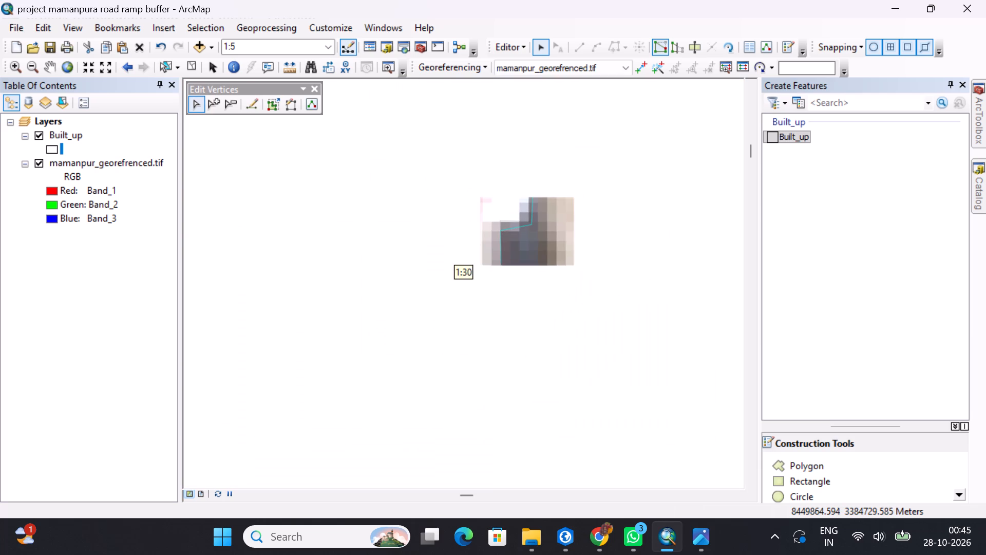
scroll(579, 248, "up", 4)
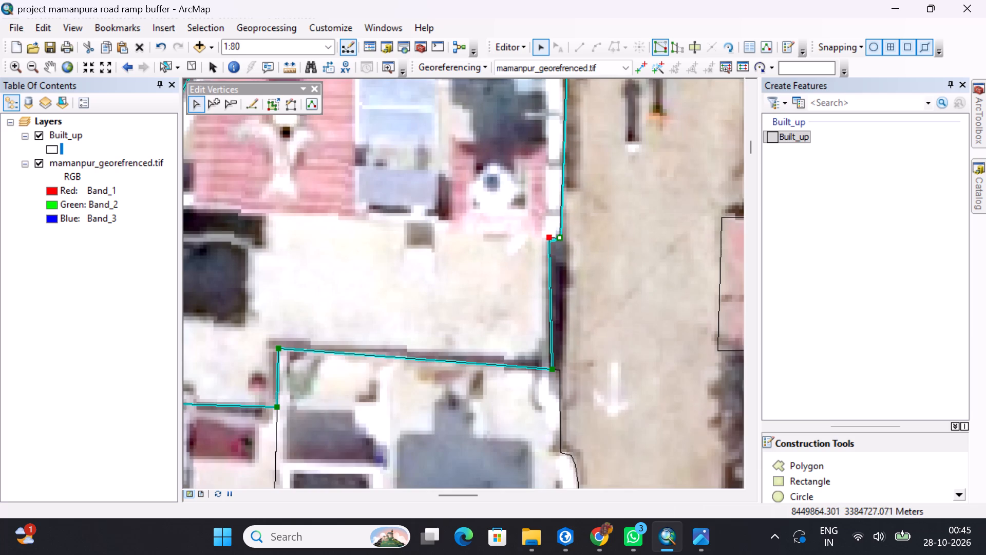
middle_click_drag(554, 341, 552, 165)
middle_click_drag(598, 175, 596, 320)
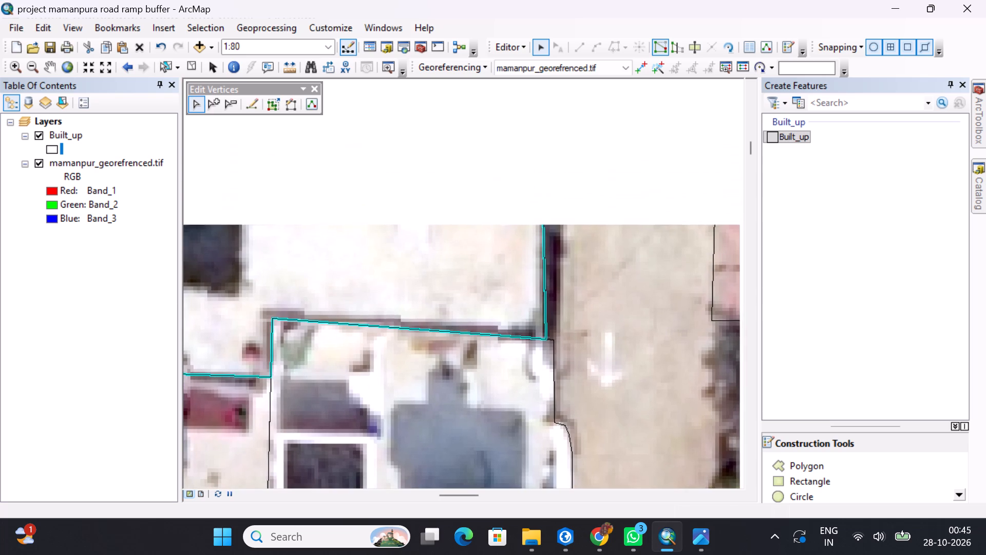
scroll(605, 335, "down", 5)
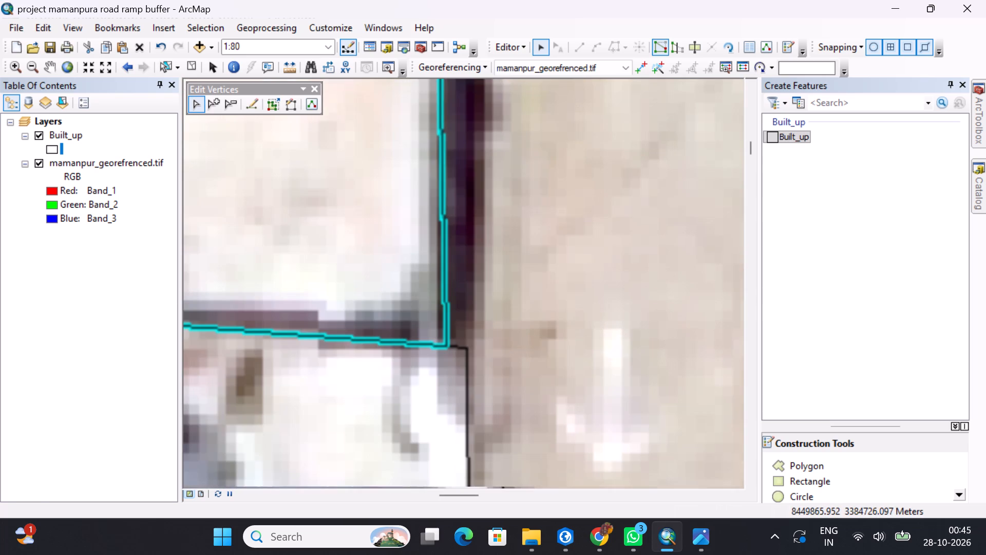
middle_click_drag(501, 330, 615, 246)
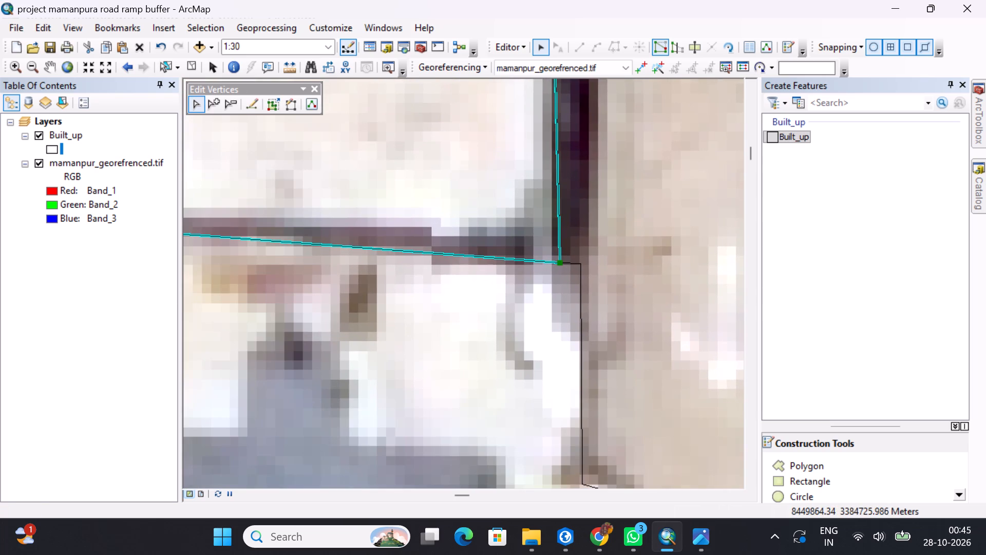
left_click_drag(557, 263, 551, 253)
Move the inner corner vertex at the west end of the shared boundary slightly south, closer to the neighbouring polygon's corner.
middle_click_drag(619, 260, 653, 198)
scroll(653, 198, "up", 5)
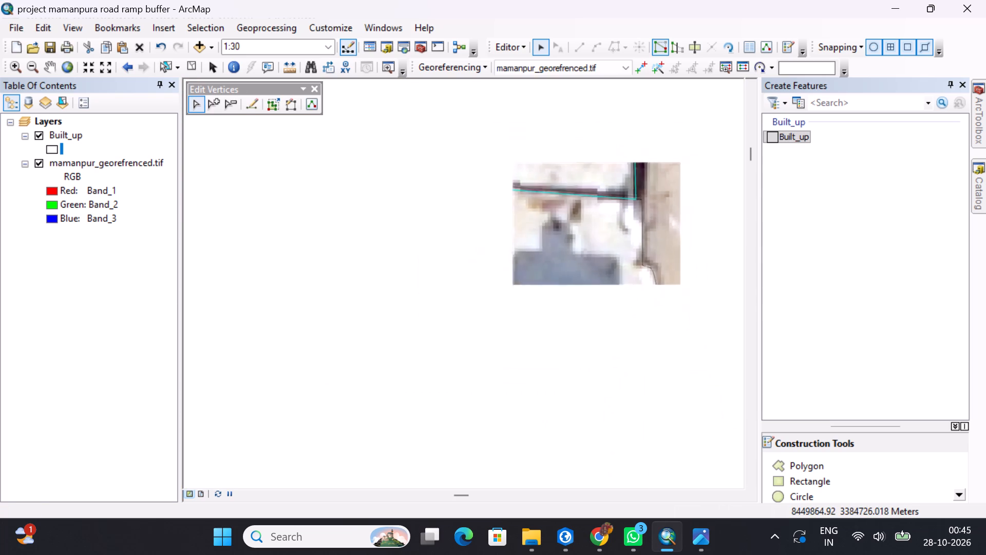
middle_click_drag(692, 191, 686, 270)
scroll(682, 280, "up", 1)
scroll(681, 276, "down", 3)
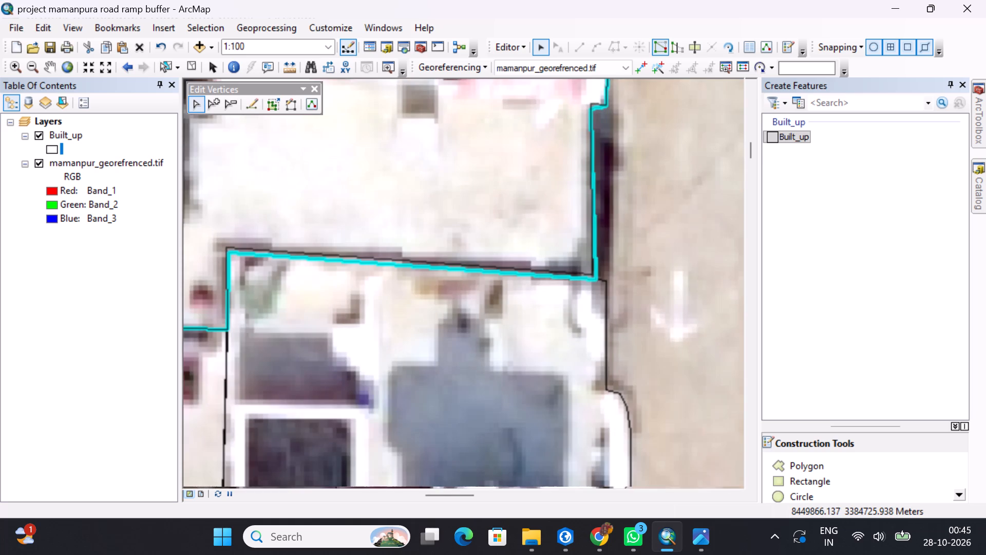
scroll(651, 285, "down", 1)
middle_click_drag(658, 292, 659, 286)
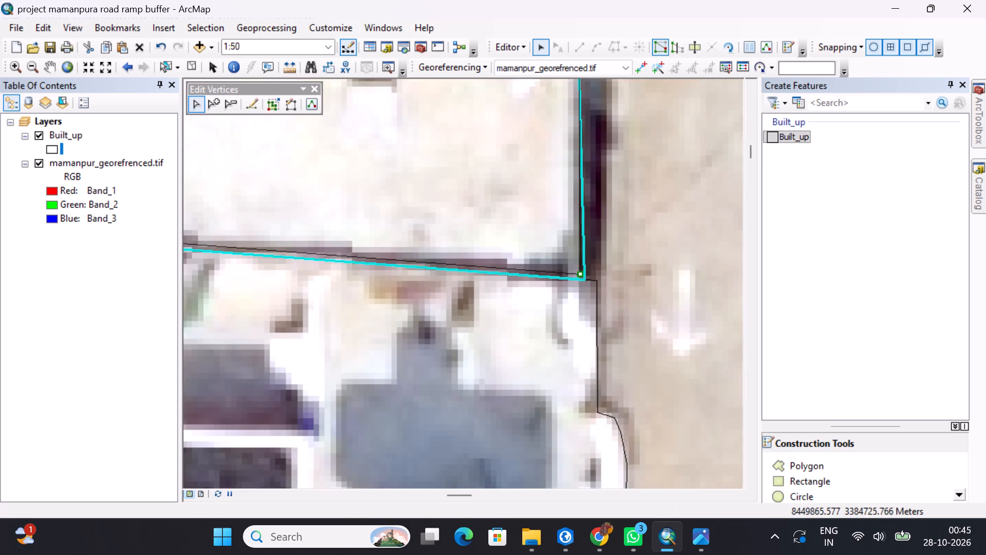
middle_click_drag(659, 286, 723, 277)
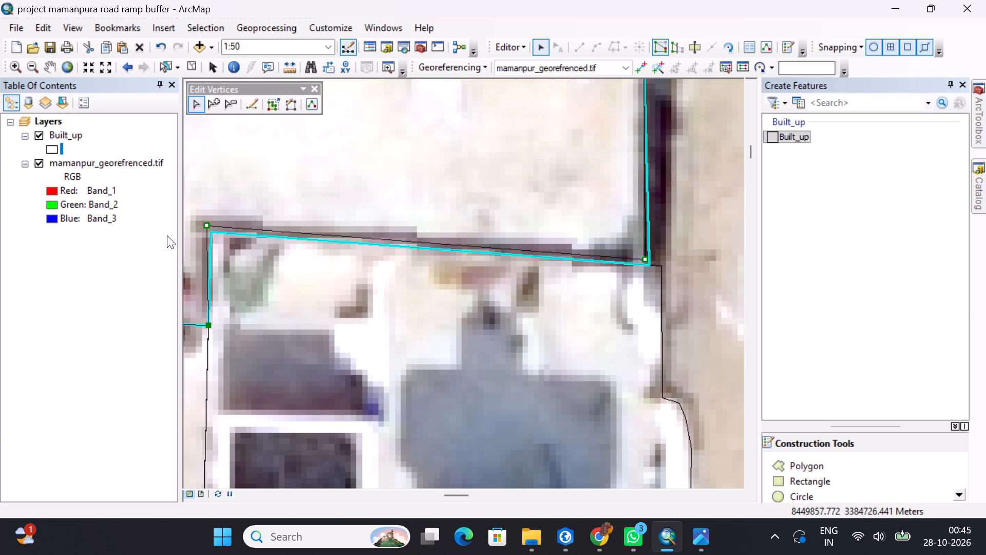
middle_click_drag(245, 243, 313, 285)
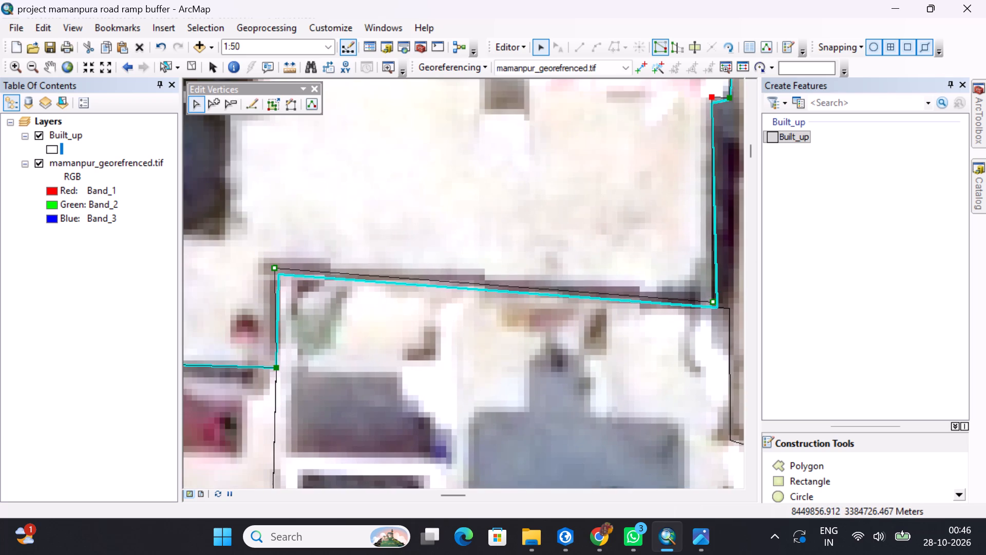
scroll(286, 279, "down", 4)
left_click_drag(263, 257, 264, 259)
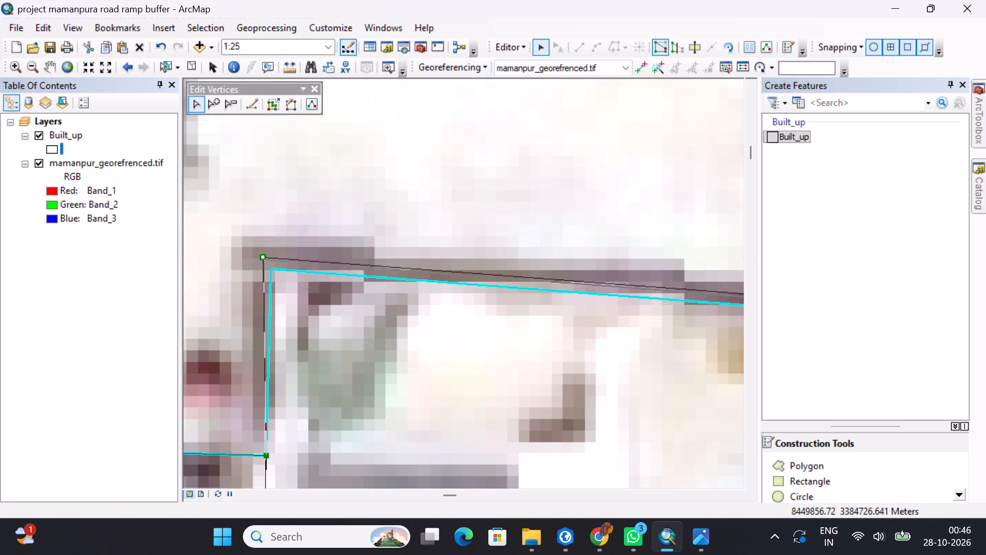
left_click_drag(264, 259, 264, 264)
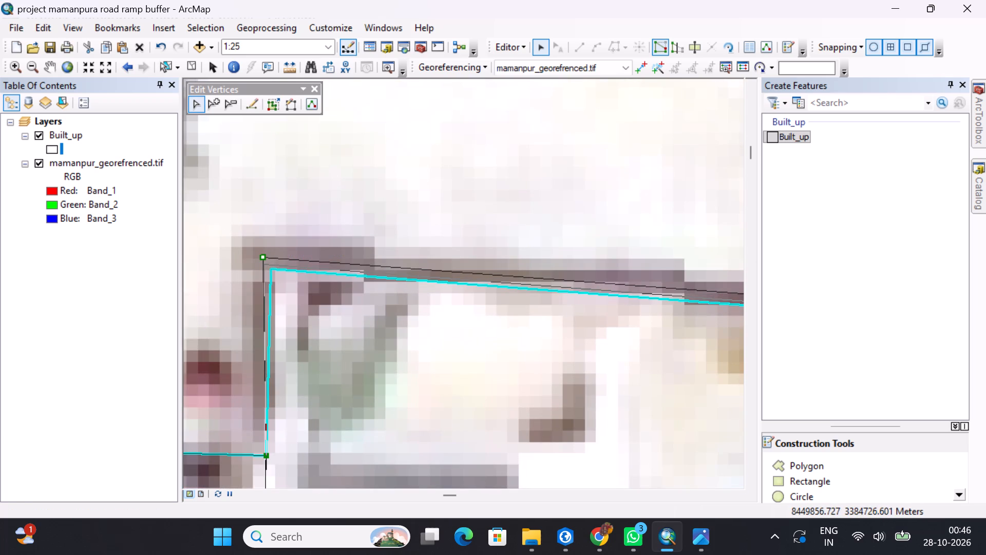
left_click_drag(264, 264, 265, 266)
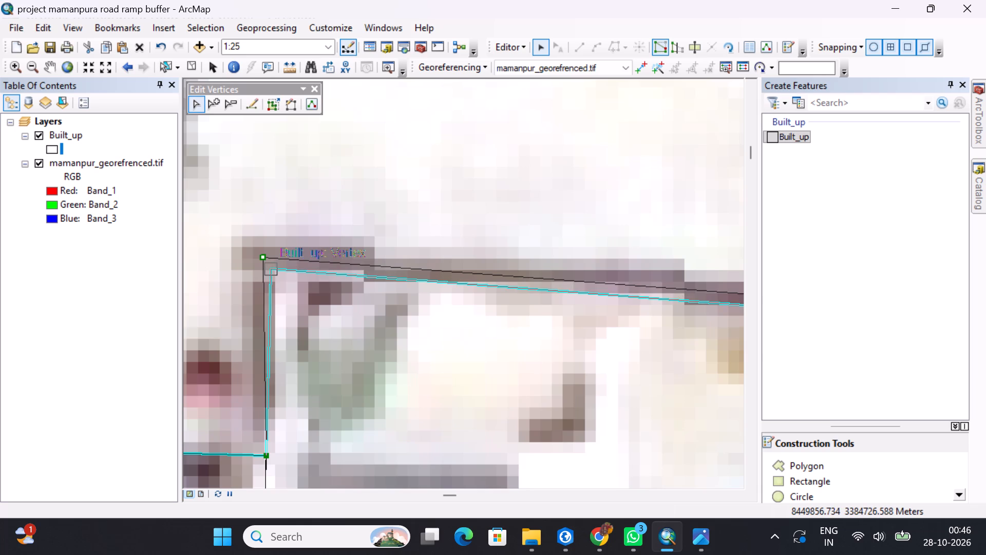
left_click_drag(265, 266, 264, 264)
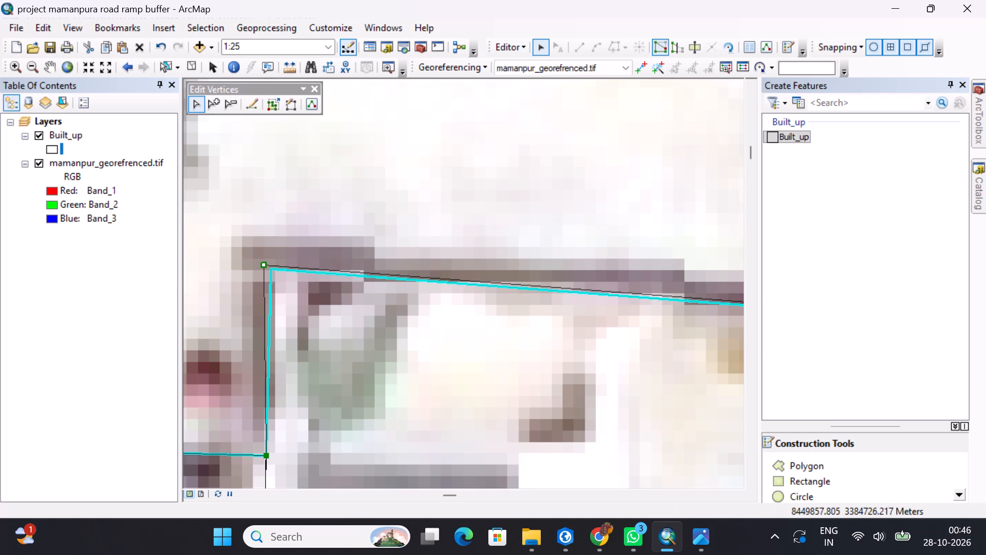
Check the shared boundary's roadside corner and deselect the polygon to apply its vertex edits.
middle_click_drag(389, 307, 270, 253)
scroll(501, 312, "up", 5)
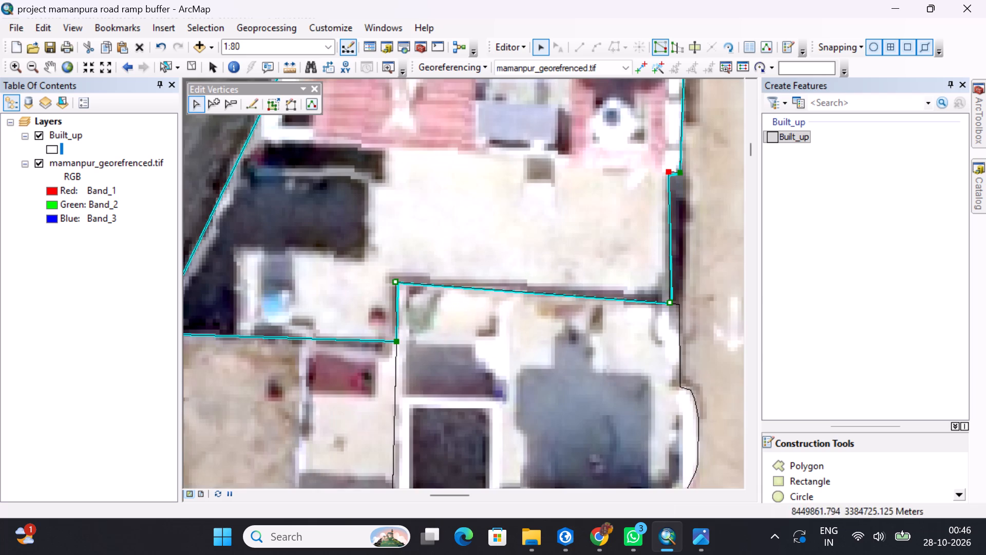
middle_click_drag(712, 316, 631, 288)
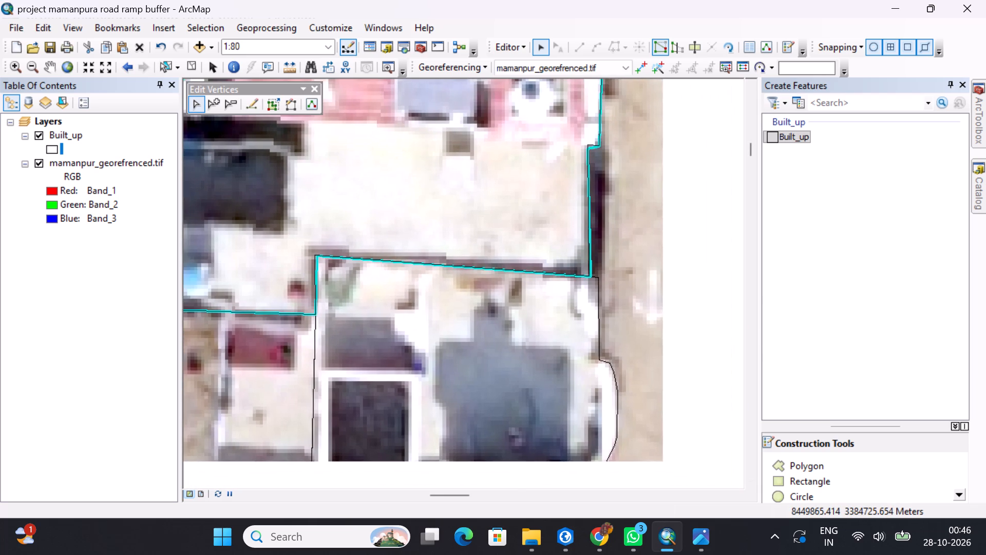
middle_click_drag(631, 288, 630, 288)
scroll(601, 275, "down", 7)
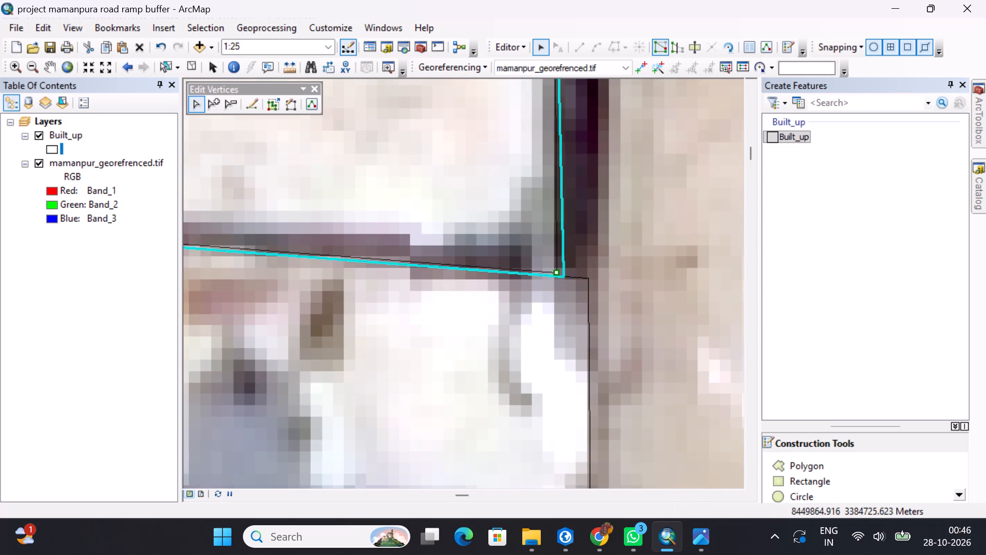
left_click(638, 267)
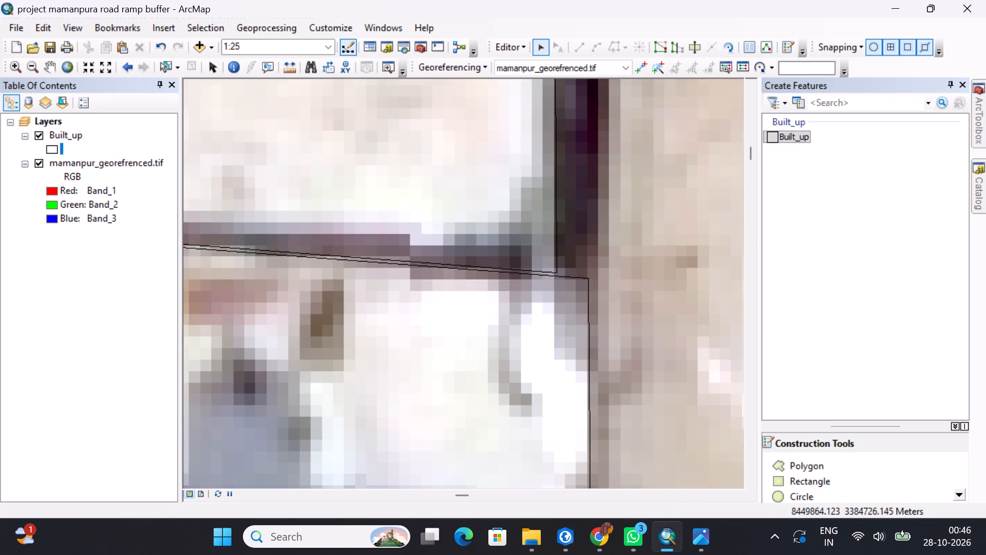
Reselect the northern Built_up polygon for vertex editing and move its inner corner vertex southeast onto the neighbouring polygon's corner vertex.
middle_click_drag(332, 247, 650, 287)
middle_click_drag(290, 269, 556, 298)
middle_click_drag(365, 295, 532, 268)
middle_click_drag(469, 388, 513, 307)
middle_click_drag(536, 185, 541, 291)
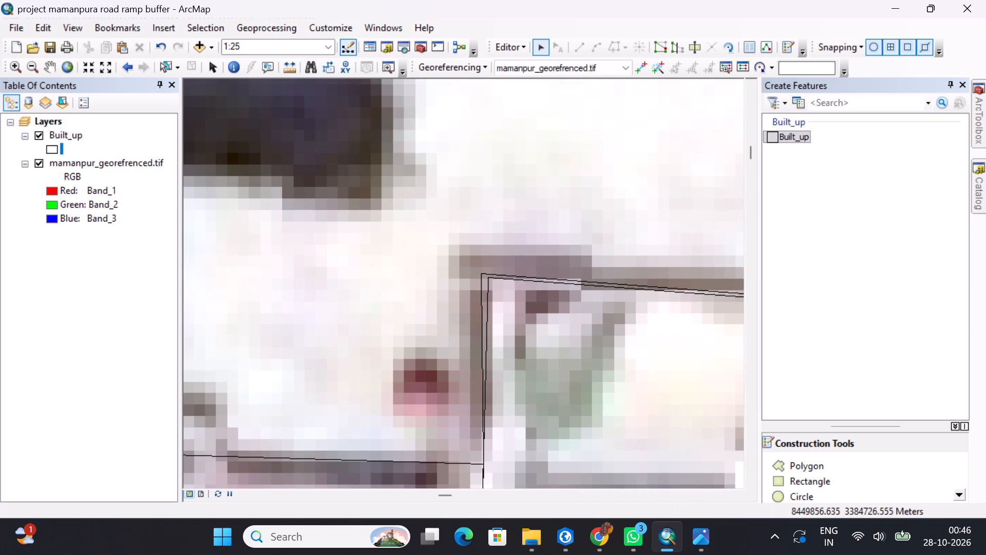
left_click(483, 276)
scroll(482, 274, "down", 5)
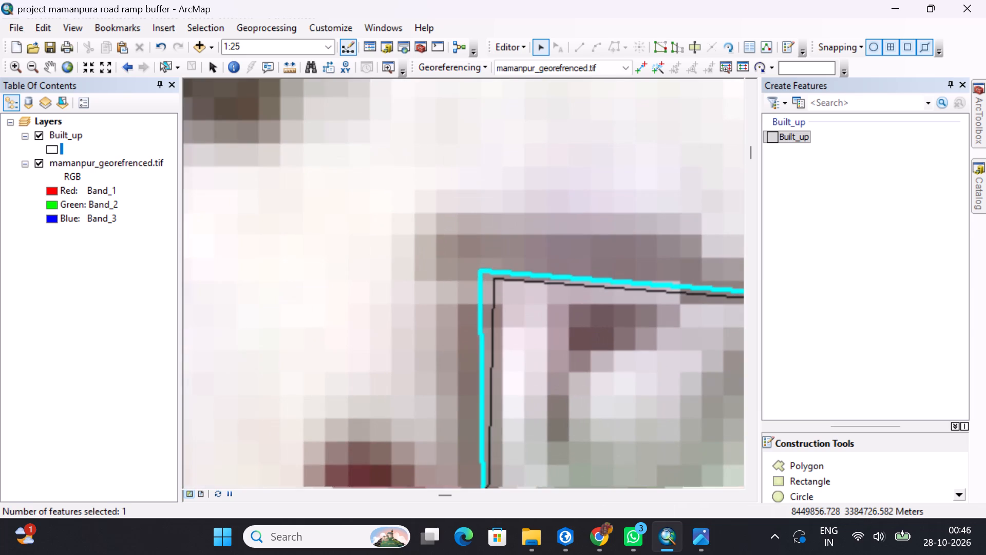
left_click(659, 49)
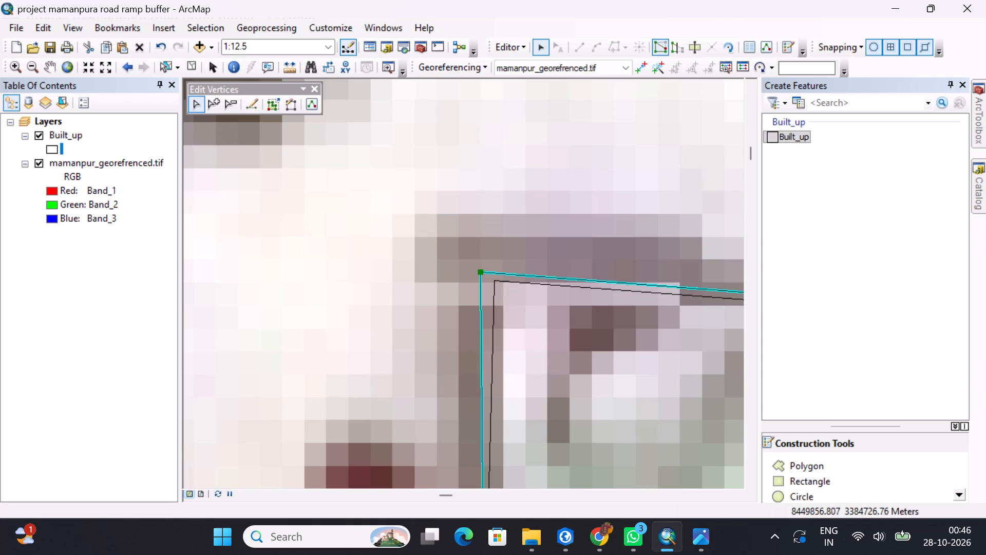
left_click_drag(482, 273, 481, 273)
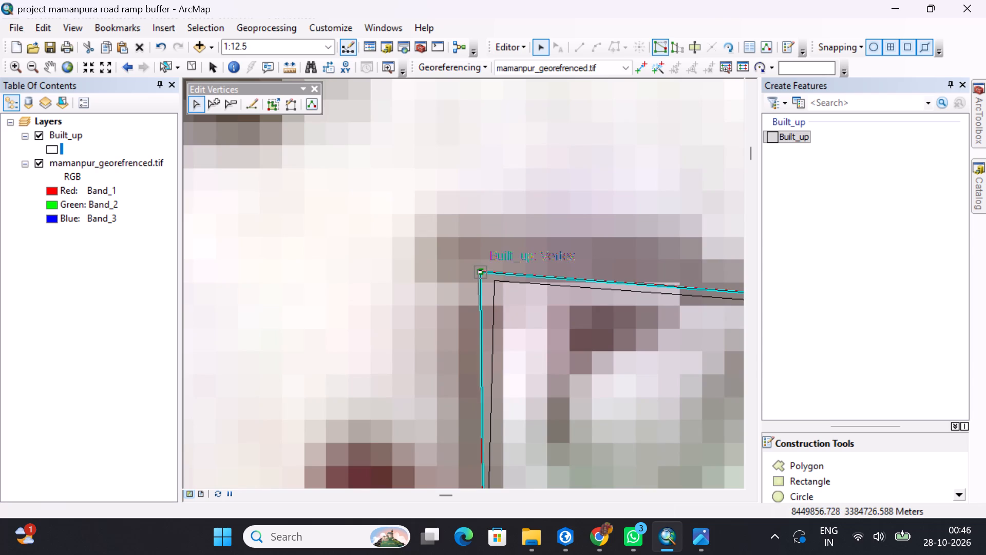
left_click_drag(481, 273, 496, 279)
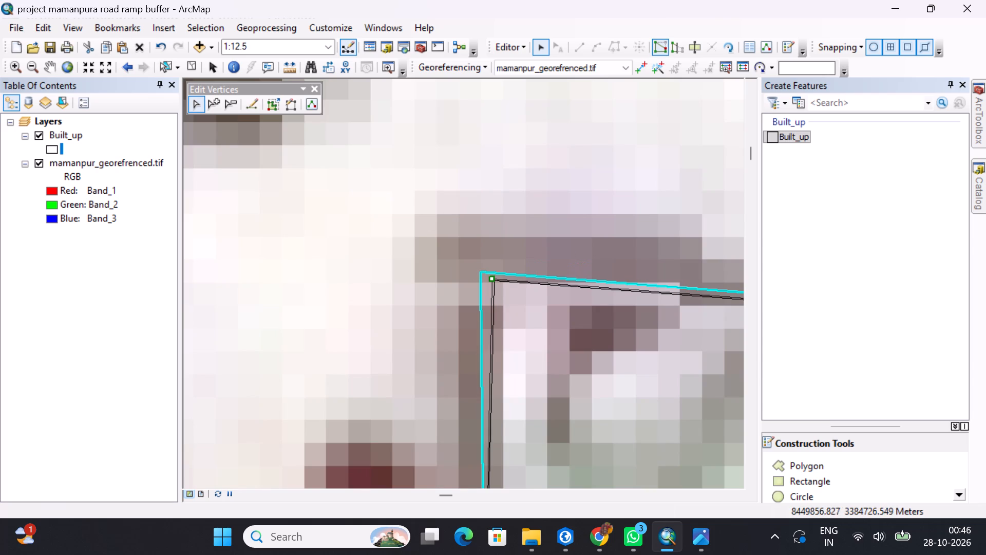
scroll(505, 284, "down", 13)
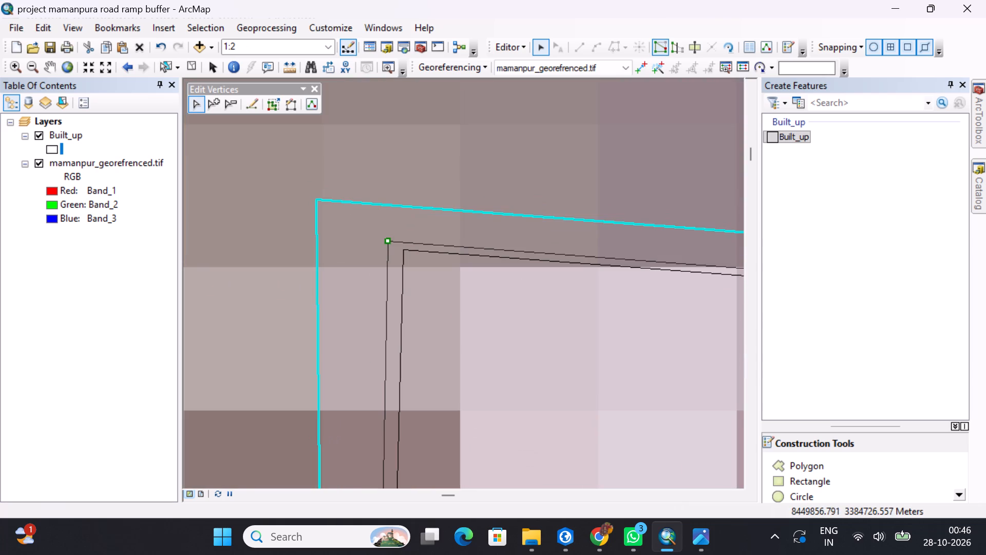
left_click_drag(388, 241, 400, 247)
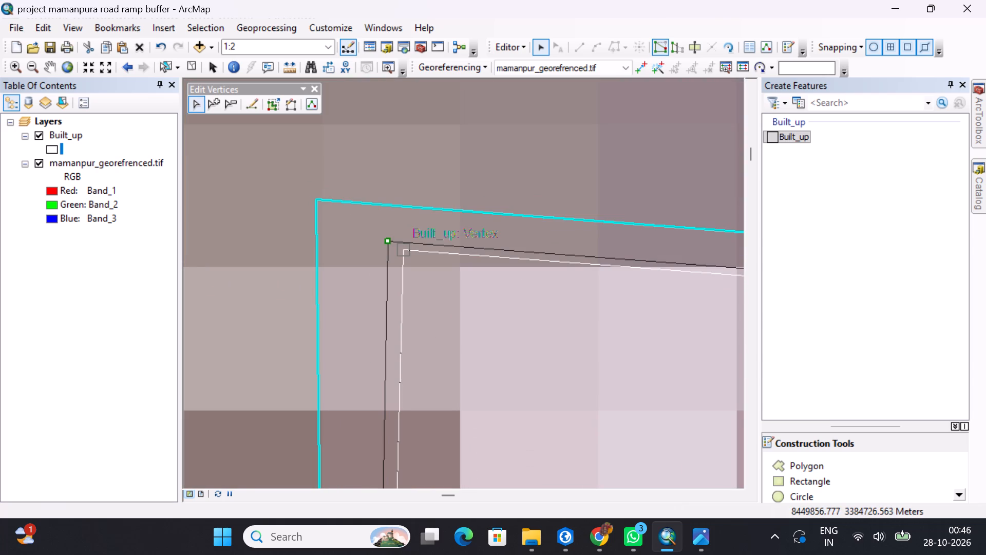
left_click_drag(400, 247, 401, 247)
Check the shared boundary from its inner corner to the roadside corner and apply the northern polygon's vertex edits.
scroll(441, 290, "up", 4)
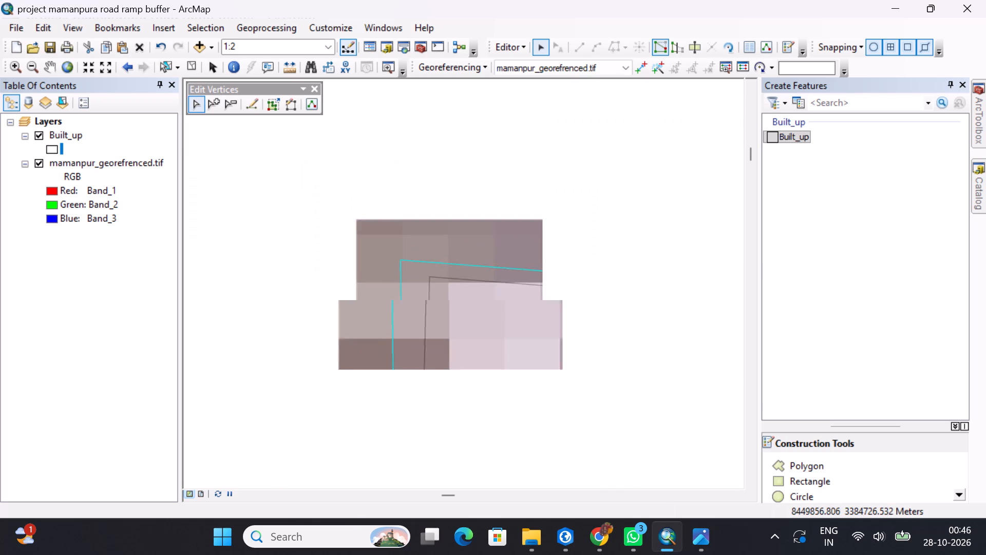
scroll(445, 289, "up", 8)
middle_click_drag(513, 327, 488, 305)
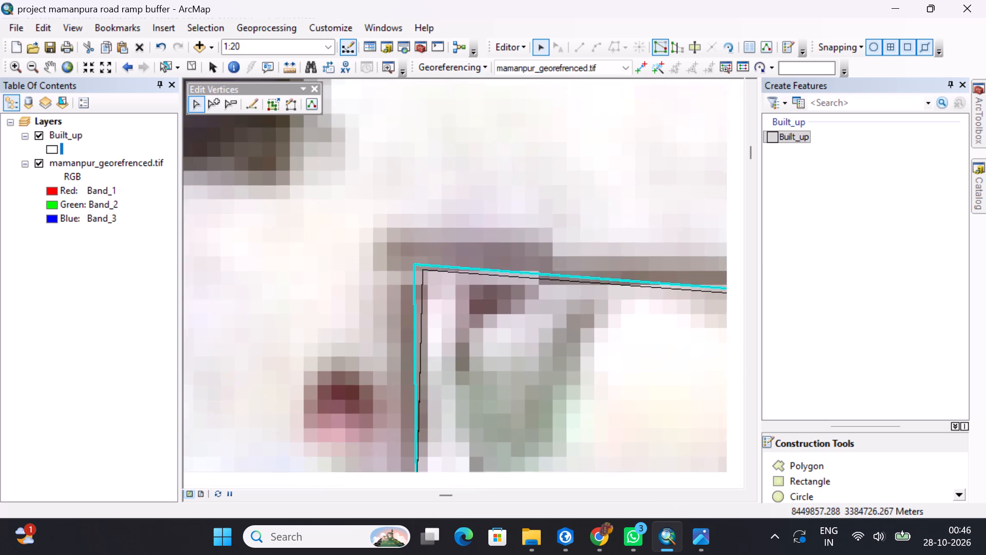
middle_click_drag(488, 305, 257, 234)
middle_click_drag(687, 301, 343, 268)
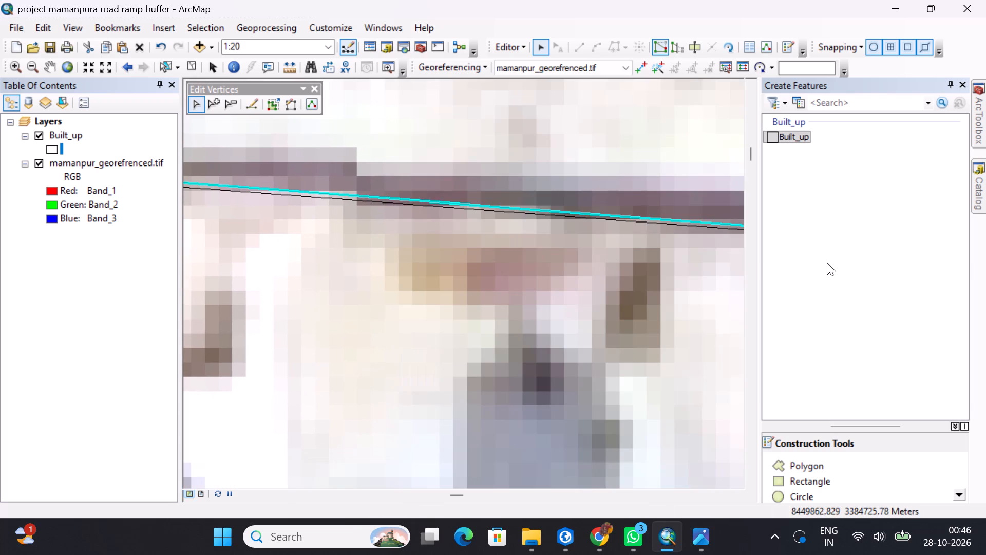
middle_click_drag(697, 262, 398, 241)
middle_click_drag(602, 283, 501, 291)
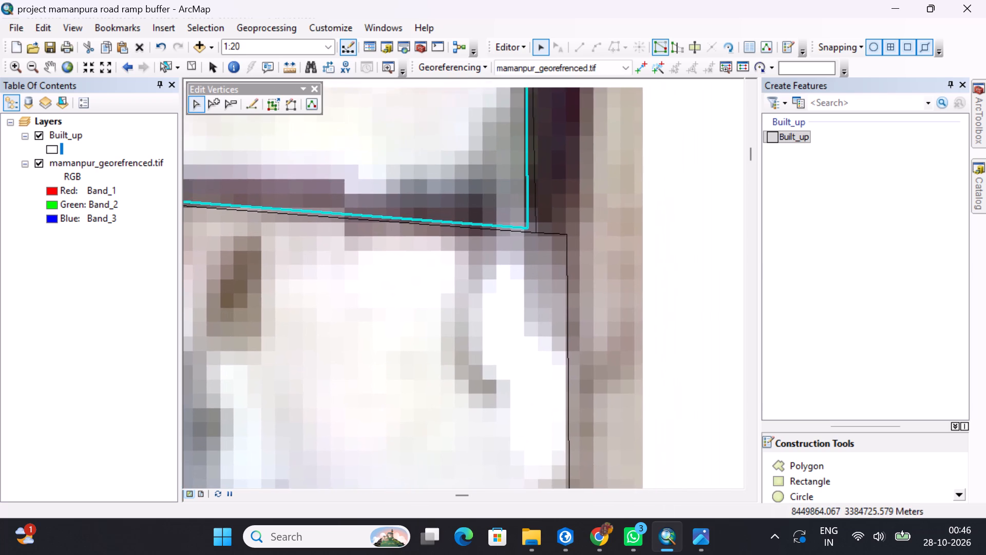
middle_click_drag(501, 291, 498, 291)
middle_click_drag(553, 243, 528, 359)
scroll(523, 357, "down", 8)
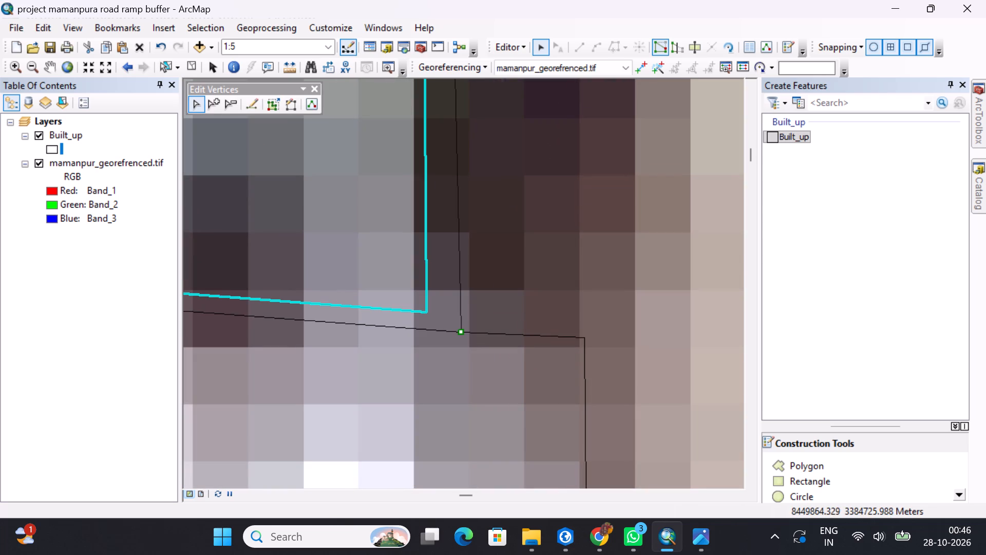
left_click(424, 313)
scroll(497, 311, "down", 5)
scroll(511, 316, "up", 3)
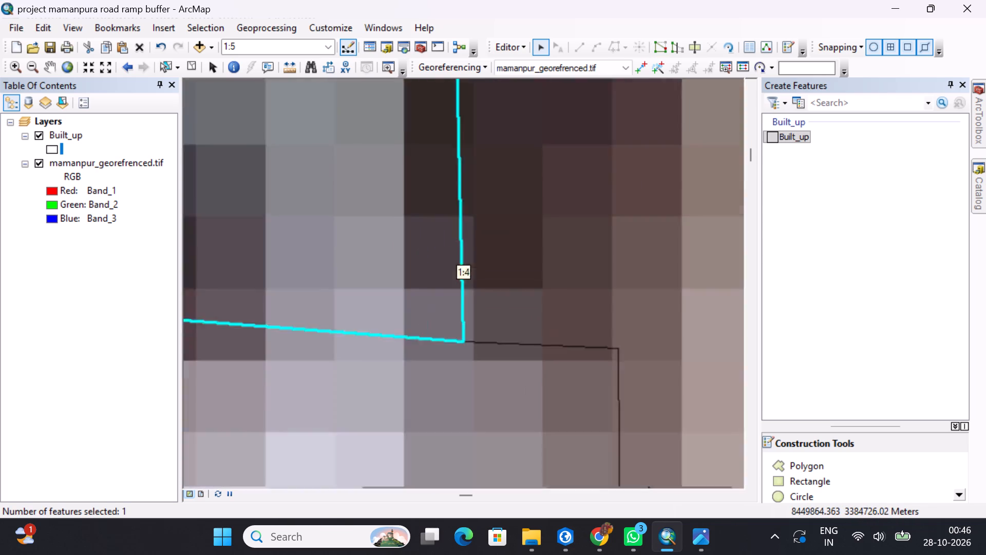
Open the dark-plot Built_up polygon with the notched roadside edge for vertex editing and move its small projection's northern inner vertex slightly north.
scroll(520, 314, "up", 17)
scroll(592, 311, "up", 6)
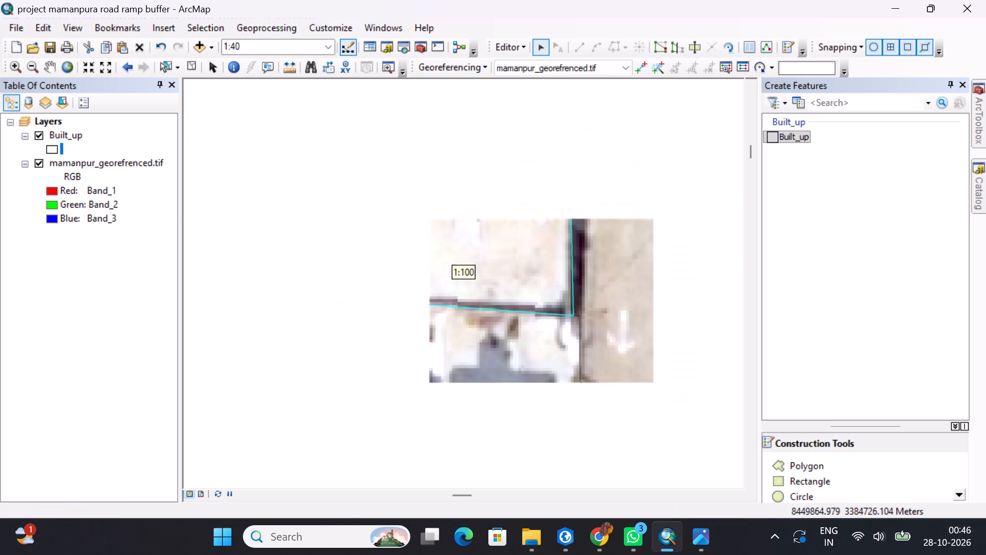
scroll(595, 304, "up", 3)
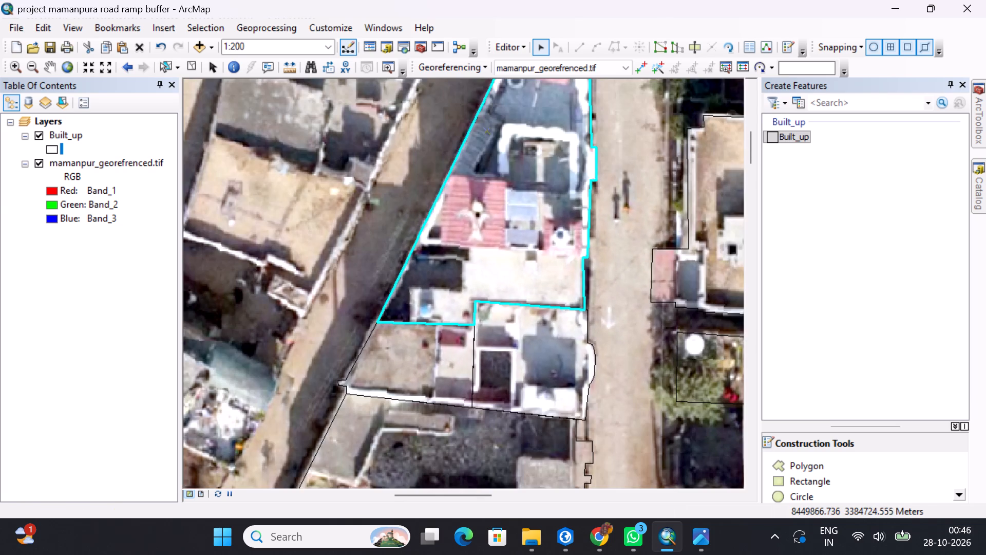
middle_click_drag(620, 339, 608, 201)
scroll(609, 204, "down", 7)
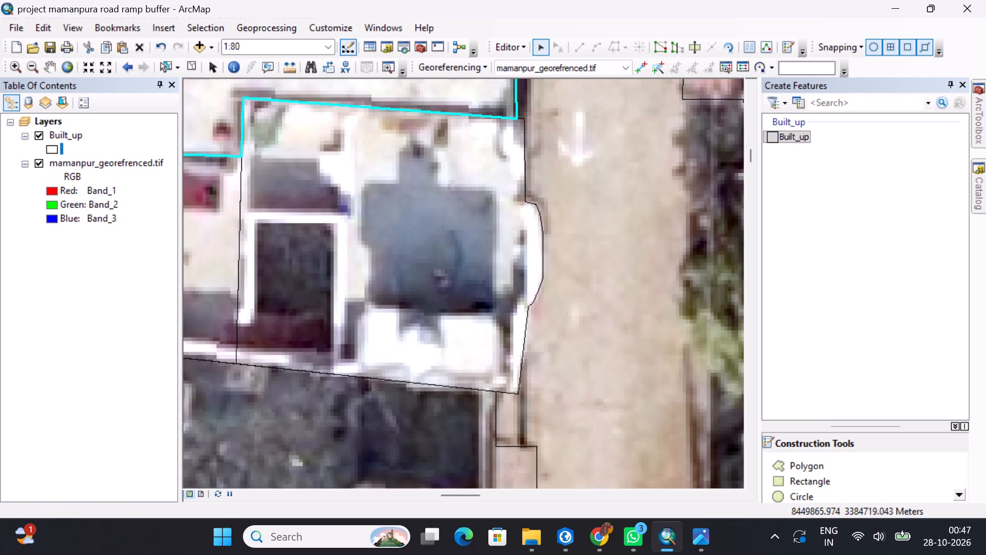
middle_click_drag(563, 379, 576, 300)
middle_click_drag(576, 300, 588, 224)
middle_click_drag(608, 290, 610, 244)
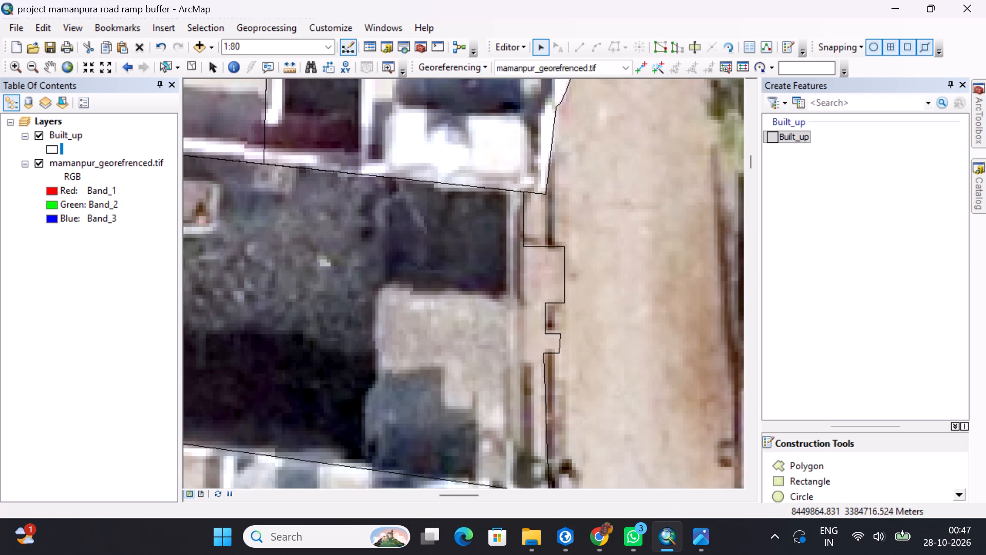
scroll(573, 264, "down", 3)
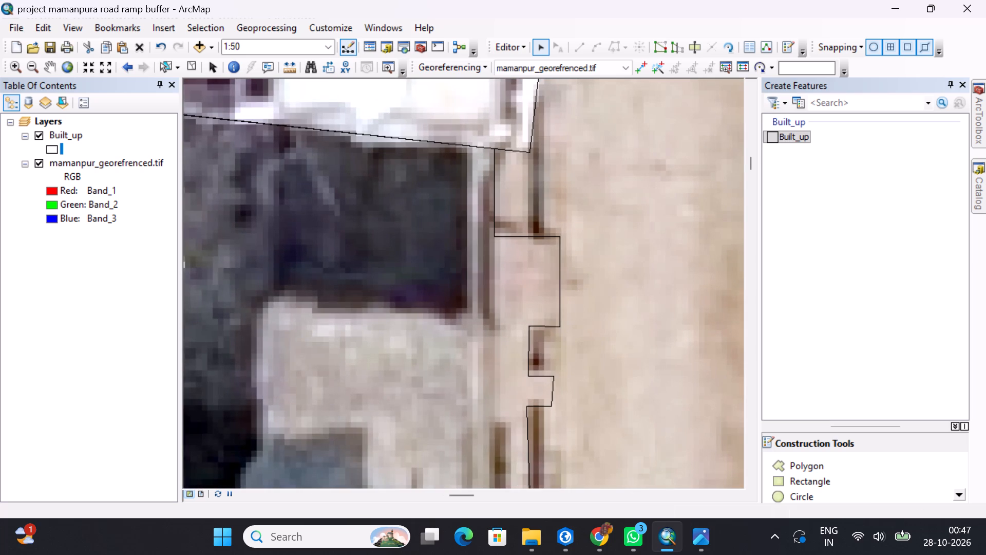
middle_click_drag(567, 325, 570, 300)
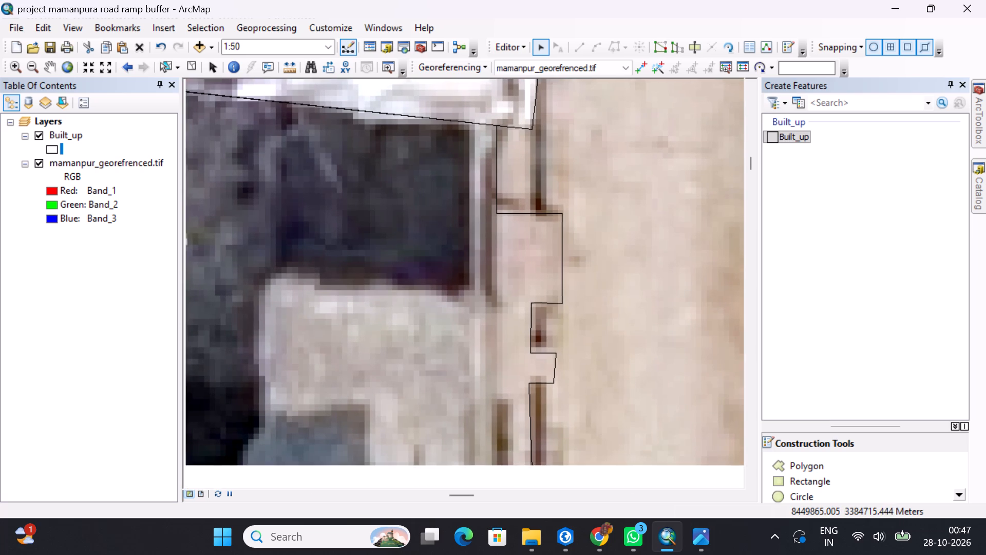
middle_click_drag(570, 300, 571, 289)
left_click(558, 347)
left_click(546, 343)
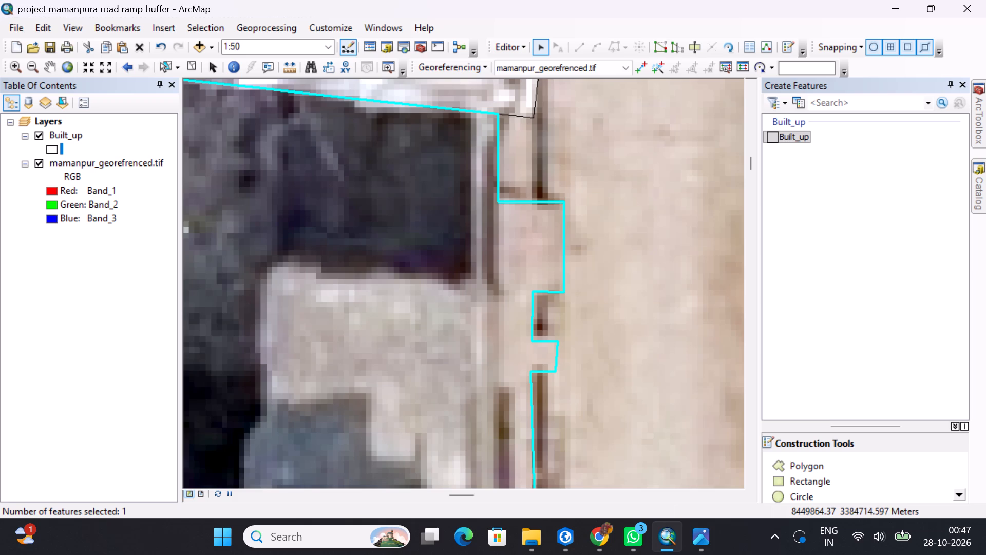
left_click(659, 43)
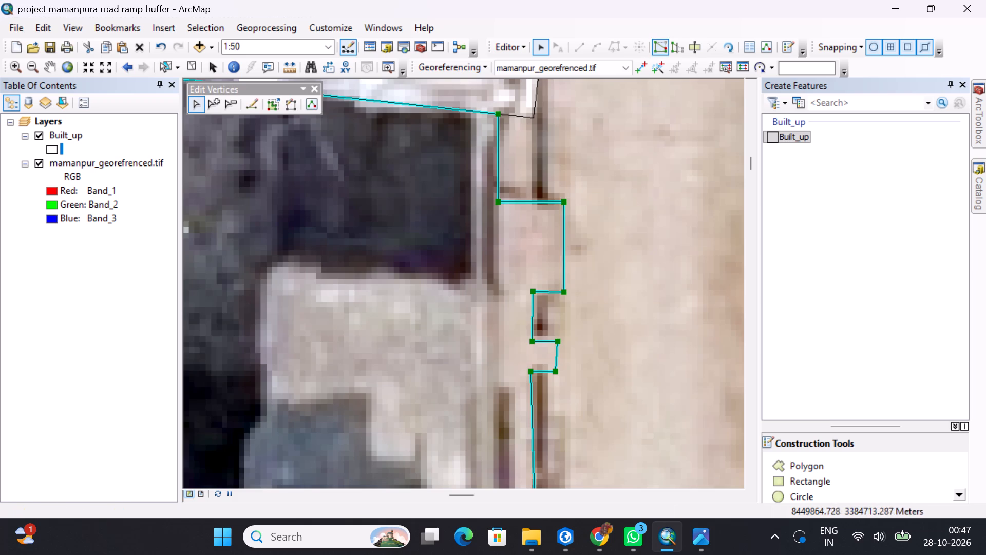
middle_click_drag(559, 393, 557, 322)
scroll(560, 313, "up", 4)
scroll(572, 287, "down", 13)
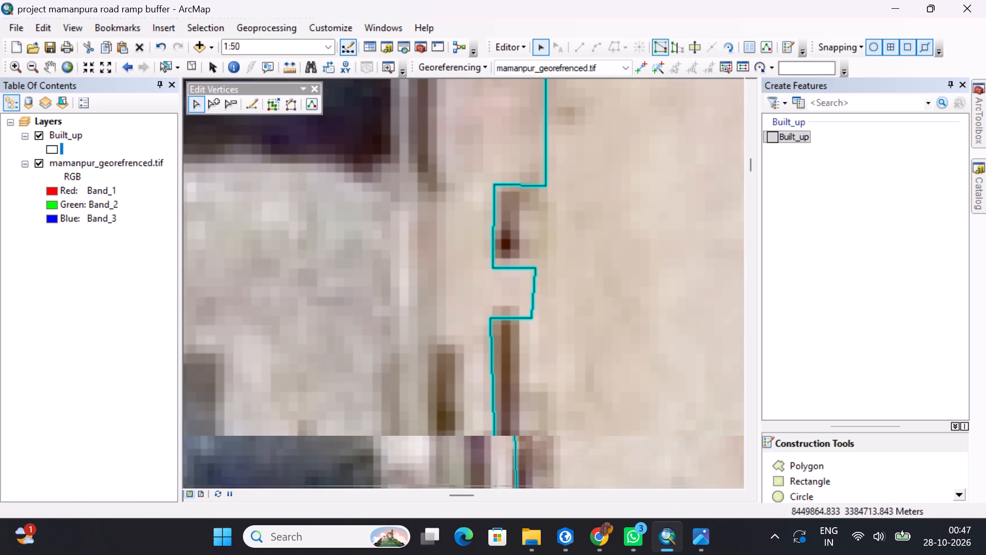
left_click_drag(494, 264, 494, 264)
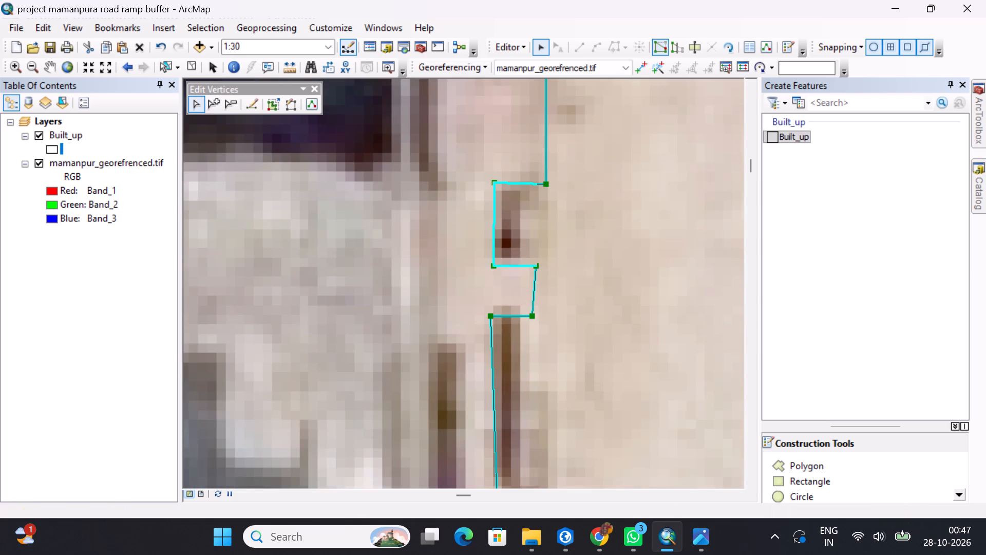
left_click_drag(494, 264, 495, 257)
scroll(505, 281, "down", 7)
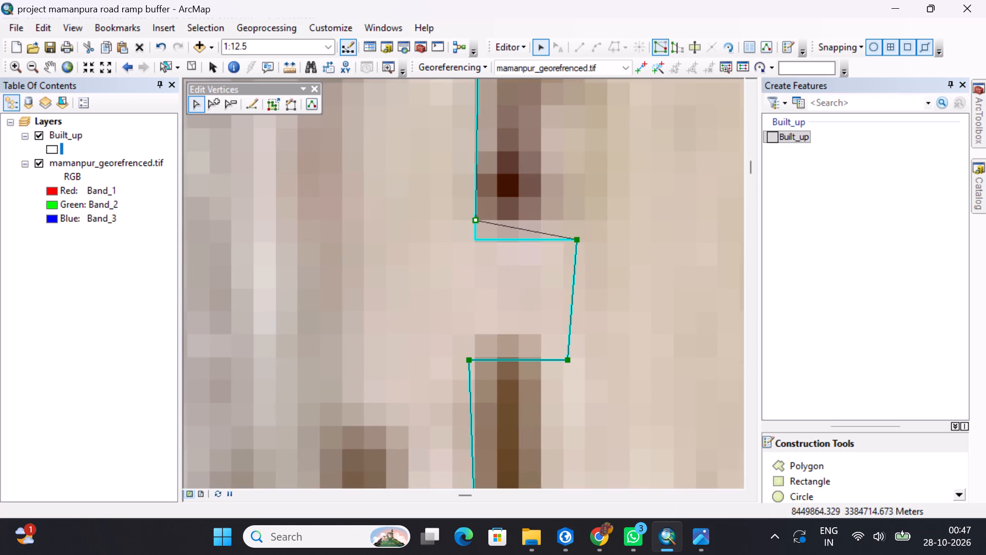
left_click_drag(476, 220, 477, 232)
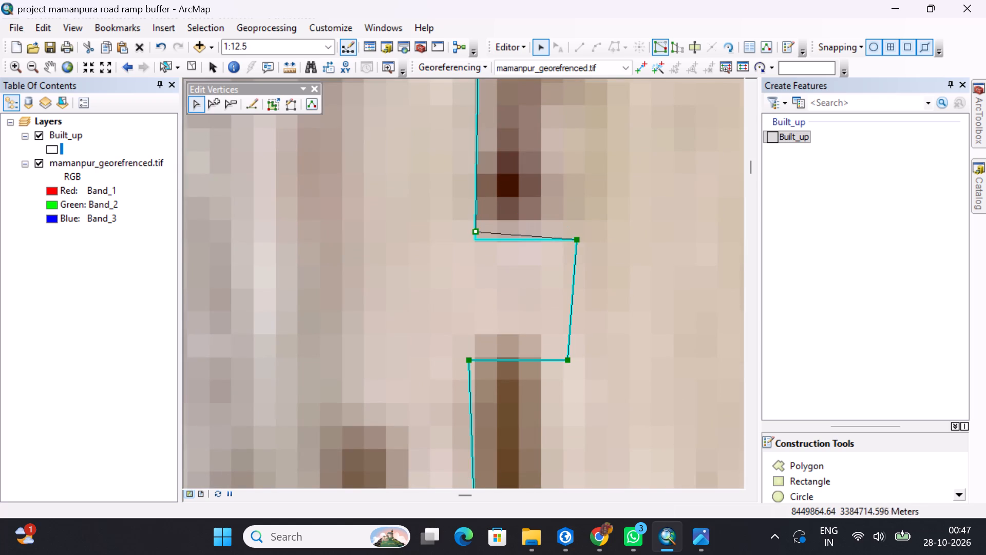
Move the small projection's northern outer vertex slightly northwest, level with its inner vertex.
left_click_drag(576, 239, 576, 228)
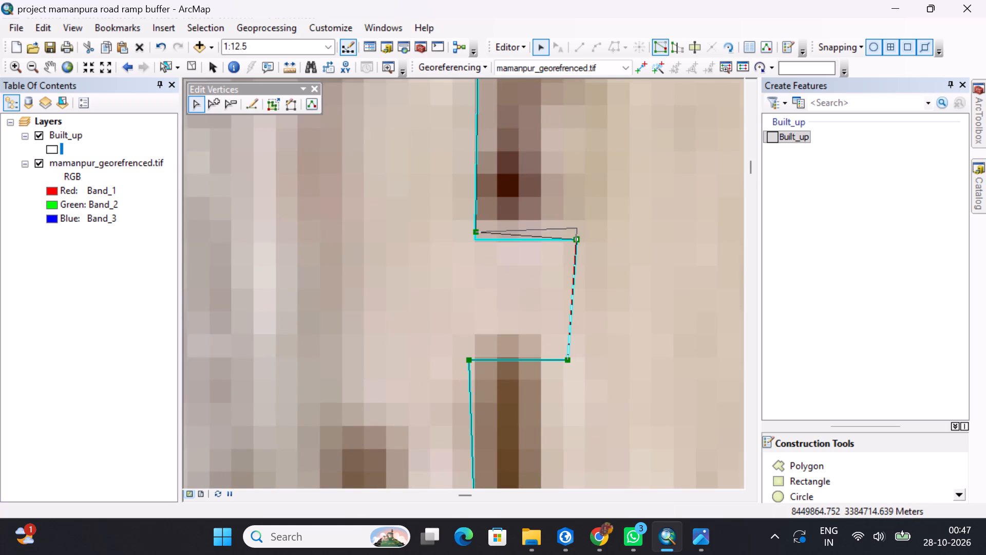
left_click_drag(576, 228, 570, 229)
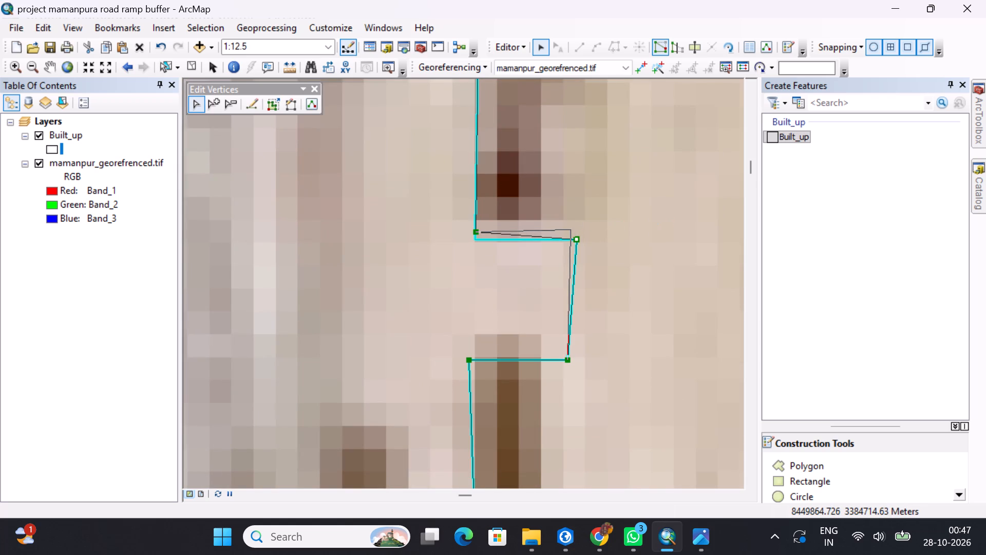
left_click_drag(570, 229, 571, 225)
scroll(571, 236, "up", 2)
scroll(571, 236, "down", 9)
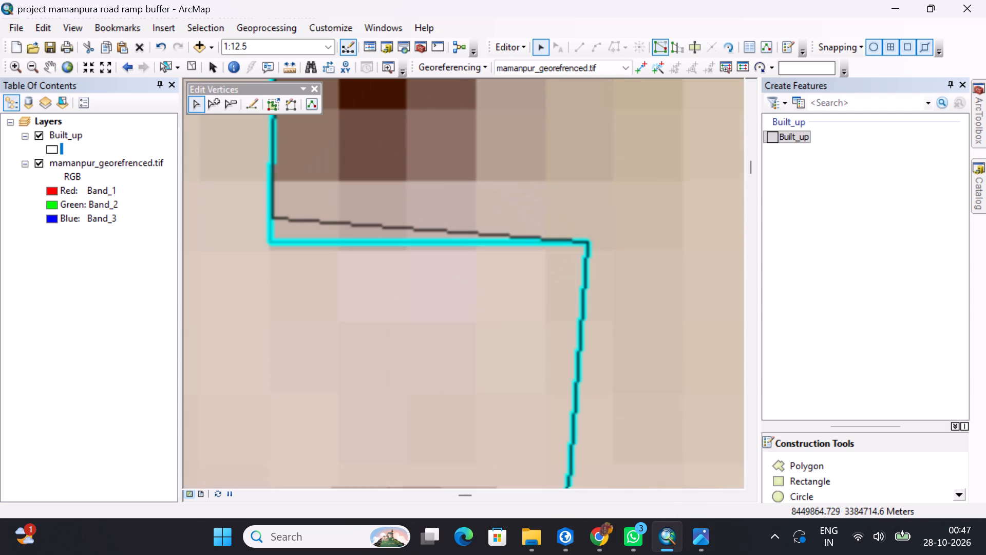
left_click_drag(571, 225, 567, 214)
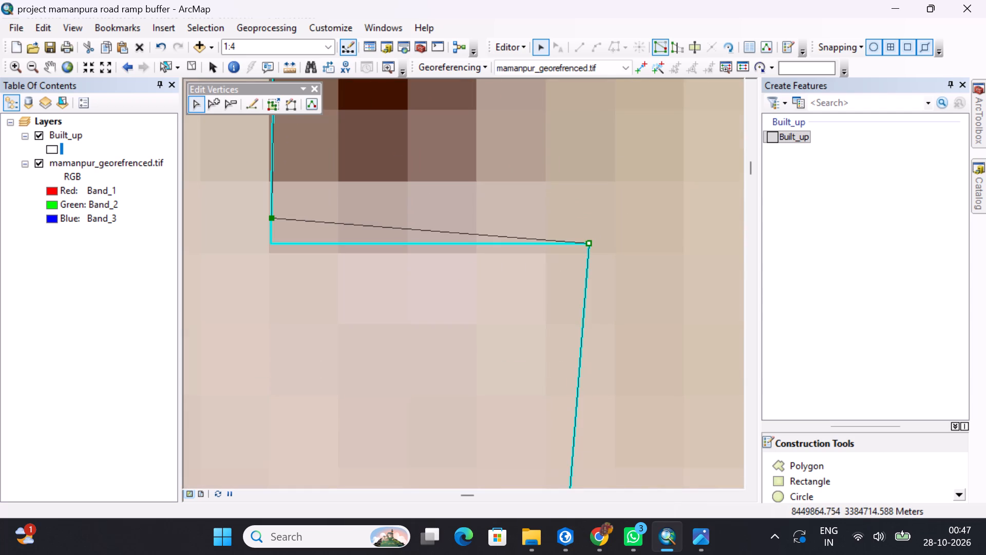
left_click_drag(588, 243, 576, 219)
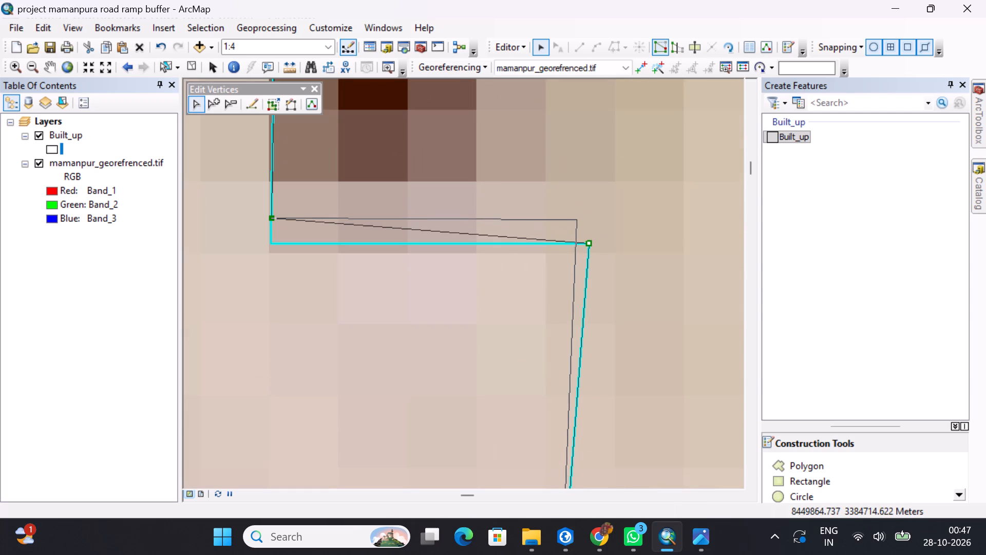
left_click_drag(576, 219, 574, 220)
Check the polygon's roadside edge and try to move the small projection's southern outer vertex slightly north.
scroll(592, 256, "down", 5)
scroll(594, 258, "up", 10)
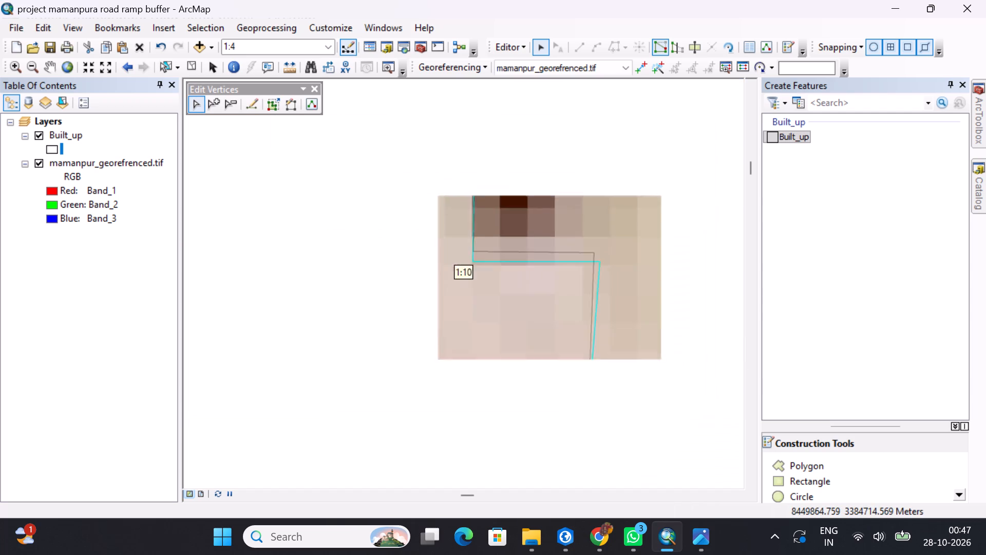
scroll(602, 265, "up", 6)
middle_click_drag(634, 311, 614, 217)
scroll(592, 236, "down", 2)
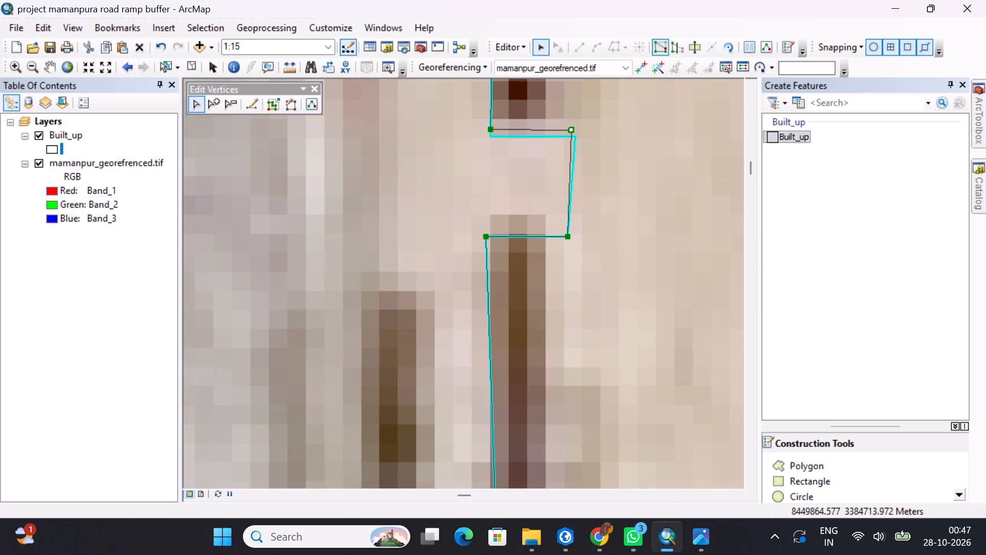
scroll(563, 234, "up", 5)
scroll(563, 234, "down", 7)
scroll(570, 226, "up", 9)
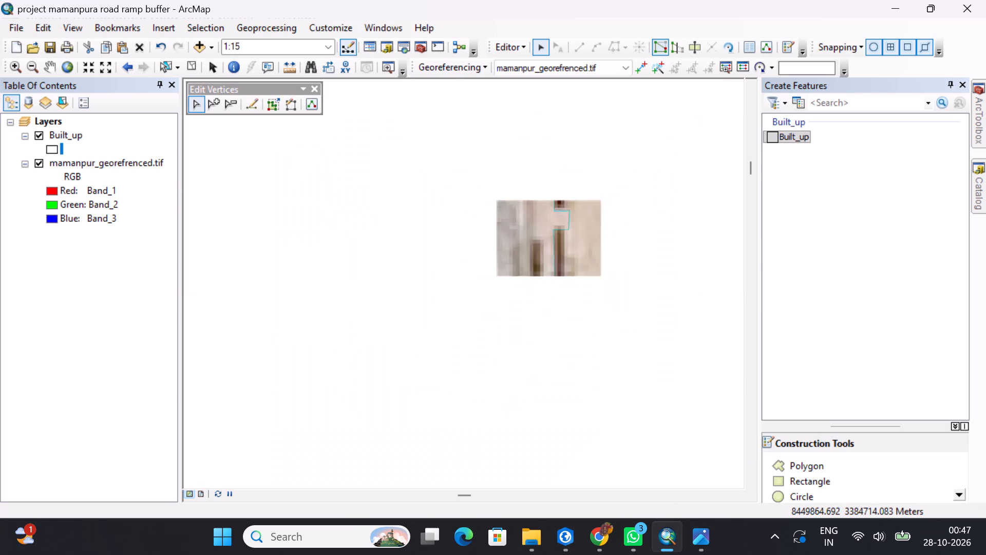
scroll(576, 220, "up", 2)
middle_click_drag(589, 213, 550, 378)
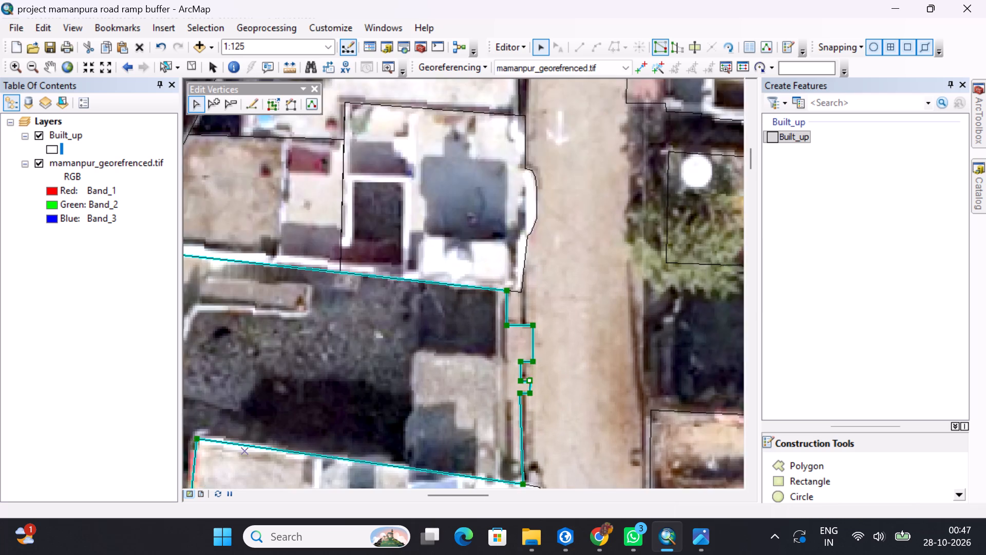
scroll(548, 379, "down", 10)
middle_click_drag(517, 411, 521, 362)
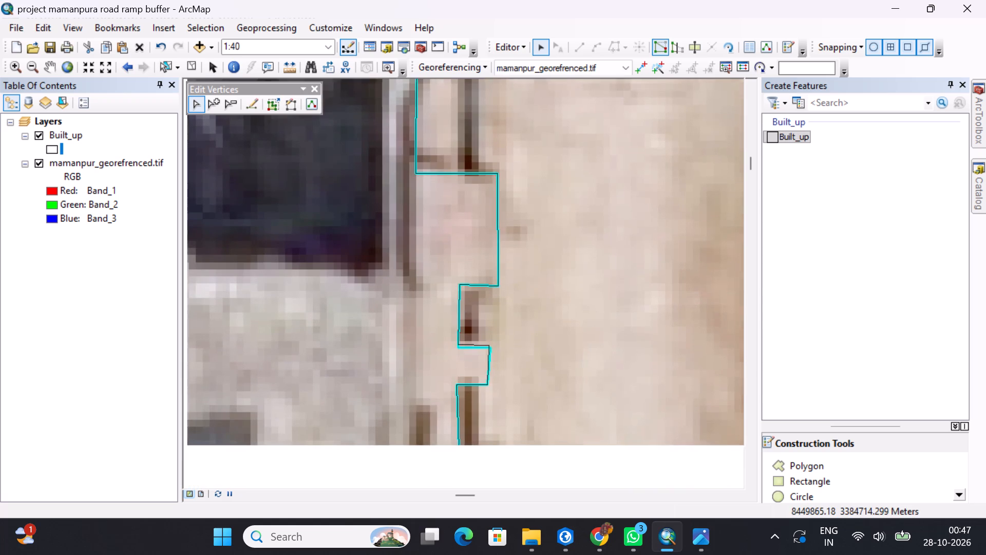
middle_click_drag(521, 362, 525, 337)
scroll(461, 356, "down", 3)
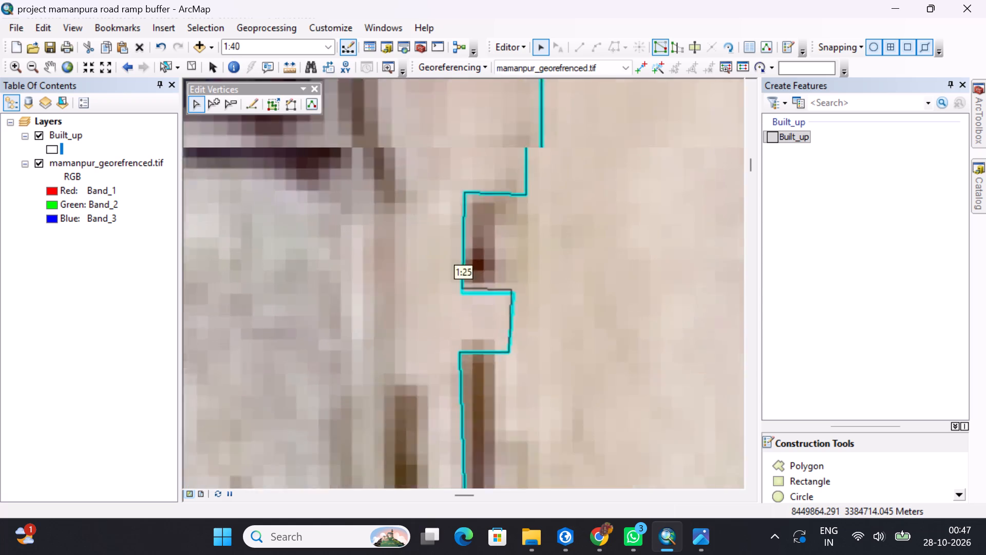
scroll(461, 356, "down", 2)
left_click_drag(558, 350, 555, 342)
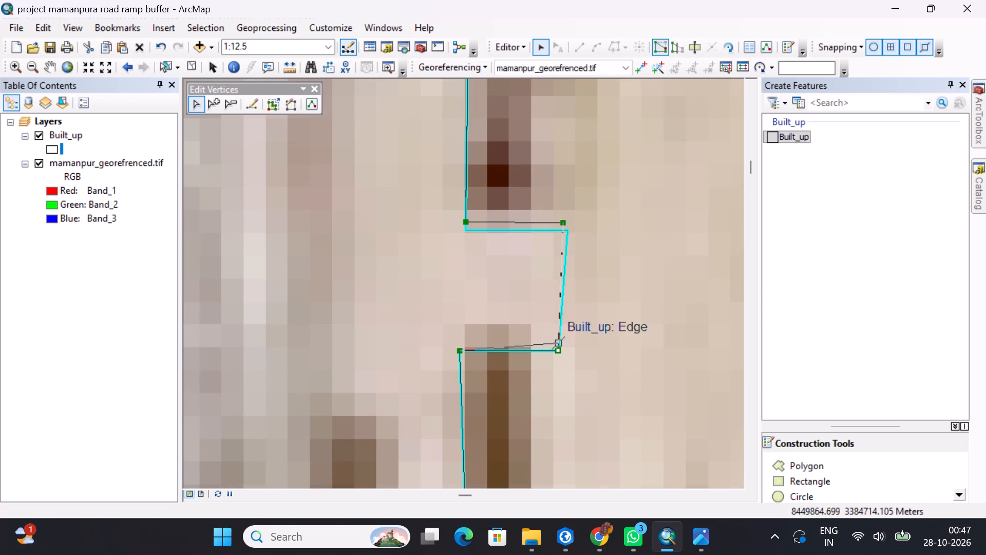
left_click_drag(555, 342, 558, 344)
Move the small projection's southern inner vertex slightly east onto the dark wall's edge, and deselect the polygon to apply its vertex edits.
left_click_drag(460, 351, 460, 350)
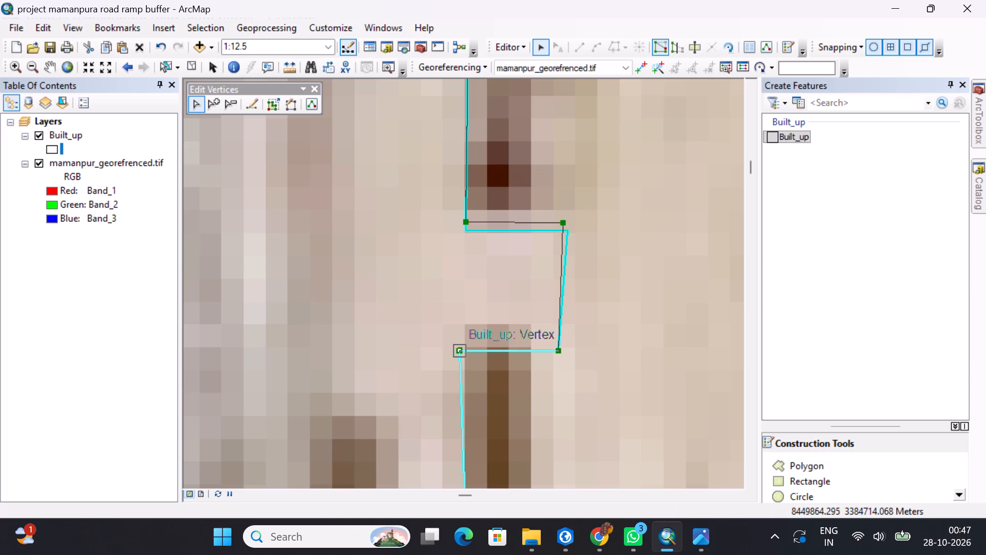
left_click_drag(460, 350, 468, 350)
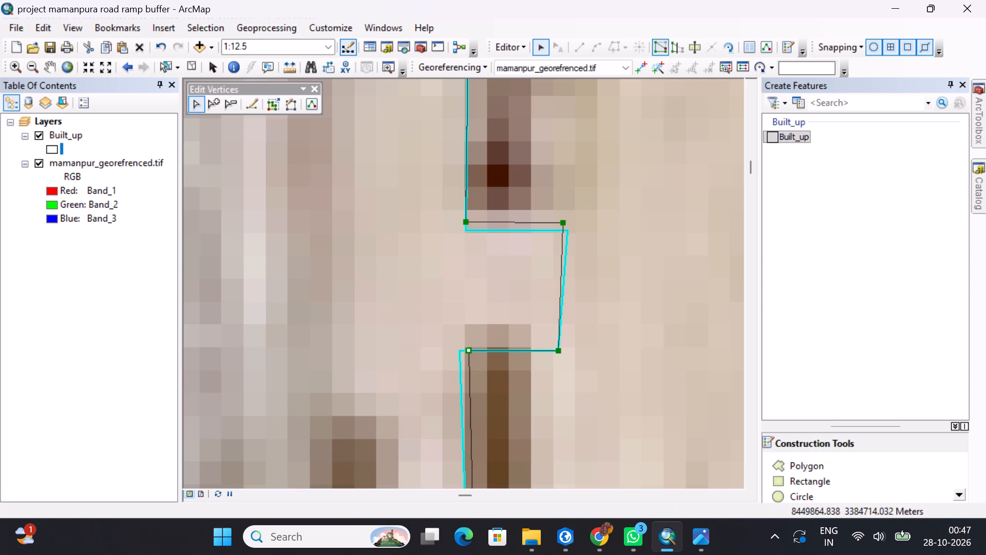
left_click(606, 344)
Open the large grey-roof Built_up polygon for vertex editing and move its roadside step's northern outer vertex northwest, level with the inner vertex.
scroll(626, 356, "up", 5)
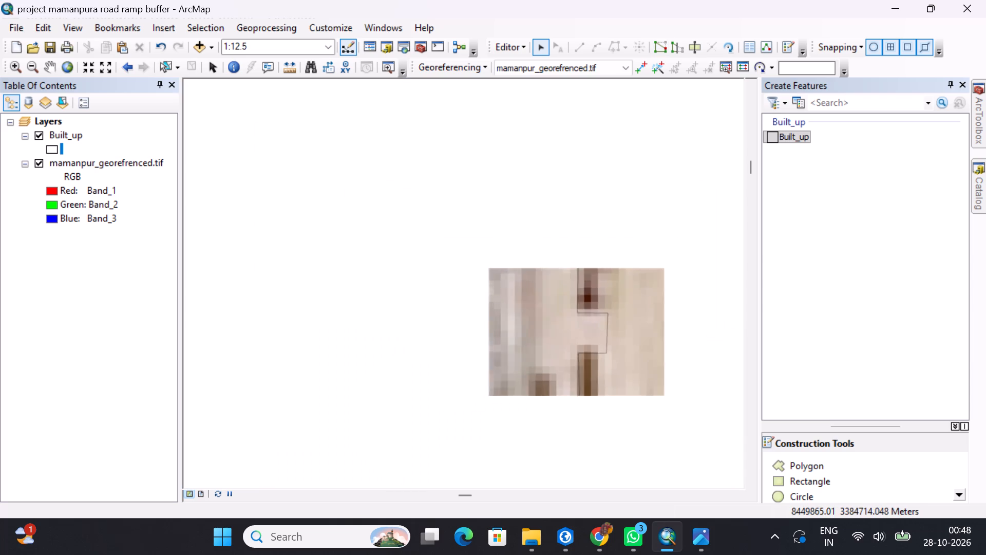
scroll(633, 344, "up", 3)
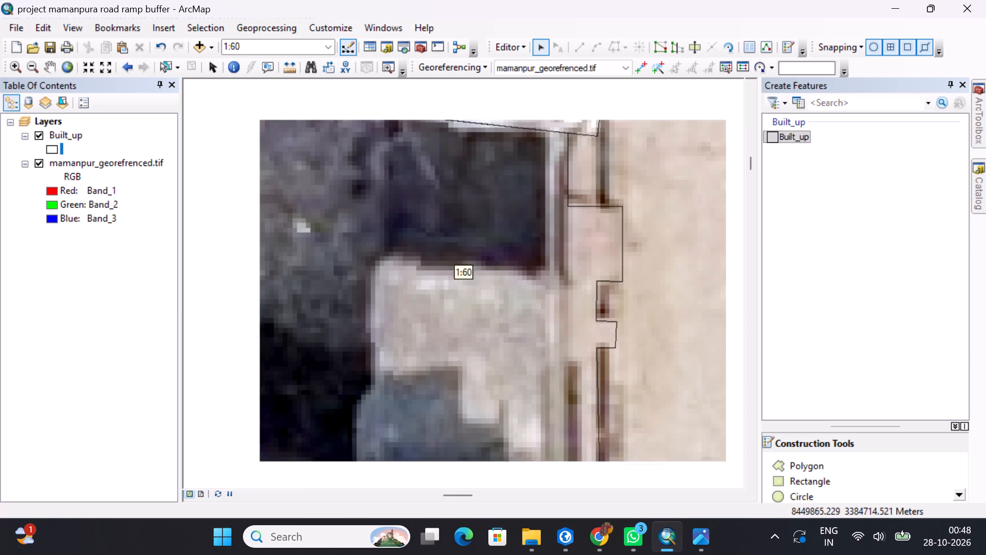
middle_click_drag(650, 367, 642, 193)
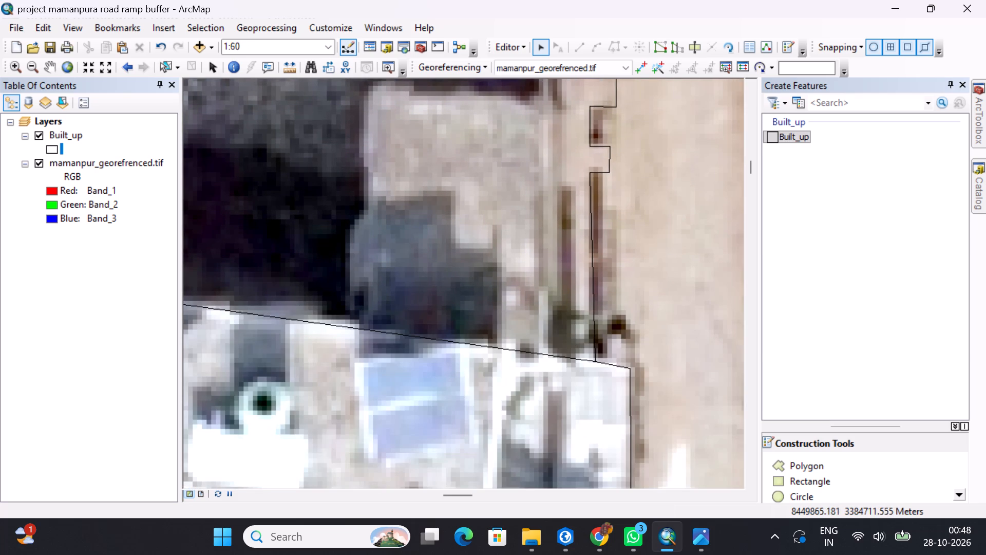
middle_click_drag(620, 257, 632, 127)
scroll(672, 273, "up", 3)
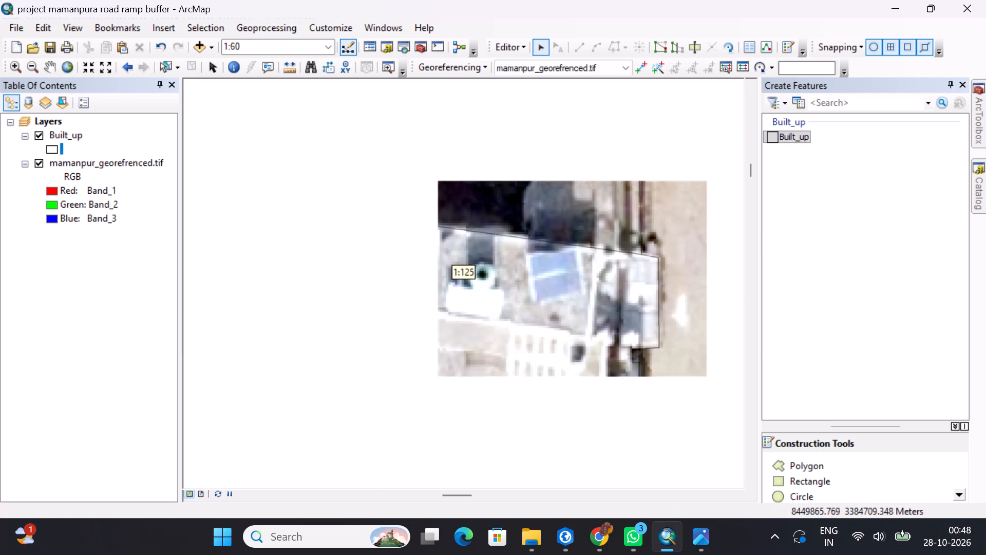
middle_click_drag(690, 307, 668, 181)
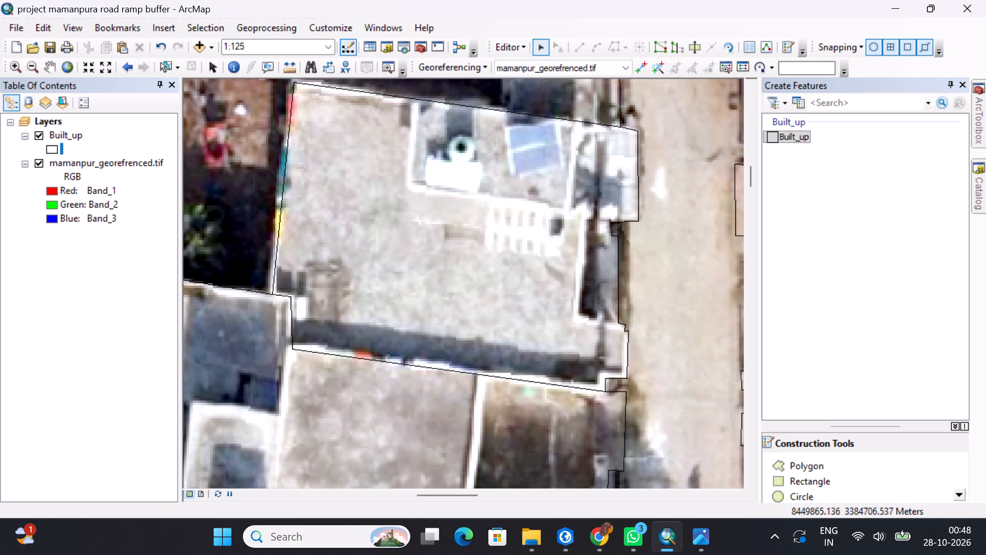
middle_click_drag(697, 304, 674, 247)
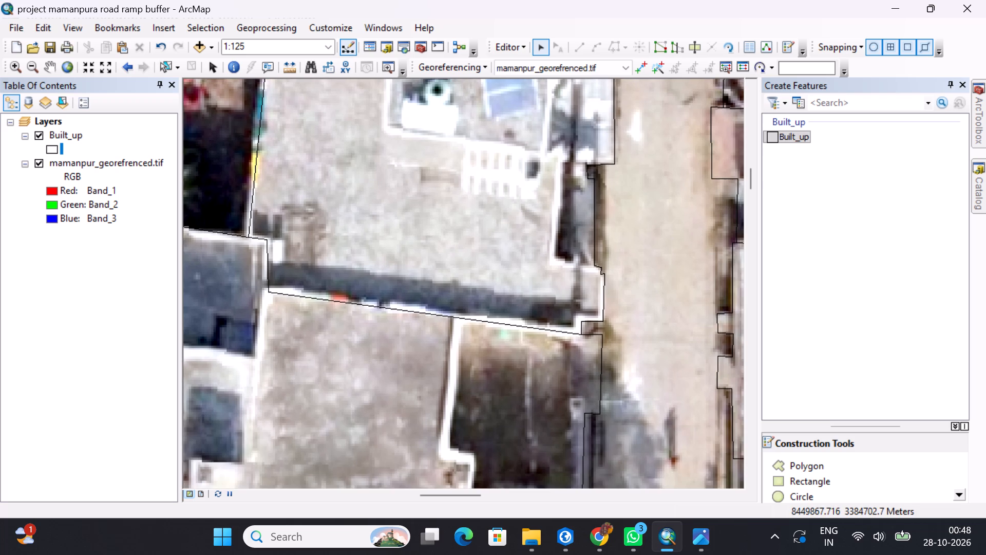
middle_click_drag(663, 250, 654, 211)
scroll(651, 218, "down", 12)
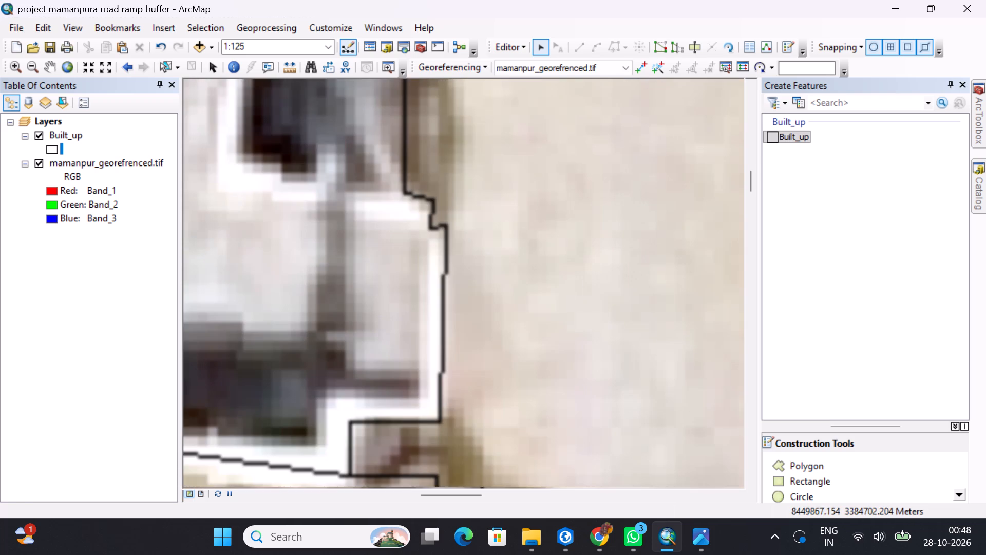
middle_click_drag(462, 247, 488, 288)
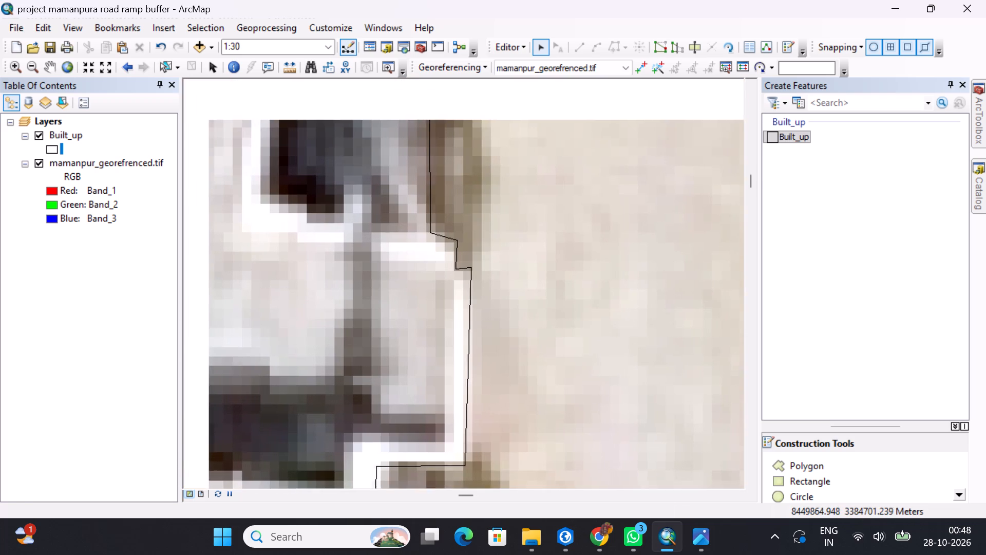
middle_click_drag(488, 288, 496, 323)
left_click(439, 265)
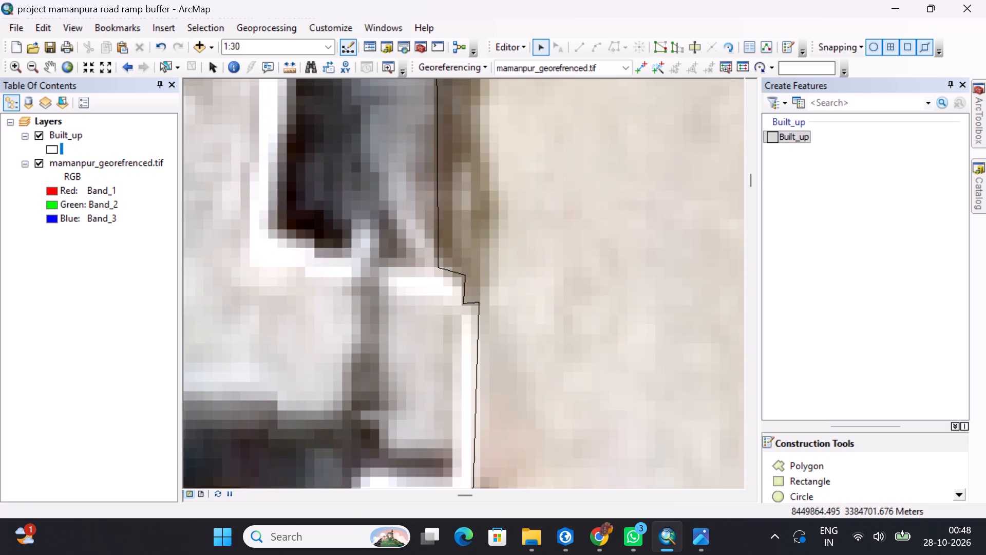
left_click(420, 257)
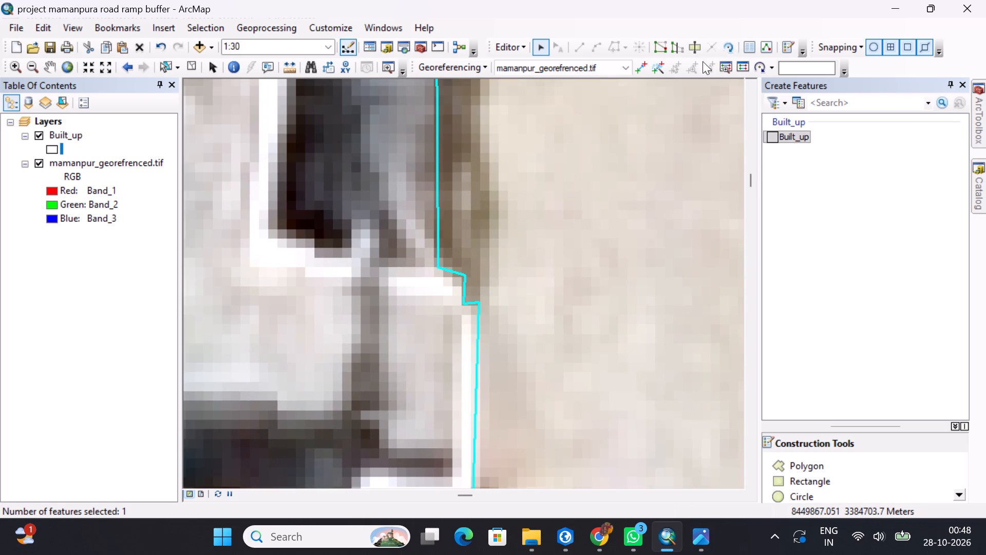
left_click(652, 50)
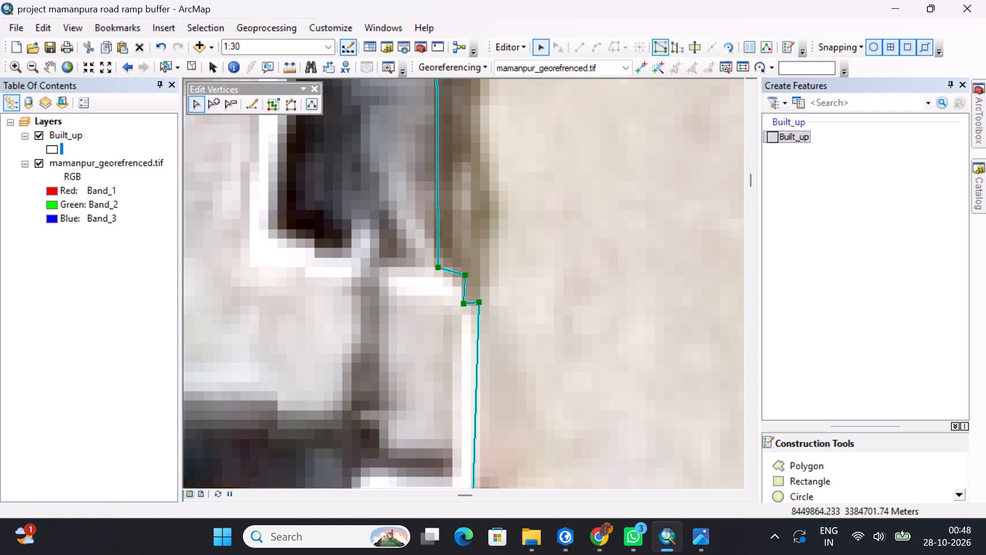
scroll(426, 274, "down", 7)
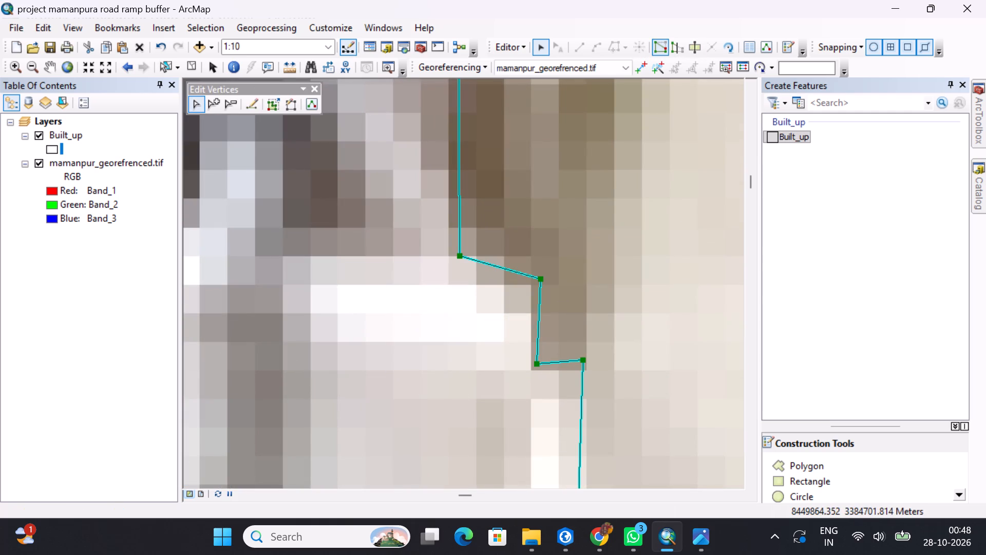
left_click_drag(459, 256, 453, 254)
left_click_drag(542, 278, 523, 268)
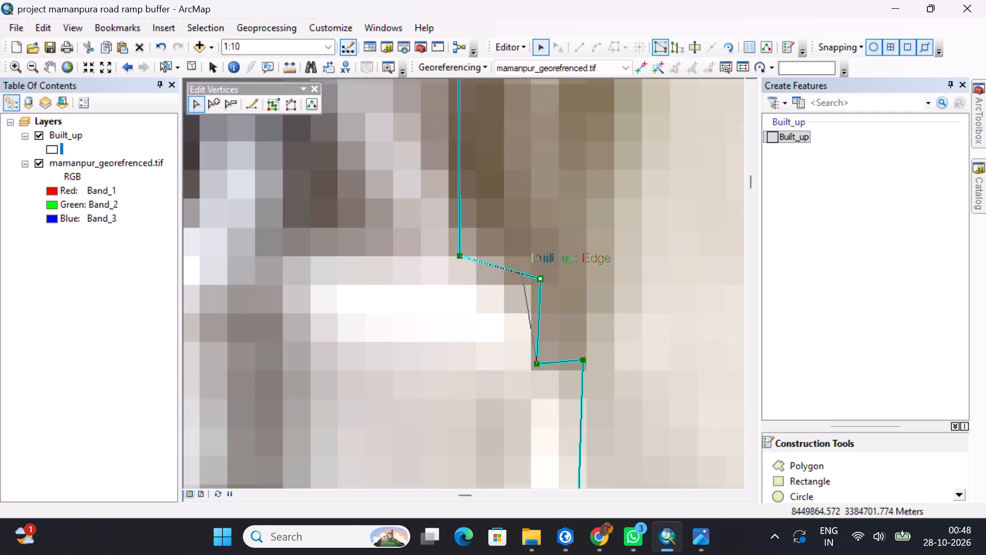
left_click_drag(523, 268, 533, 260)
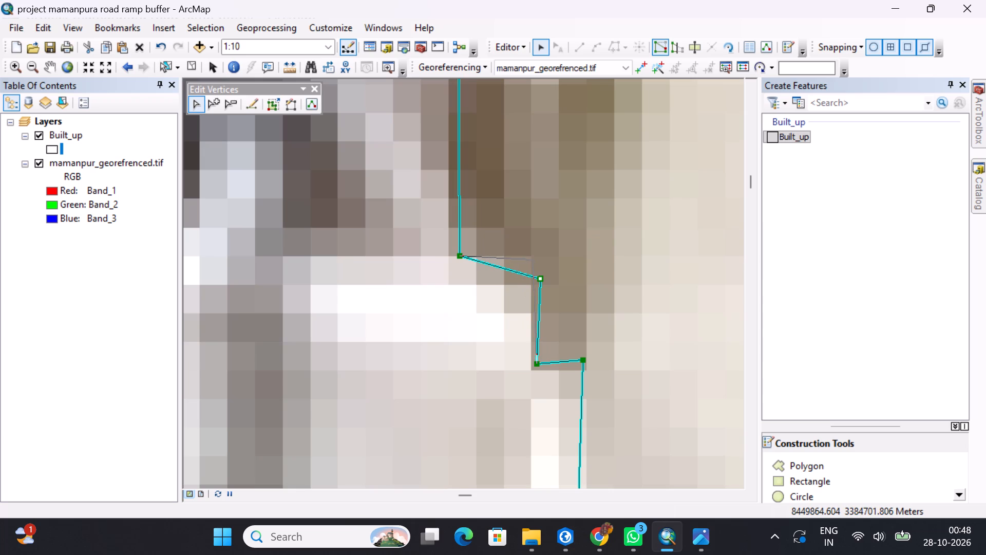
left_click_drag(533, 260, 529, 260)
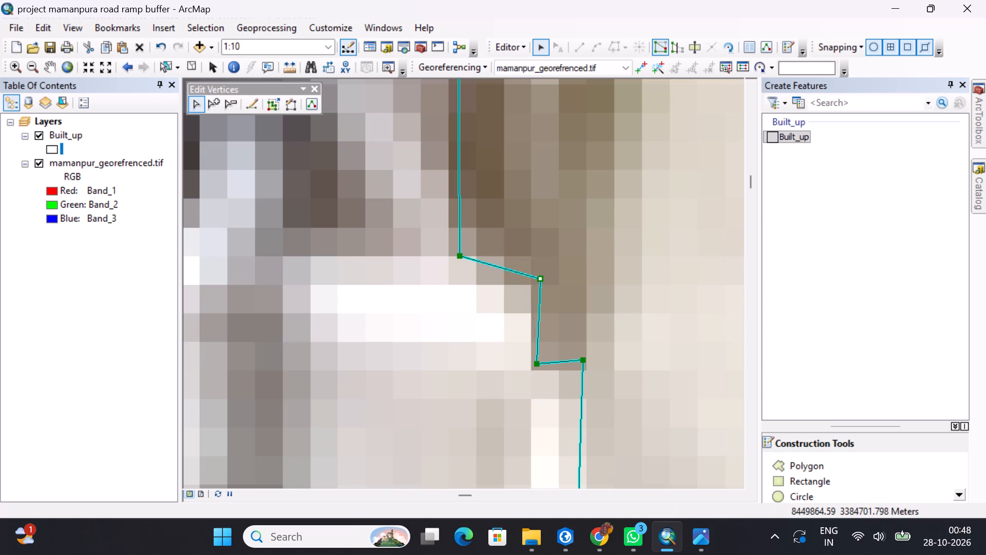
left_click_drag(529, 260, 530, 255)
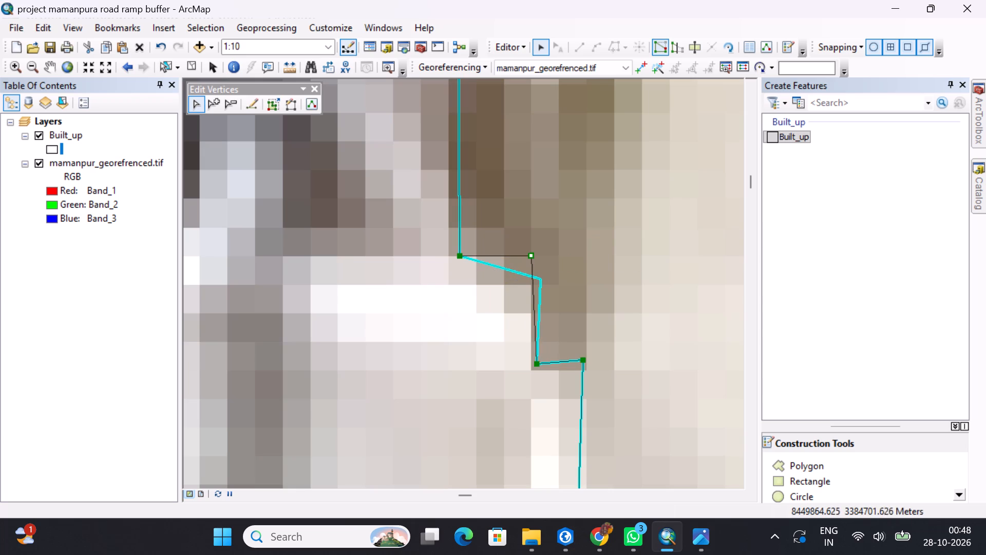
Move the outer vertex of the roadside step's small lower jog slightly south, level with its inner vertex.
left_click_drag(536, 364, 532, 367)
left_click_drag(583, 360, 580, 366)
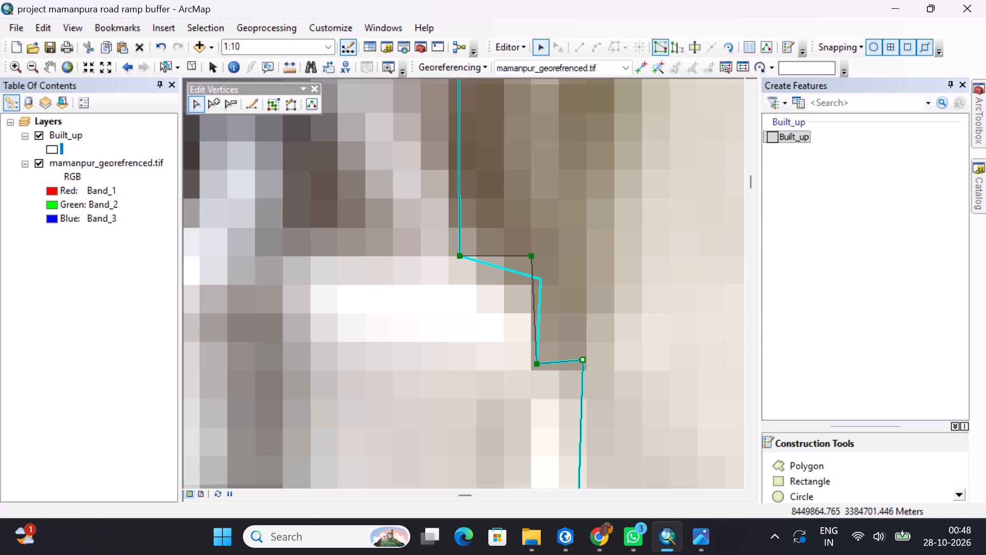
scroll(580, 364, "down", 8)
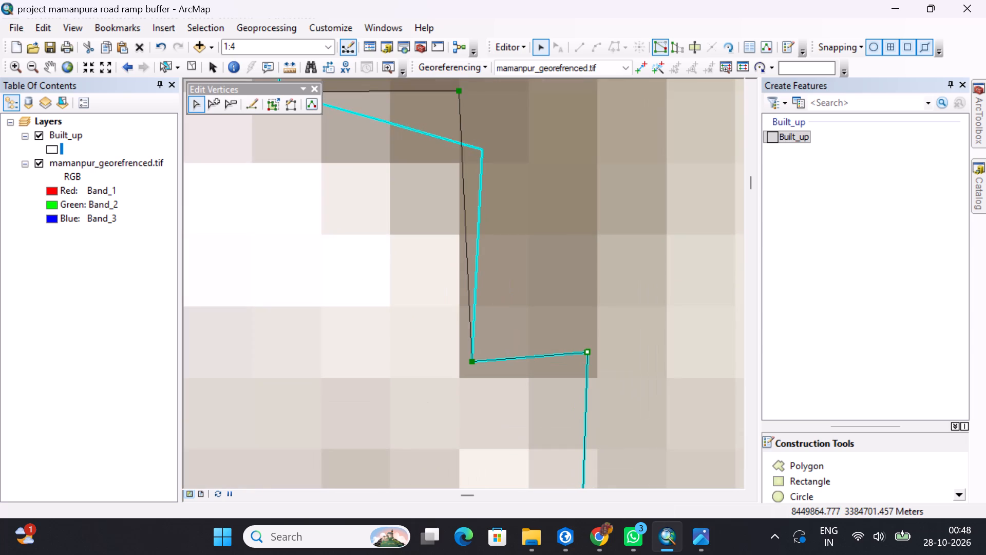
left_click_drag(586, 350, 587, 361)
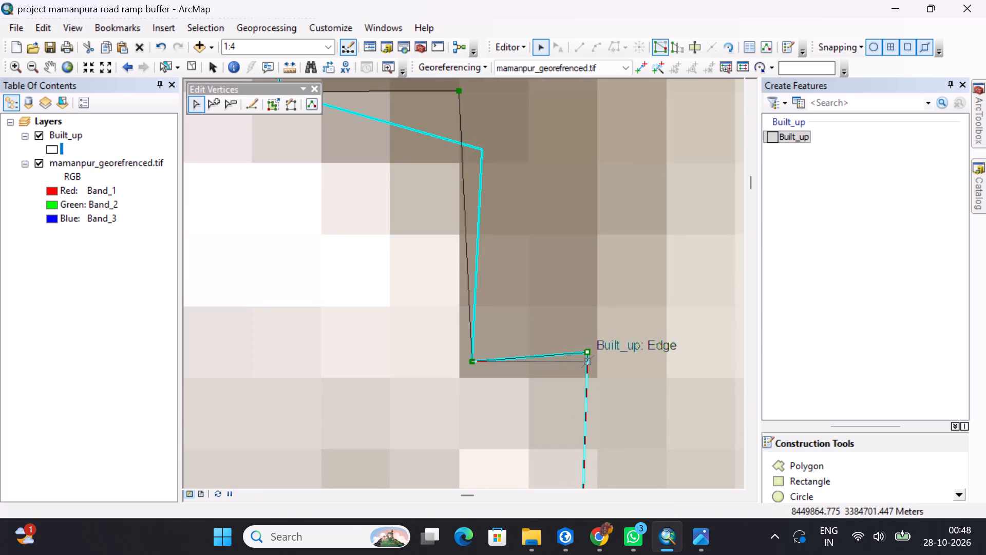
left_click_drag(587, 361, 586, 363)
Move the grey-roof polygon's southern roadside corner vertex slightly northeast to the outer edge of the white wall.
scroll(587, 362, "up", 12)
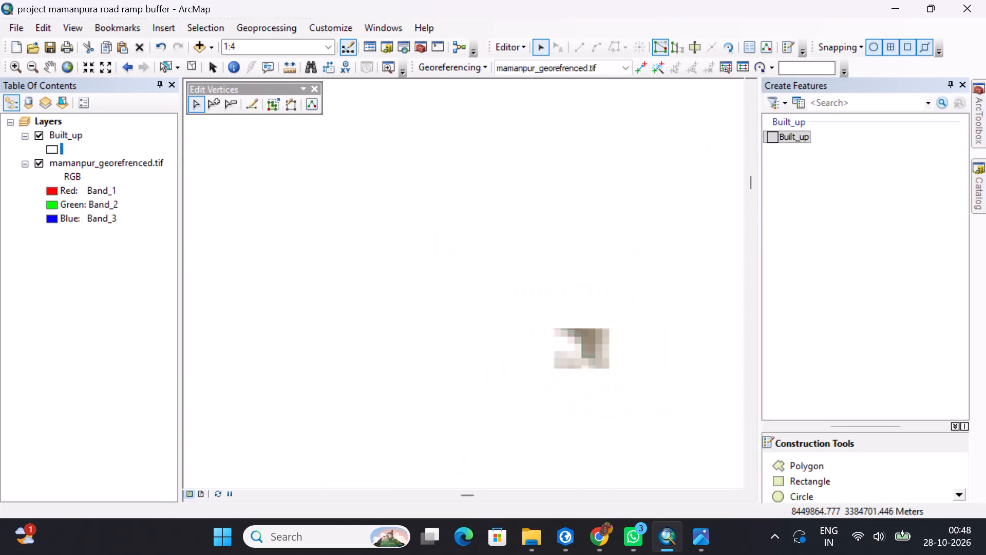
scroll(621, 328, "up", 1)
middle_click_drag(621, 328, 539, 127)
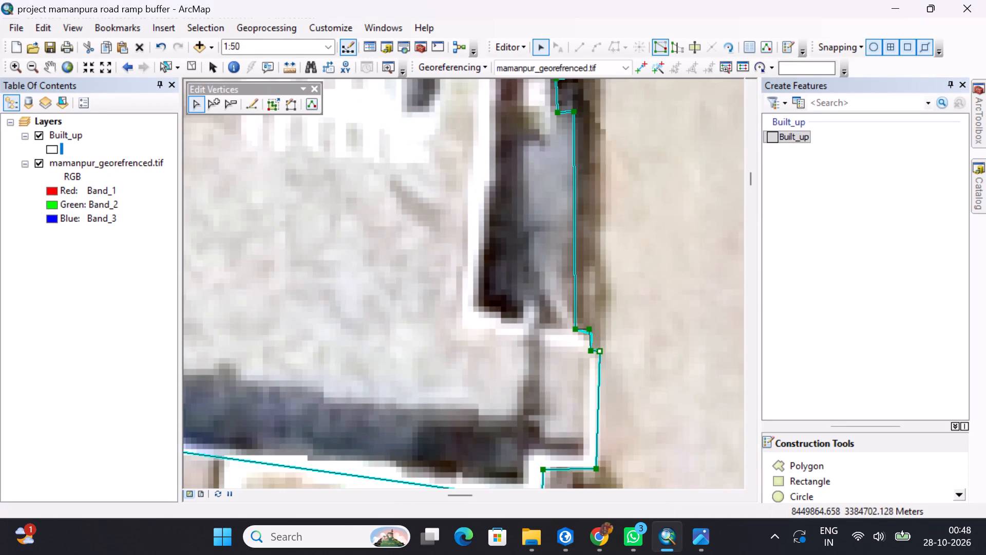
middle_click_drag(636, 375, 552, 115)
scroll(536, 190, "down", 8)
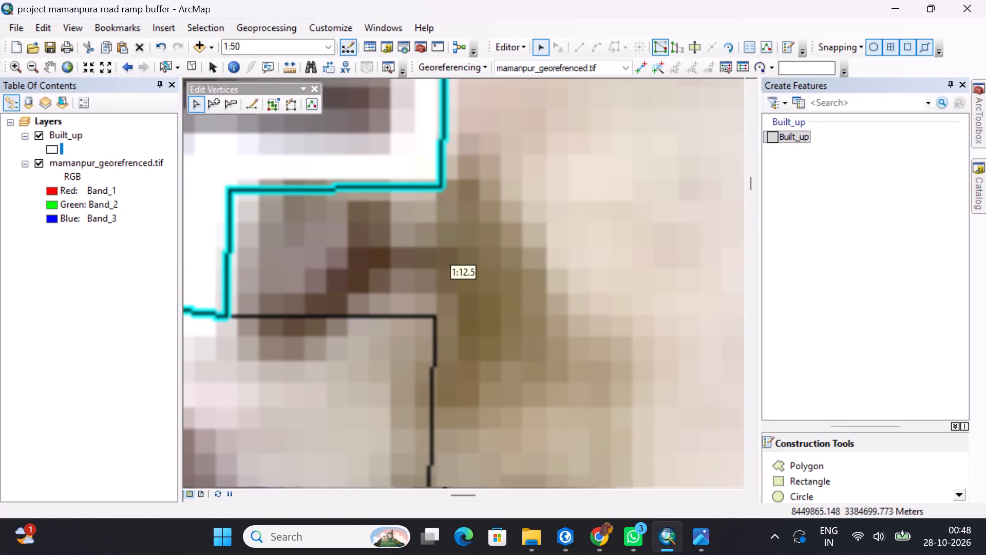
middle_click_drag(494, 163, 494, 380)
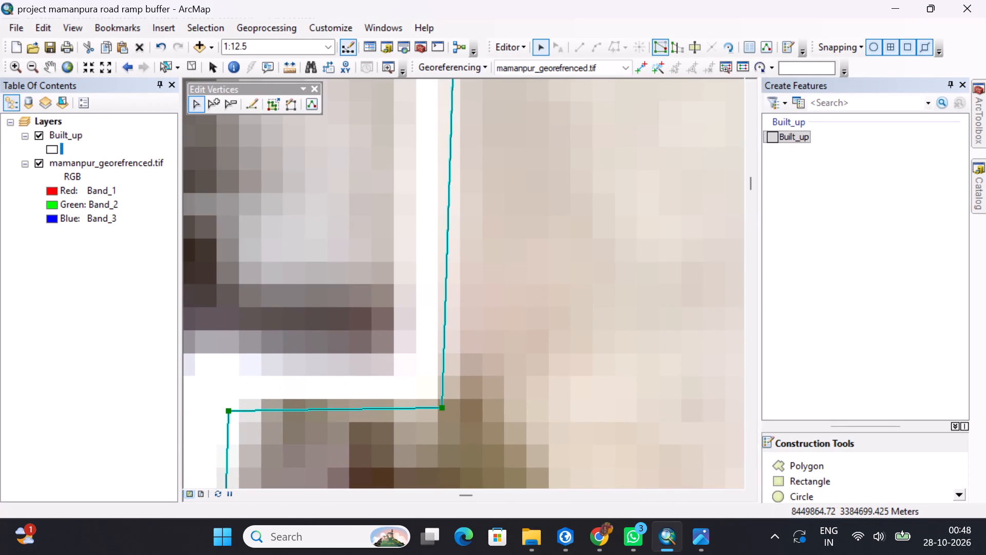
left_click_drag(442, 407, 457, 399)
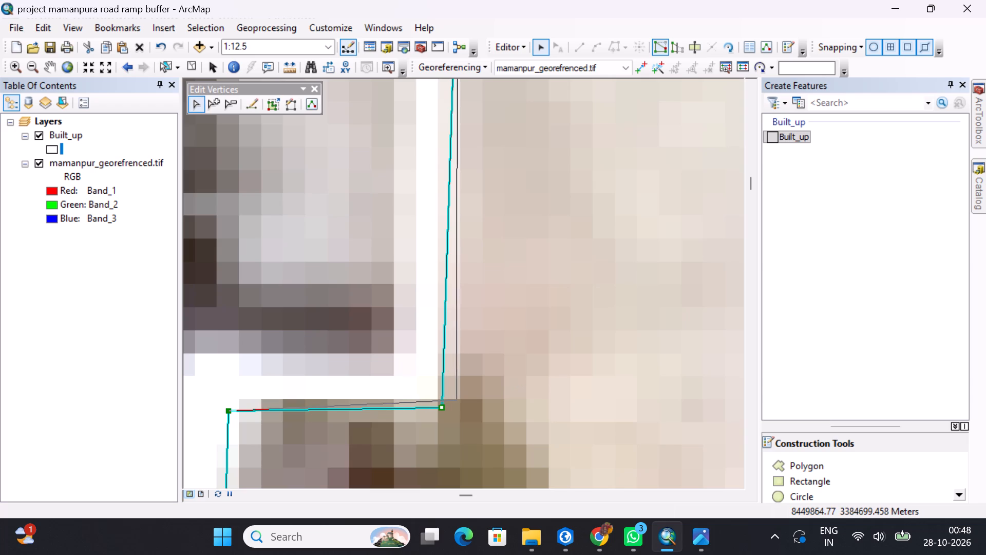
left_click_drag(457, 399, 458, 400)
Move the southeast notch's two inner vertices onto the white wall's edge, the upper one northeast and the lower one east, and deselect the polygon.
middle_click_drag(248, 394, 337, 323)
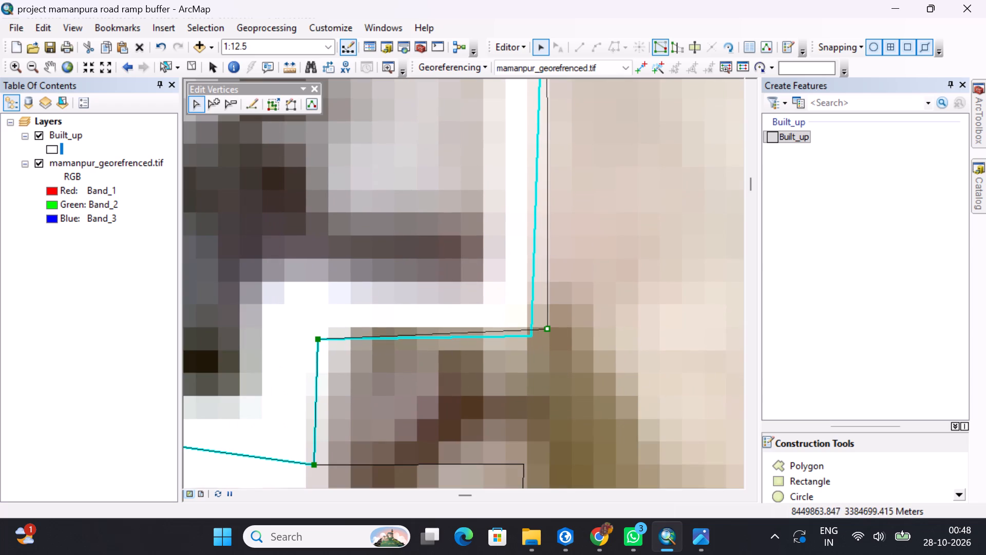
left_click_drag(318, 340, 326, 326)
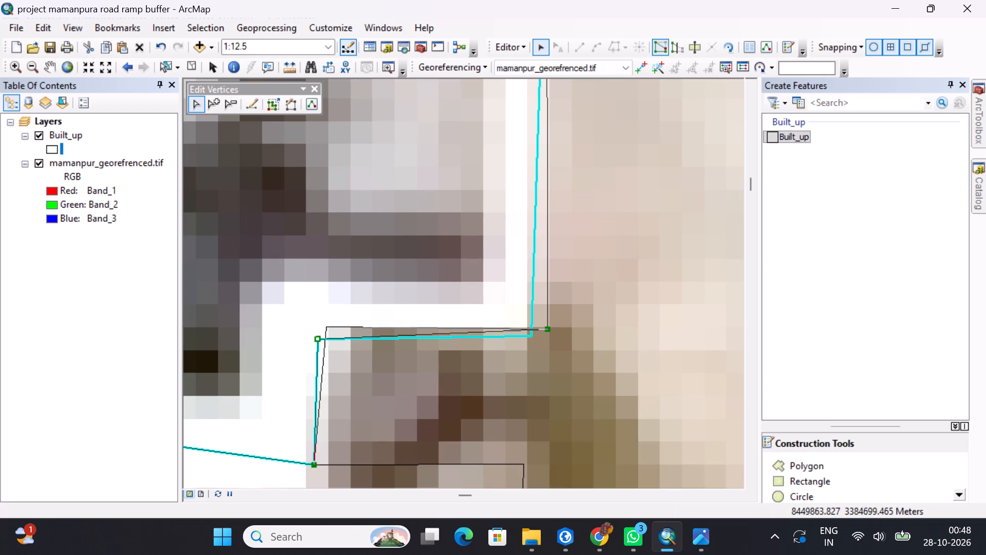
left_click_drag(326, 326, 327, 326)
left_click_drag(314, 462, 317, 462)
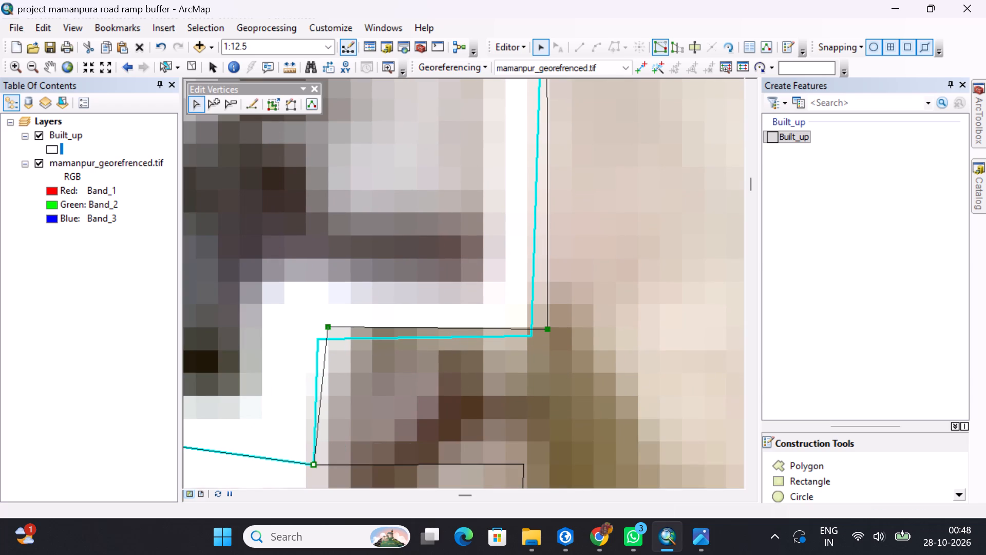
left_click_drag(317, 462, 330, 462)
left_click(689, 351)
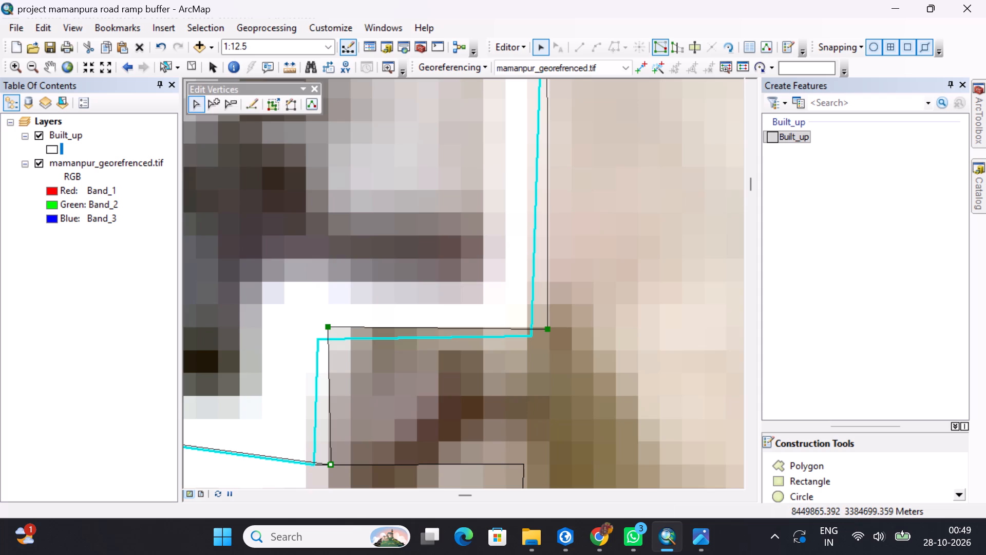
Open the southern neighbouring Built_up polygon for vertex editing, snap its northern bend vertex east onto the grey-roof polygon's corner, and deselect it.
middle_click_drag(624, 364, 723, 304)
scroll(681, 289, "up", 3)
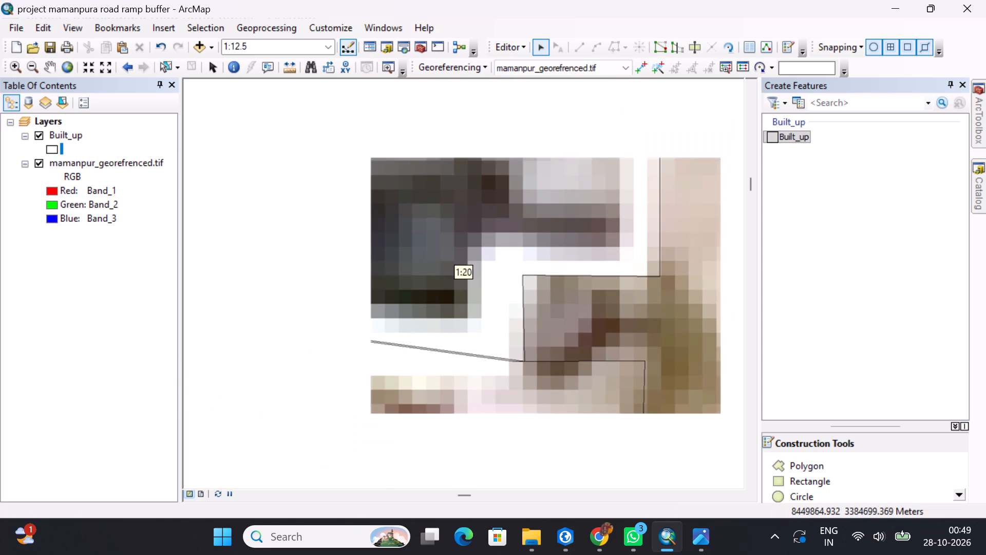
scroll(521, 363, "down", 4)
scroll(521, 363, "up", 2)
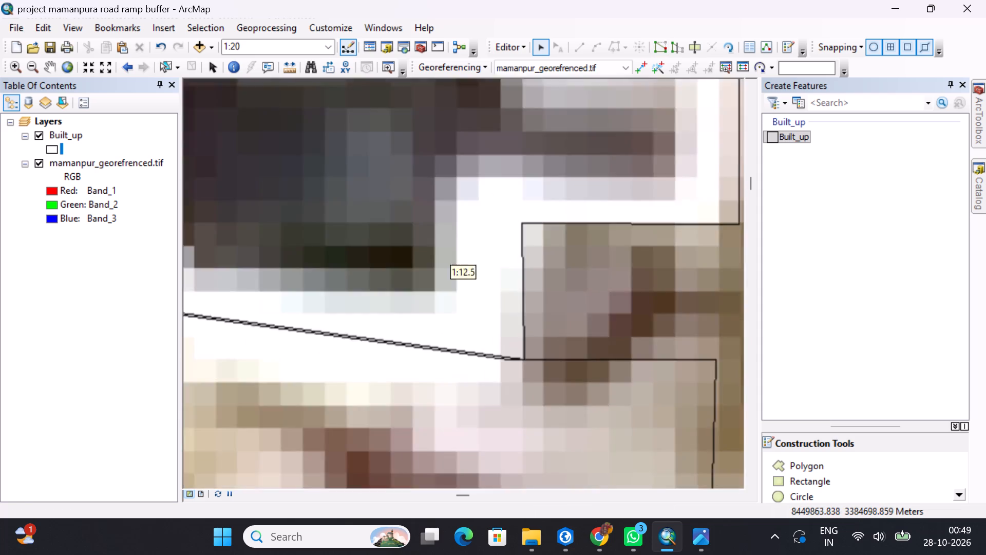
scroll(521, 363, "down", 5)
left_click(467, 375)
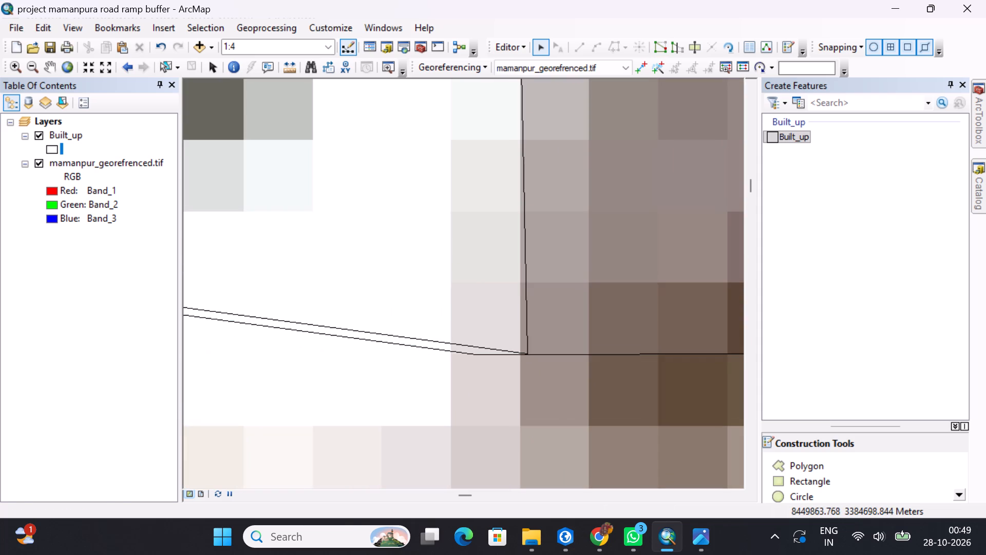
left_click(664, 54)
left_click_drag(476, 354, 486, 353)
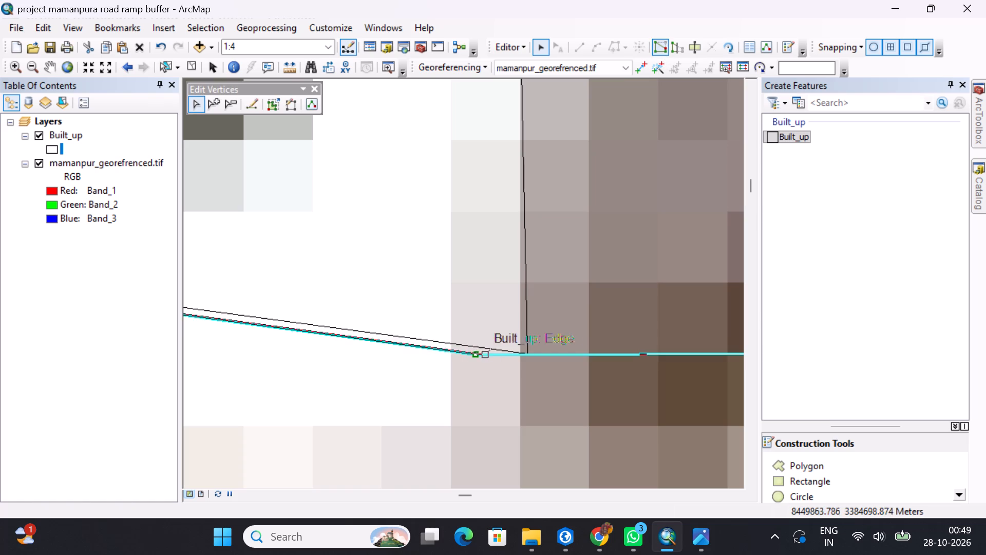
left_click_drag(486, 353, 525, 356)
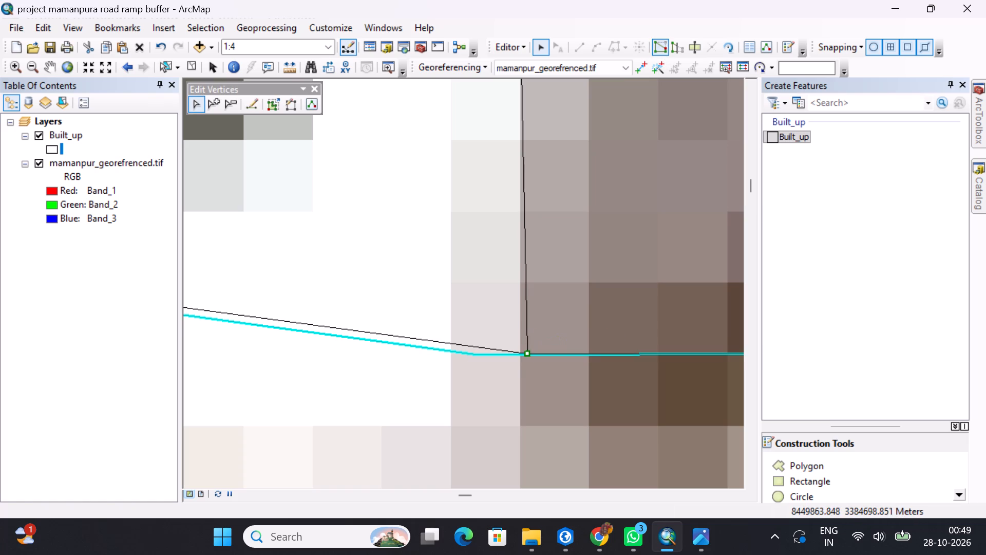
left_click(523, 383)
left_click(616, 287)
scroll(616, 285, "up", 9)
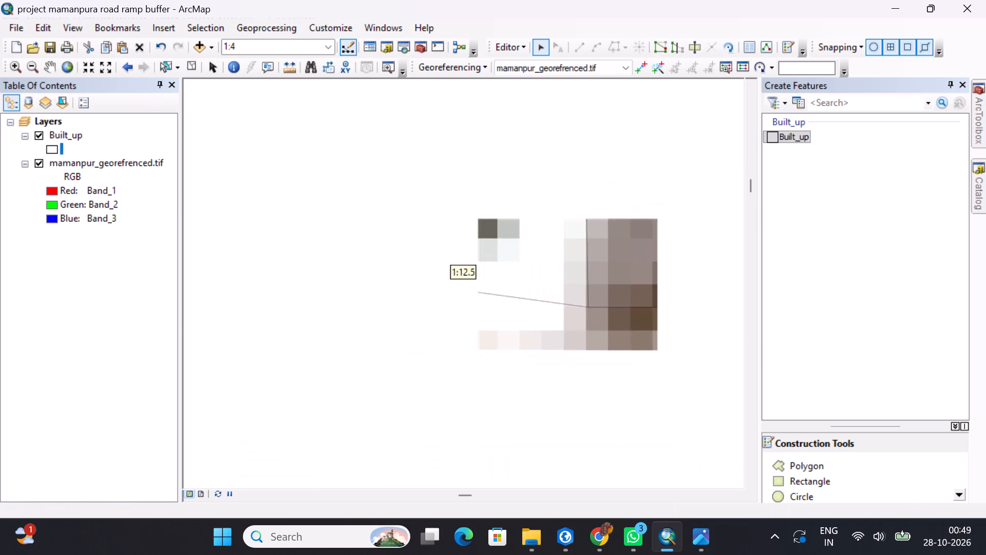
Examine the Built_up outlines against the imagery southward along the road's west side, from the grey-roof polygon to the walled yard.
scroll(619, 285, "up", 1)
middle_click_drag(638, 270, 490, 344)
scroll(490, 343, "up", 3)
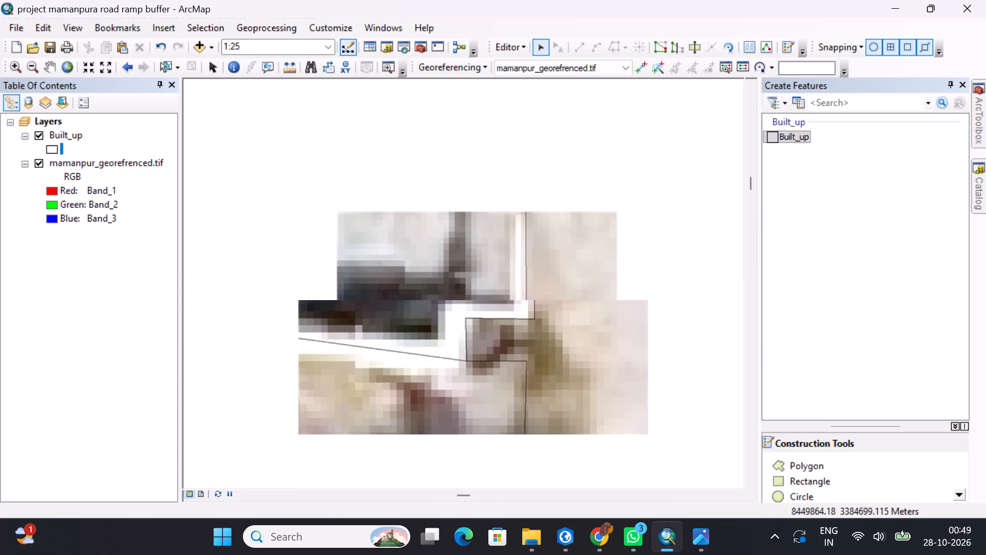
scroll(491, 342, "up", 1)
middle_click_drag(565, 409, 615, 247)
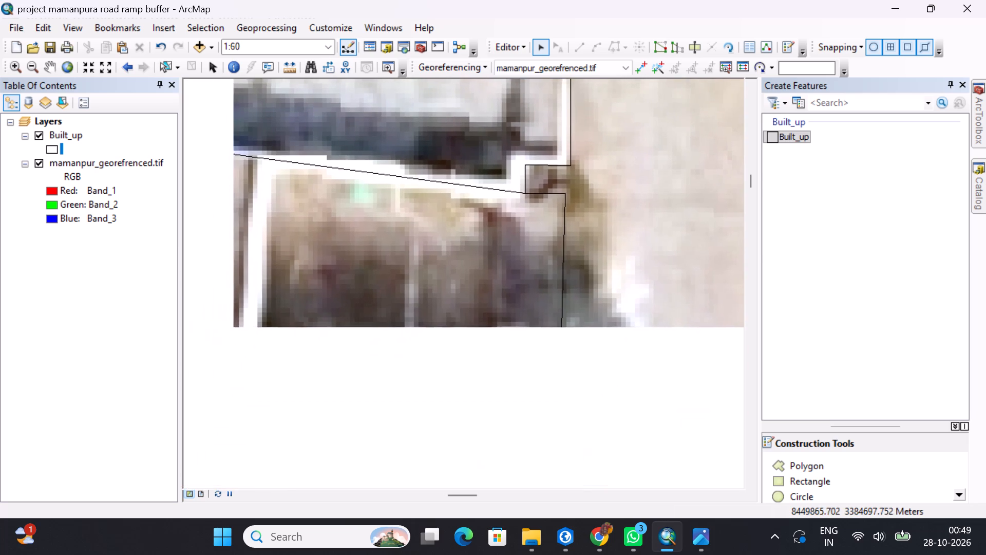
middle_click_drag(615, 247, 617, 239)
scroll(619, 230, "up", 2)
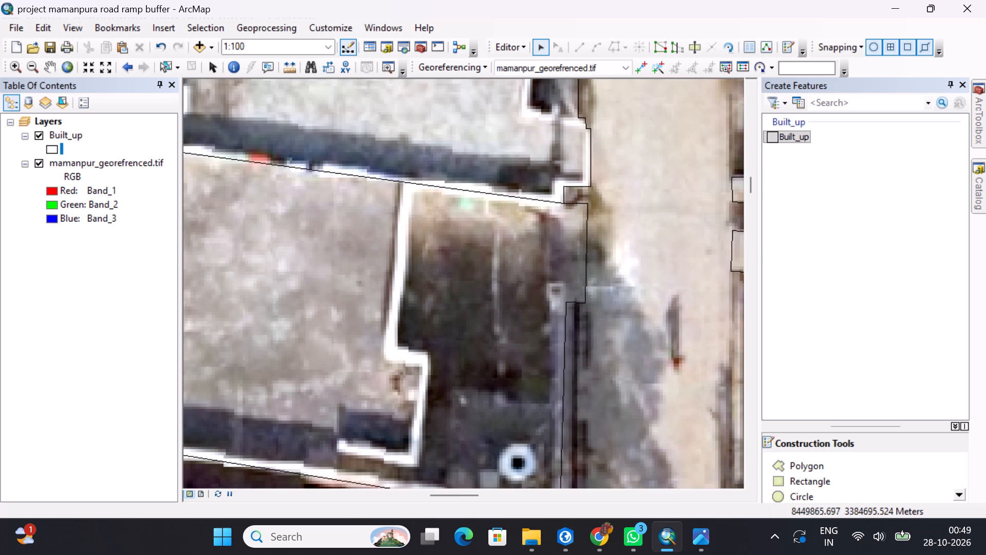
scroll(617, 301, "up", 2)
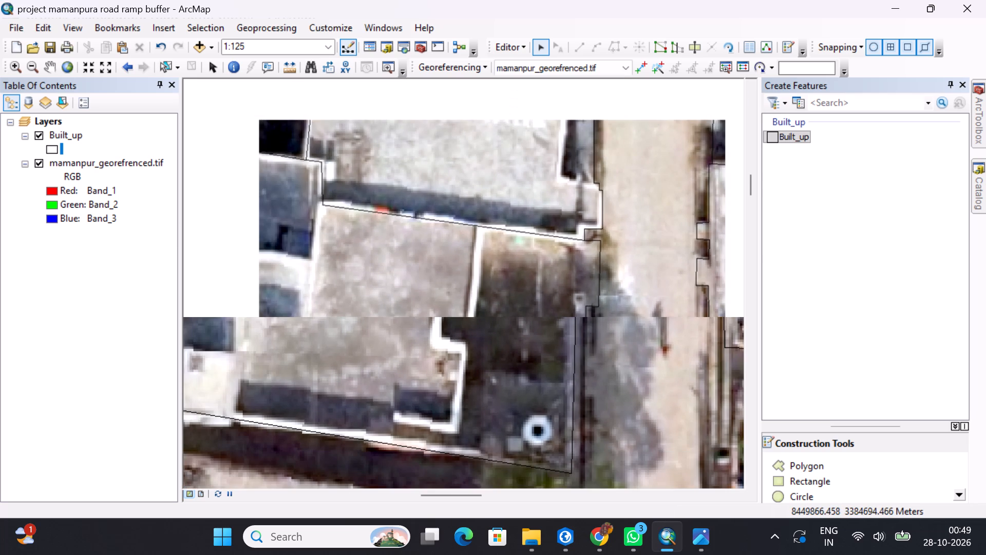
middle_click_drag(667, 391, 652, 236)
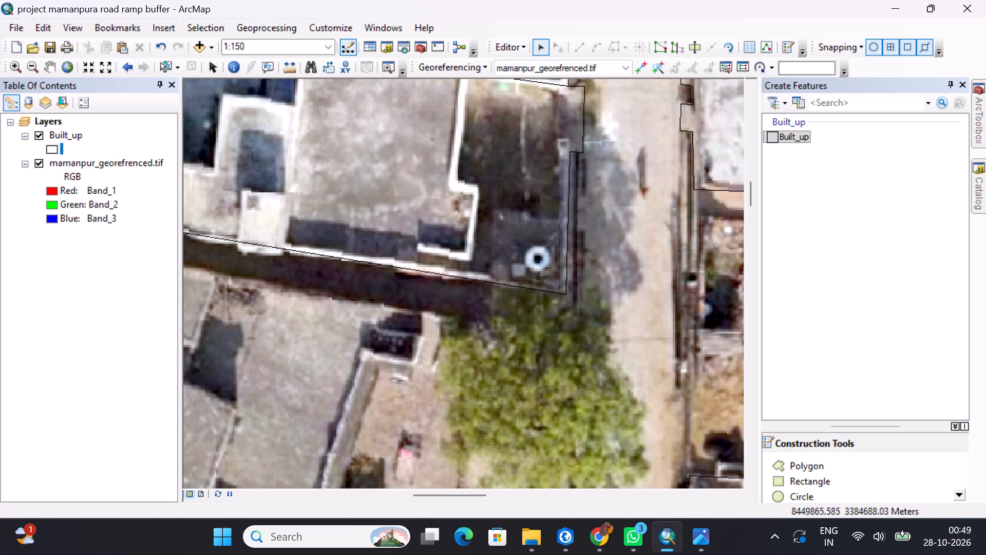
middle_click_drag(608, 302, 563, 145)
middle_click_drag(588, 328, 574, 172)
middle_click_drag(576, 377, 576, 349)
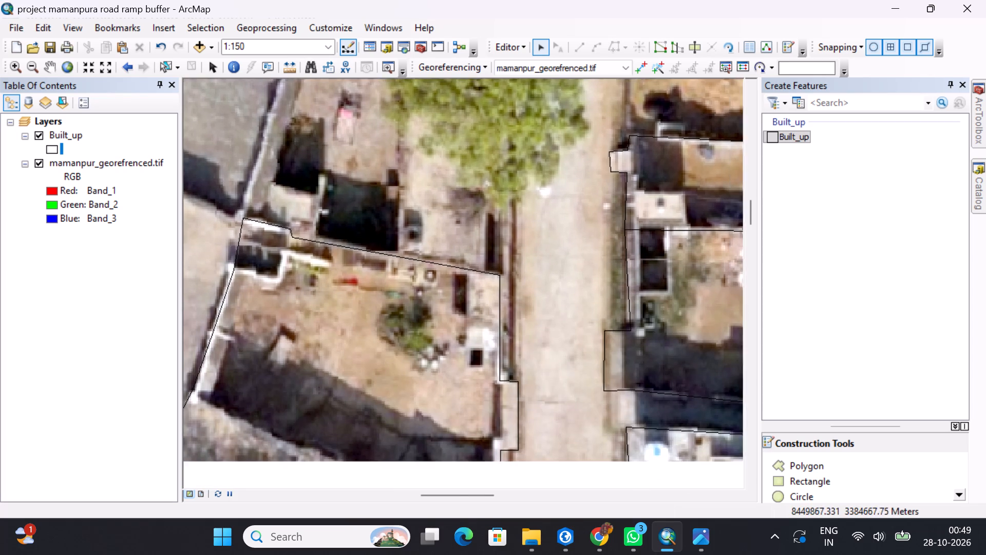
middle_click_drag(576, 349, 577, 209)
Open the walled-yard polygon for vertex editing and move the outer vertex of its roadside step's northern edge slightly north.
scroll(553, 255, "down", 4)
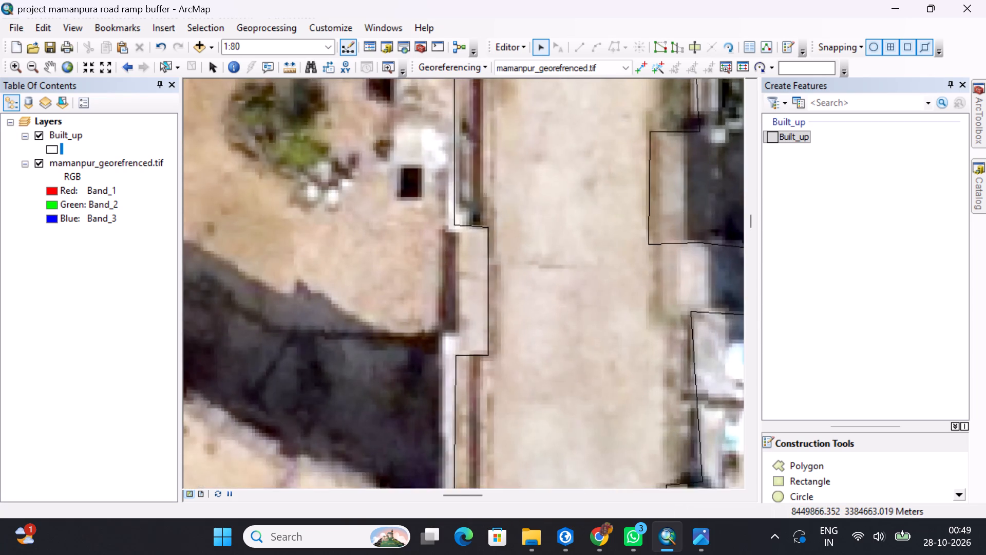
scroll(560, 341, "down", 3)
middle_click_drag(466, 178, 489, 372)
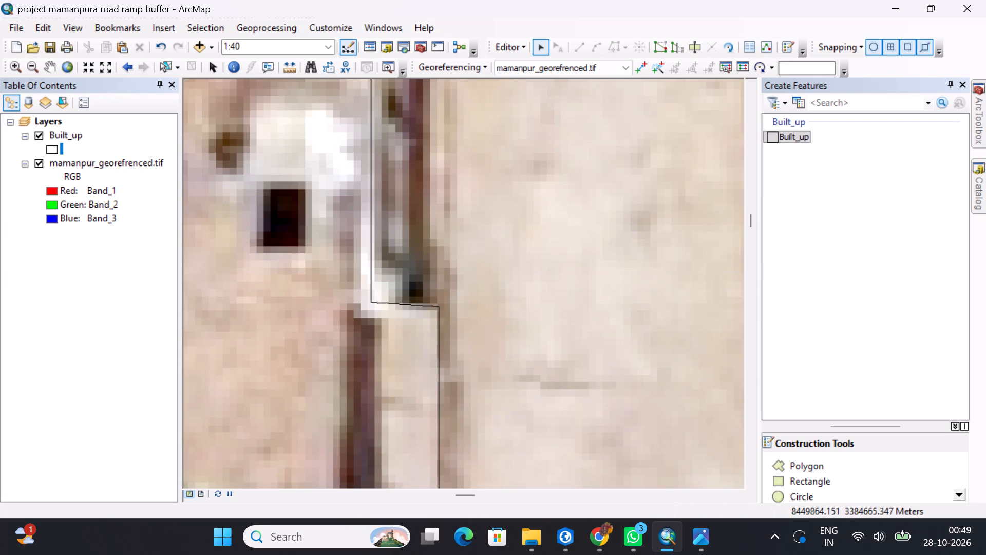
left_click(438, 314)
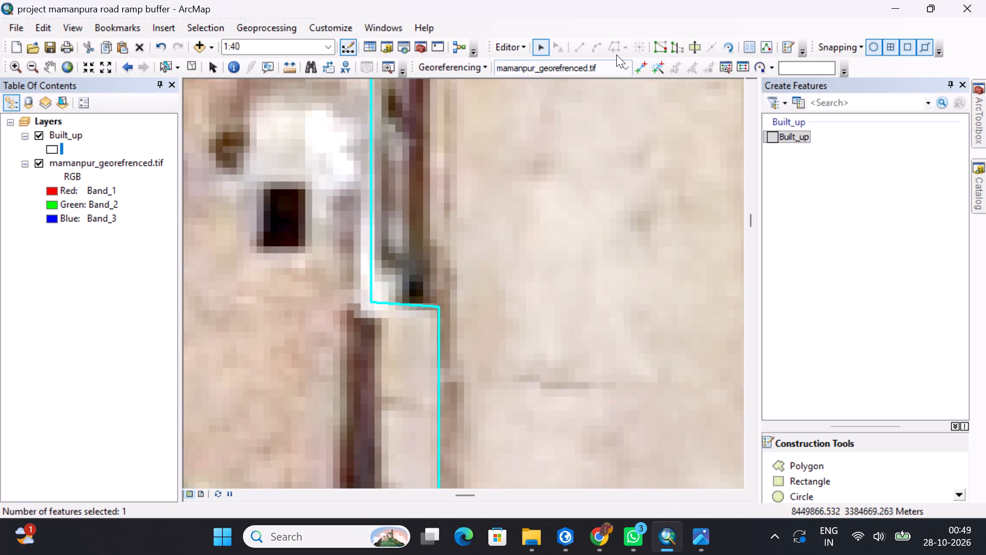
left_click(659, 47)
left_click(440, 307)
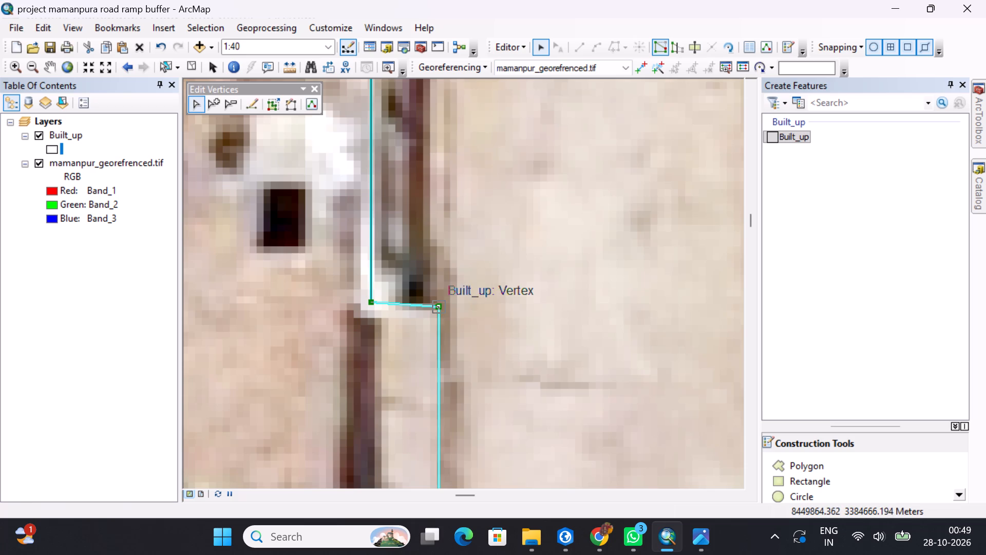
scroll(441, 303, "up", 4)
scroll(442, 303, "down", 14)
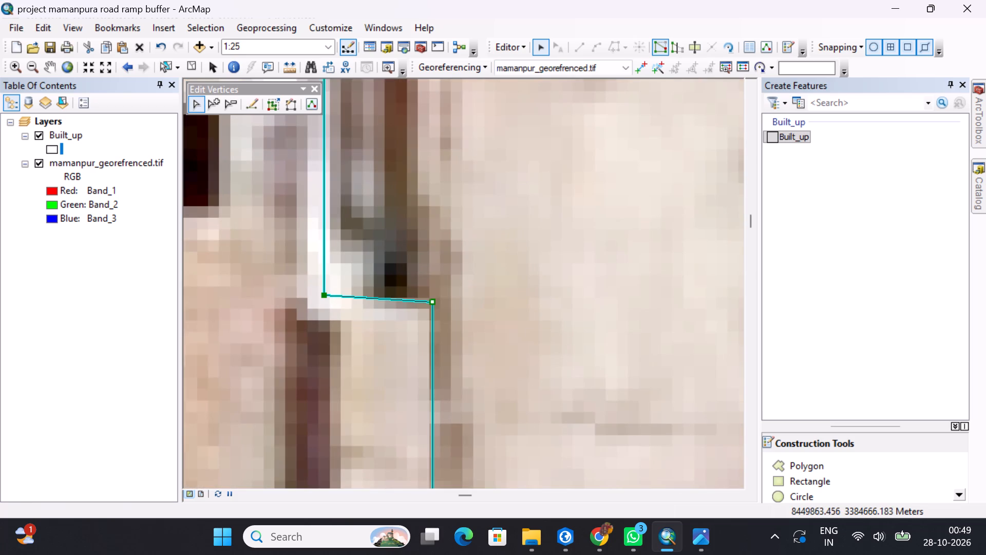
scroll(325, 292, "down", 6)
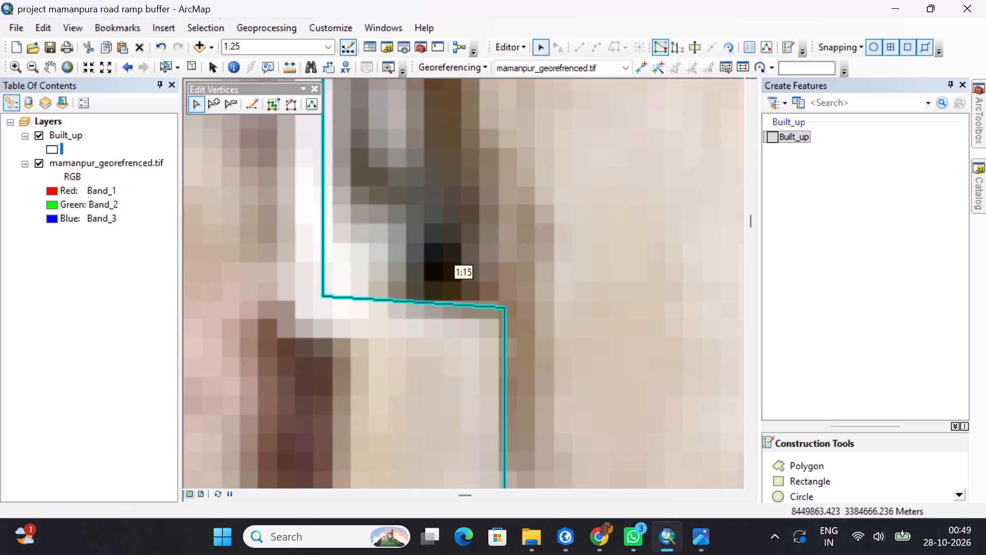
left_click_drag(505, 307, 504, 302)
left_click(502, 307)
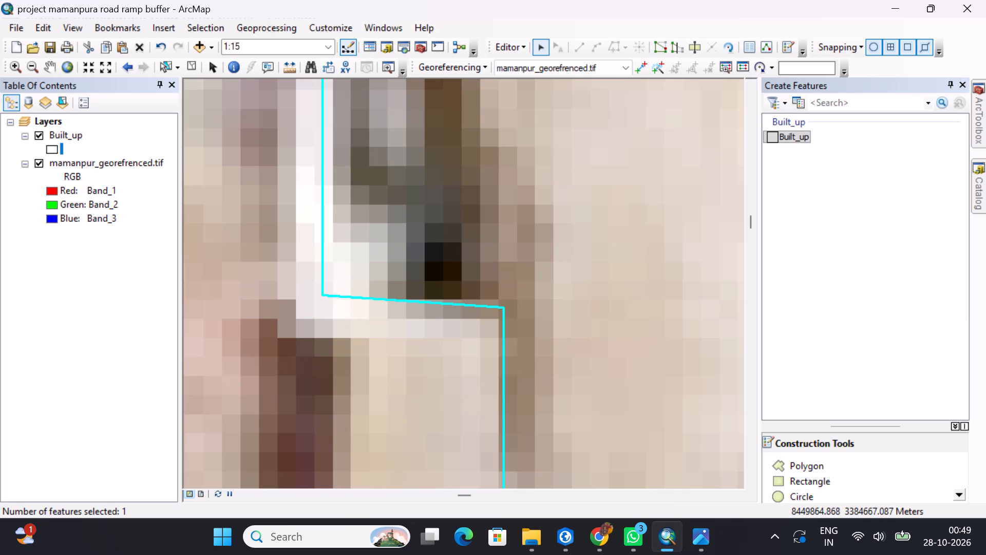
left_click(655, 51)
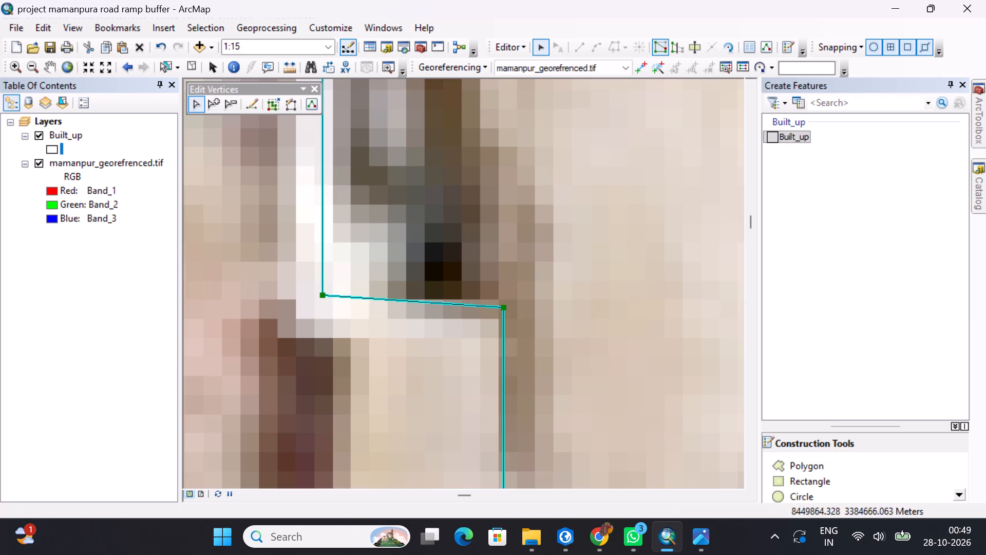
left_click_drag(504, 308, 503, 299)
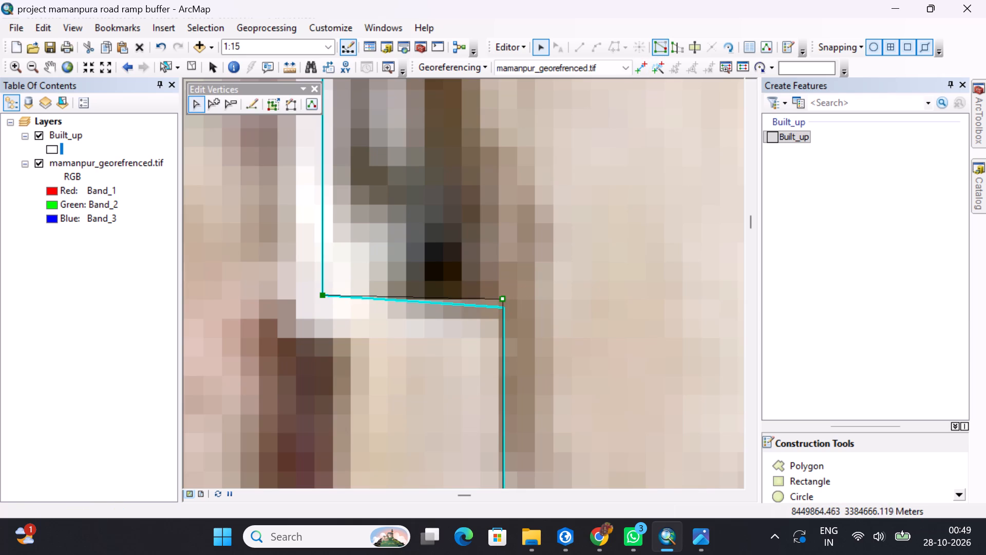
Move the inner vertex of the roadside step's northern edge slightly southeast, about level with its outer vertex, and deselect the polygon.
scroll(530, 332, "down", 7)
scroll(536, 339, "up", 11)
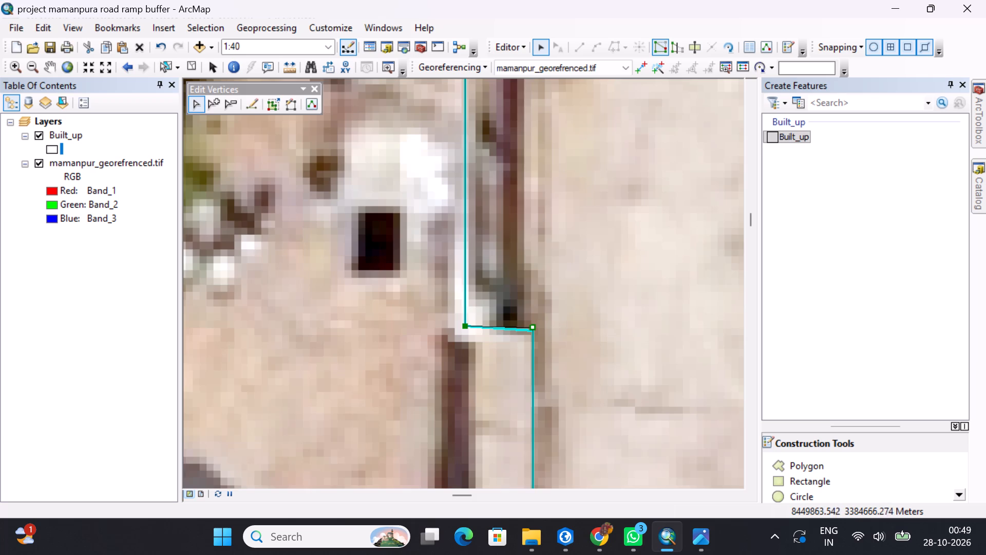
scroll(473, 321, "down", 4)
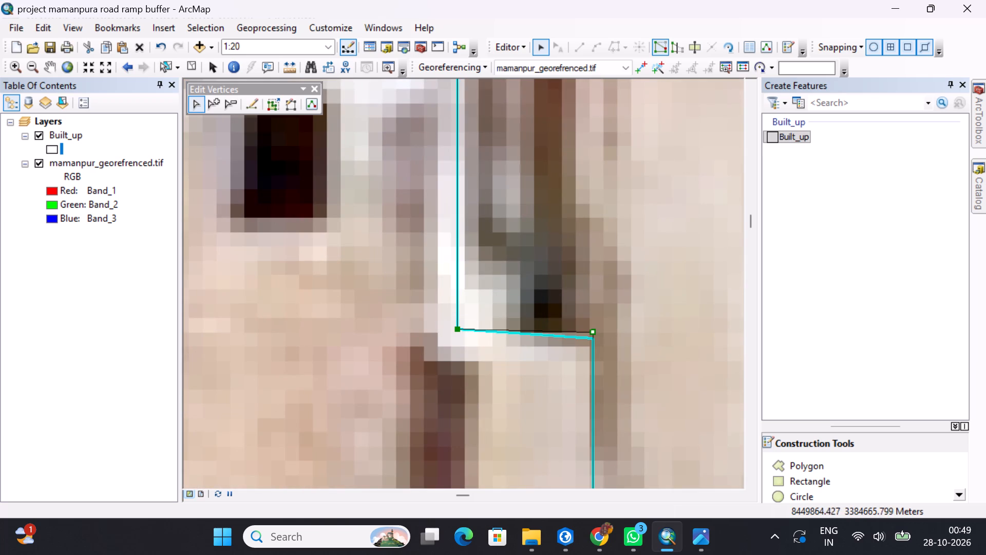
scroll(460, 328, "down", 11)
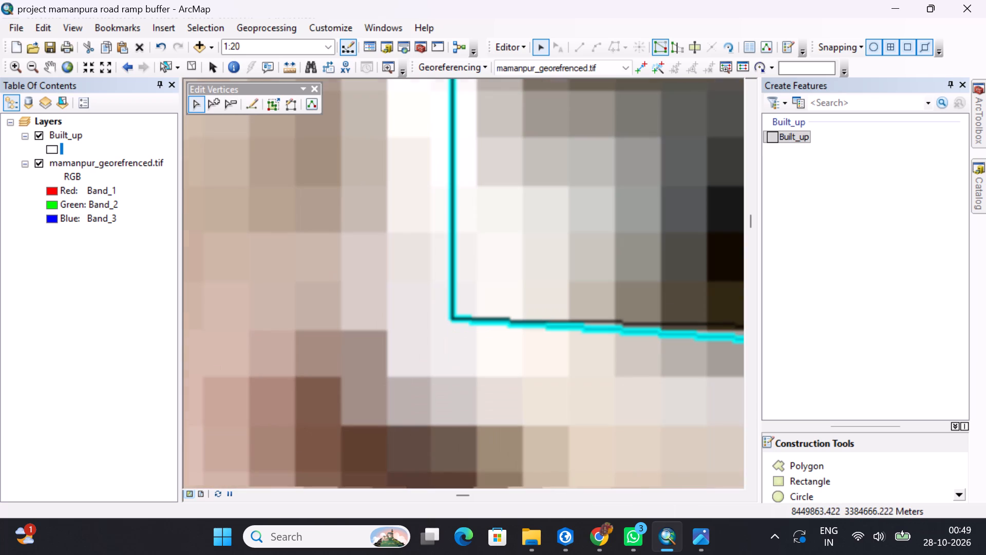
left_click_drag(454, 319, 458, 328)
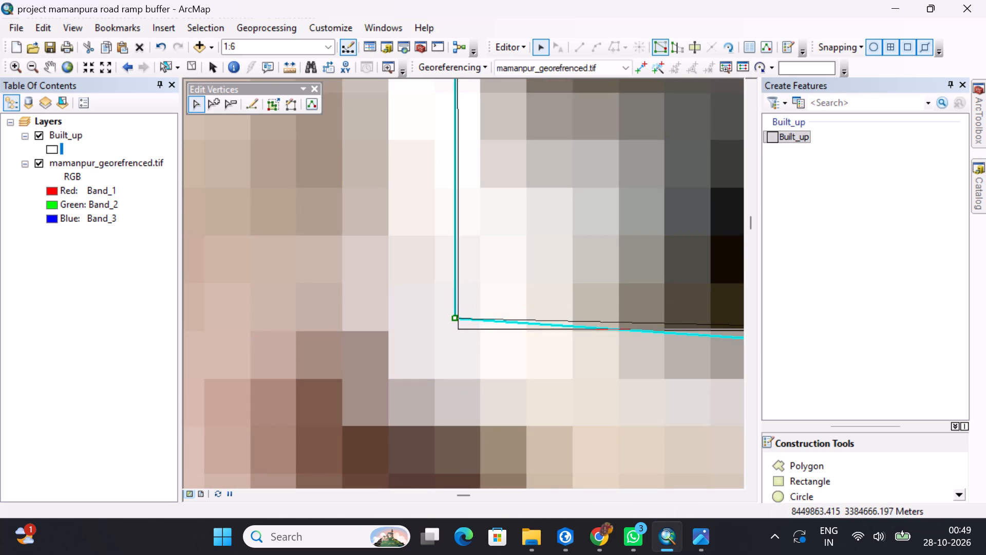
left_click_drag(458, 328, 460, 328)
scroll(472, 337, "up", 11)
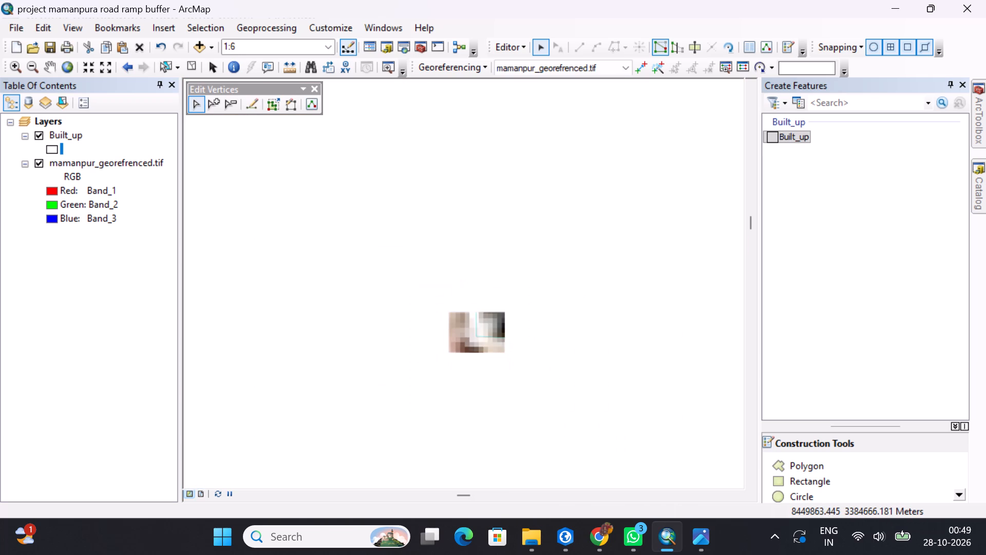
middle_click_drag(564, 381, 559, 146)
middle_click_drag(560, 286, 560, 287)
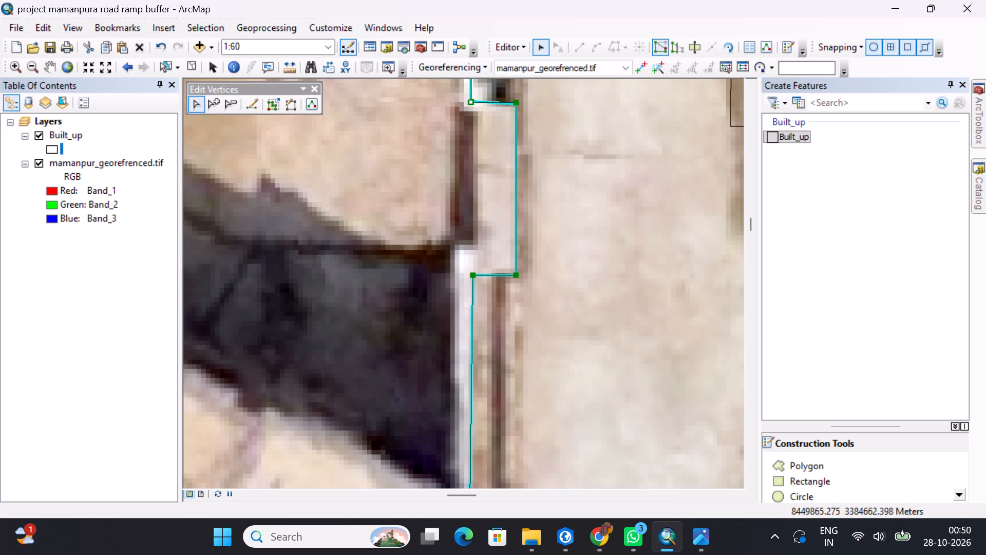
middle_click_drag(560, 287, 550, 172)
middle_click_drag(548, 340, 587, 227)
scroll(590, 224, "up", 5)
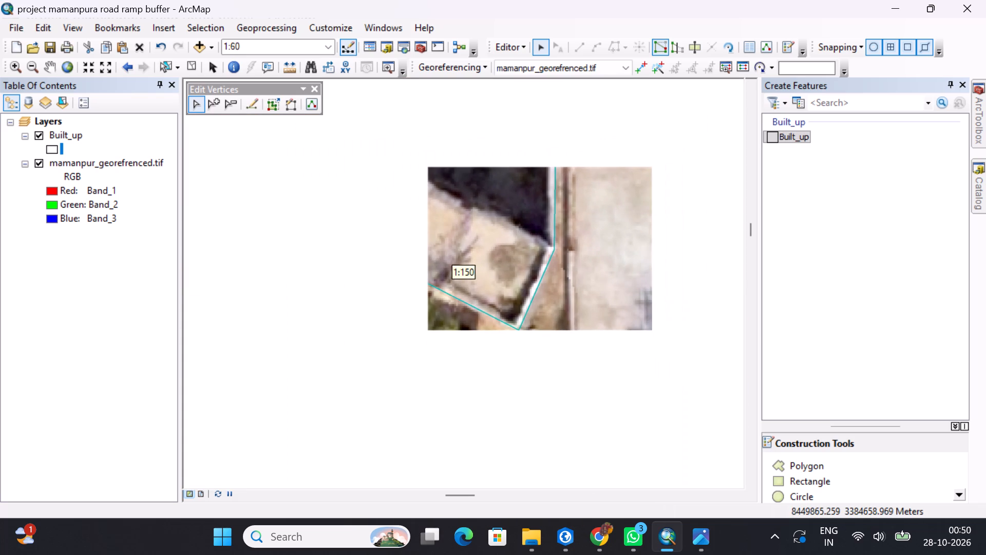
middle_click_drag(603, 302, 567, 63)
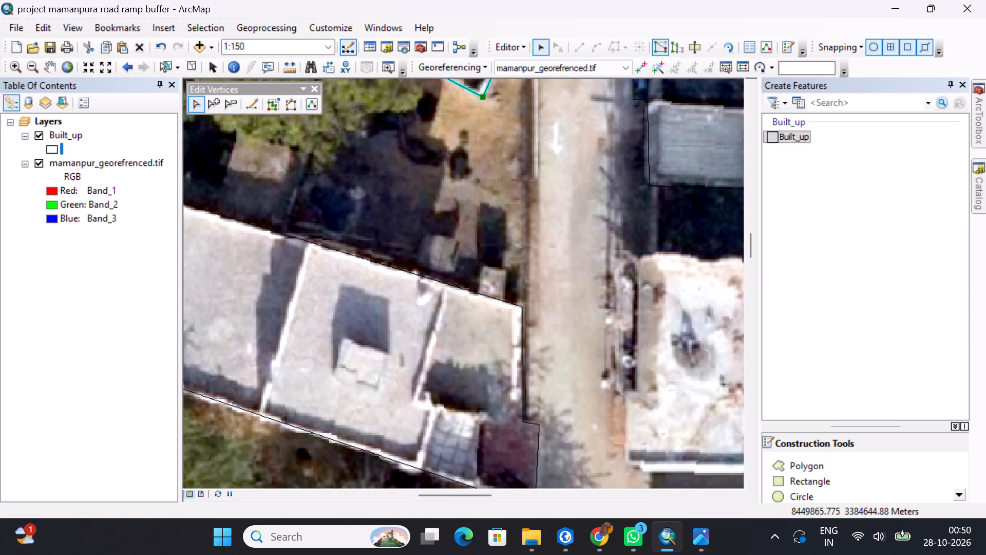
middle_click_drag(564, 264, 563, 199)
middle_click_drag(585, 348, 577, 303)
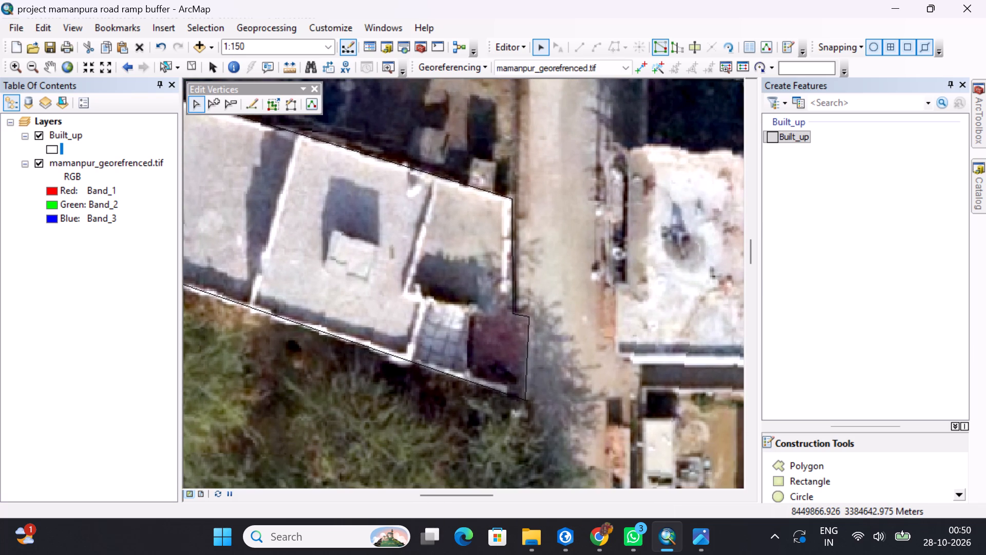
left_click(576, 195)
Examine the road's west side southward from the red-floored roadside corner, past the trees, to the building beside the blue roof.
scroll(535, 201, "down", 6)
scroll(535, 201, "up", 1)
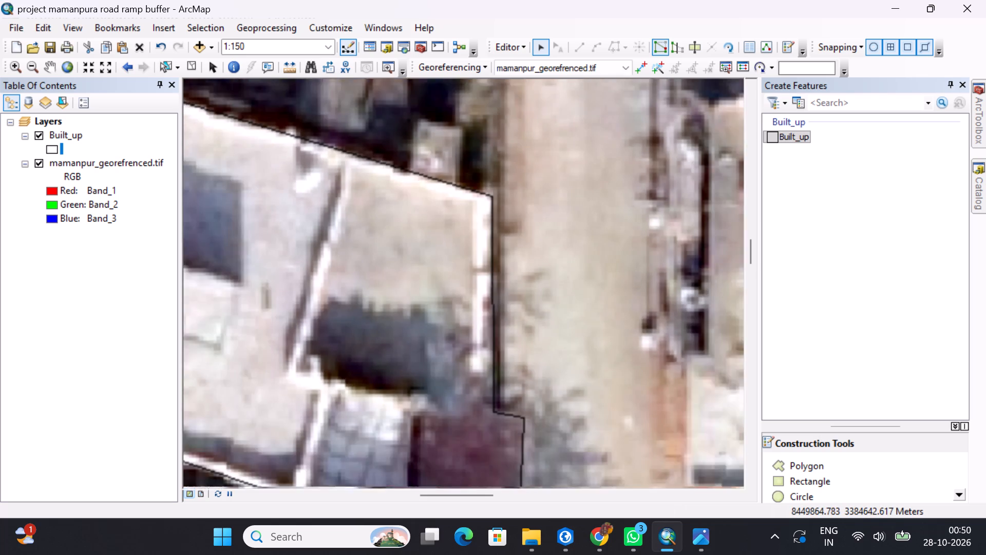
scroll(535, 201, "up", 1)
middle_click_drag(539, 300, 525, 168)
middle_click_drag(540, 345, 537, 117)
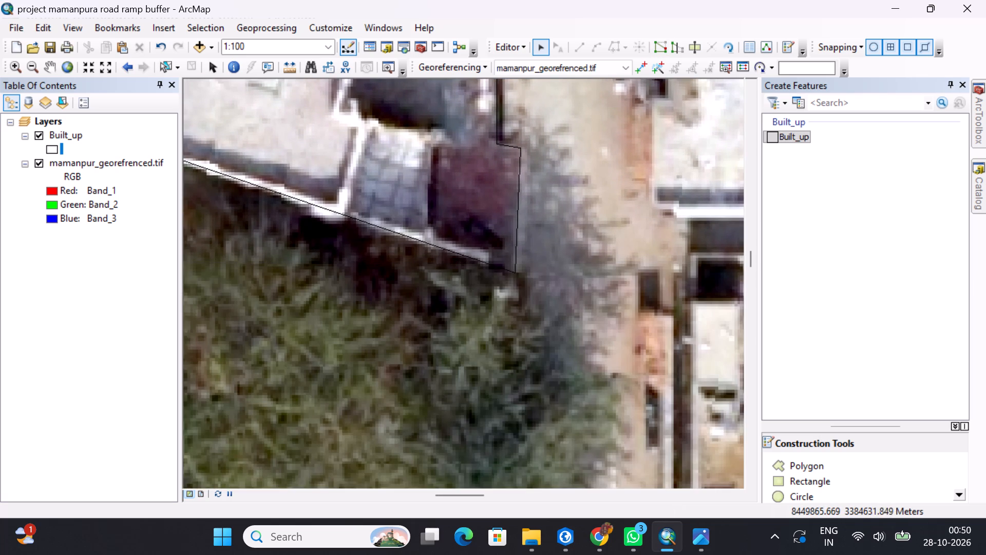
middle_click_drag(555, 293, 533, 147)
middle_click_drag(561, 328, 536, 75)
middle_click_drag(539, 269, 558, 134)
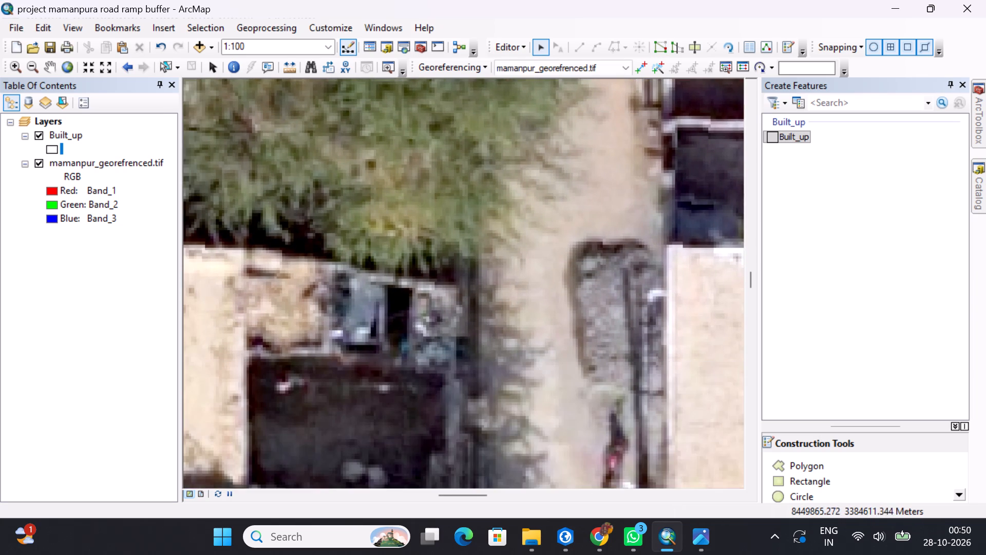
middle_click_drag(515, 363, 543, 194)
middle_click_drag(512, 340, 505, 138)
scroll(549, 380, "down", 1)
scroll(552, 398, "up", 1)
middle_click_drag(552, 393, 556, 222)
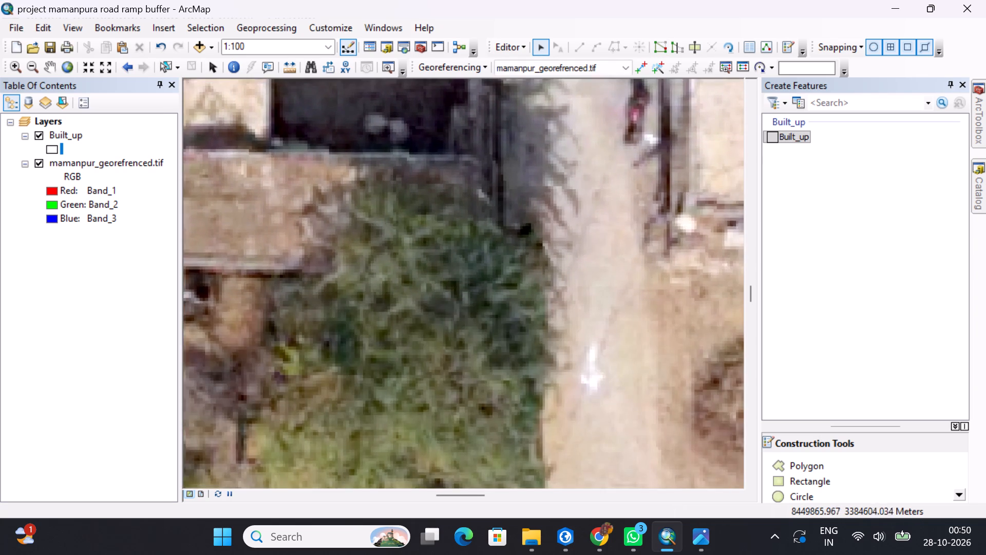
middle_click_drag(556, 222, 554, 133)
scroll(554, 134, "up", 1)
scroll(591, 360, "up", 4)
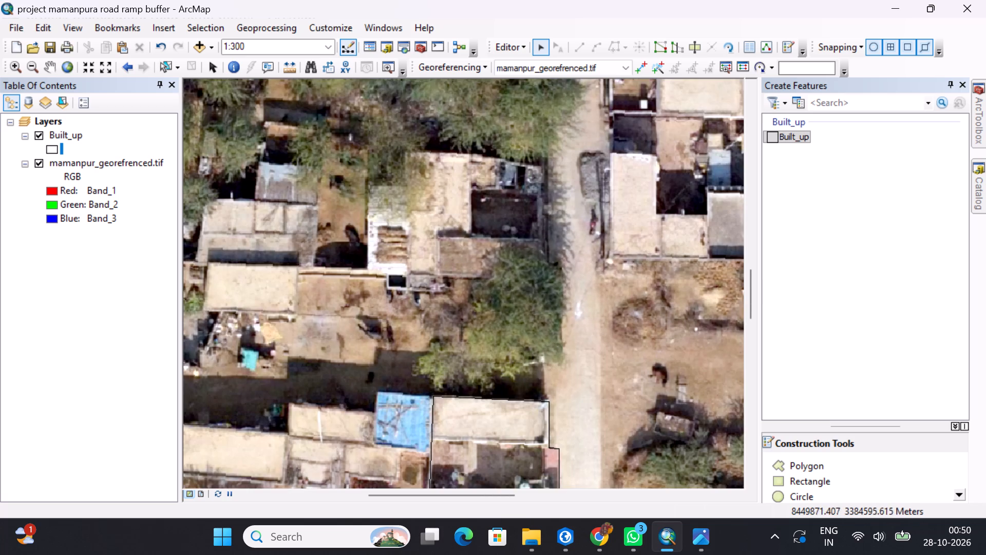
middle_click_drag(573, 400, 560, 208)
middle_click_drag(586, 342, 581, 305)
Open the walled-yard polygon for vertex editing and move the northeast corner of its flat-roofed building slightly north to the roof edge.
scroll(573, 220, "down", 4)
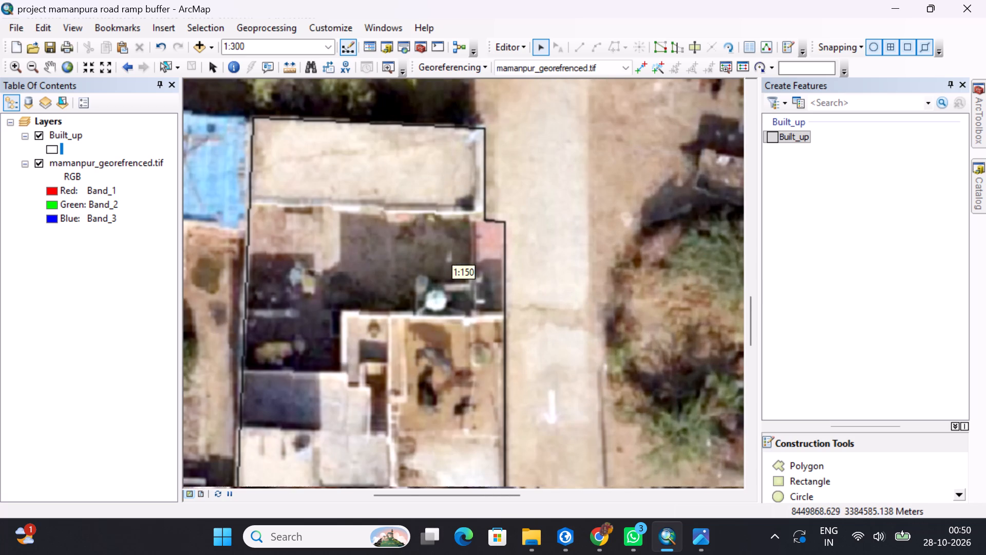
middle_click_drag(538, 166, 515, 301)
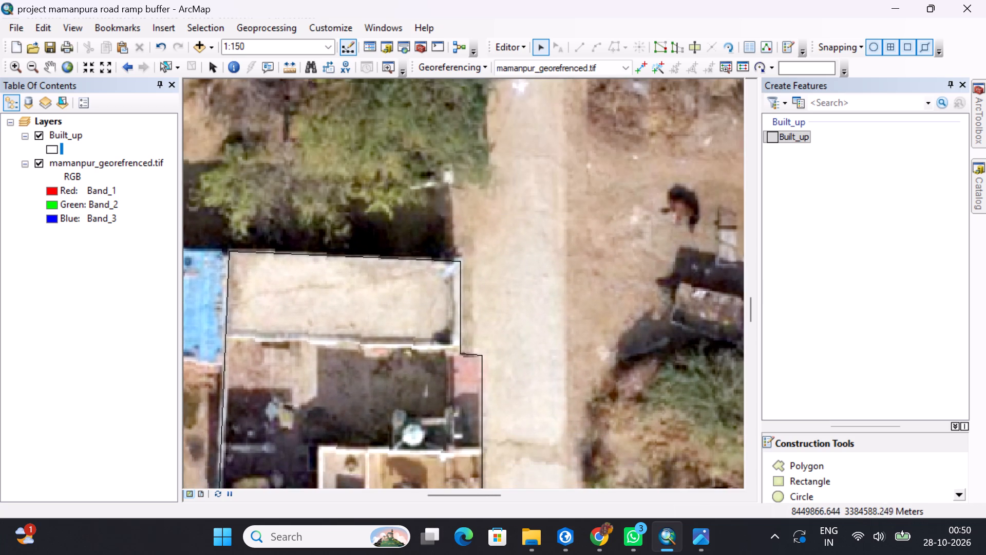
scroll(508, 294, "up", 1)
scroll(508, 292, "down", 3)
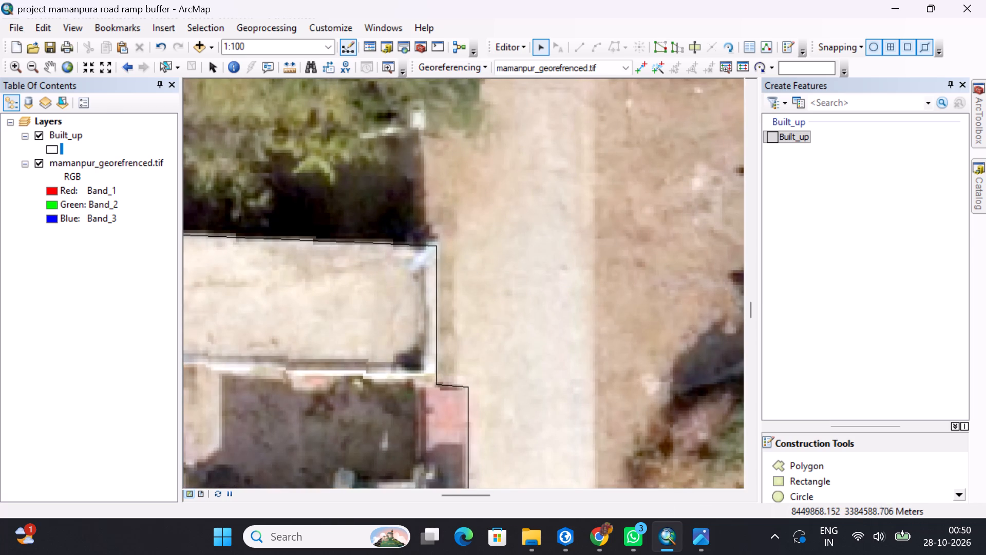
scroll(547, 280, "down", 2)
scroll(547, 277, "up", 1)
left_click(398, 253)
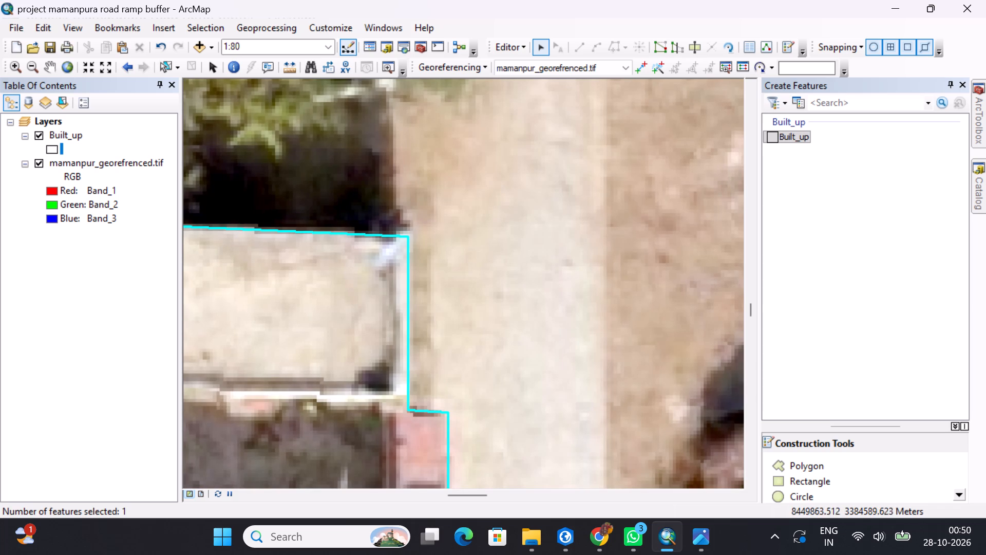
left_click(660, 49)
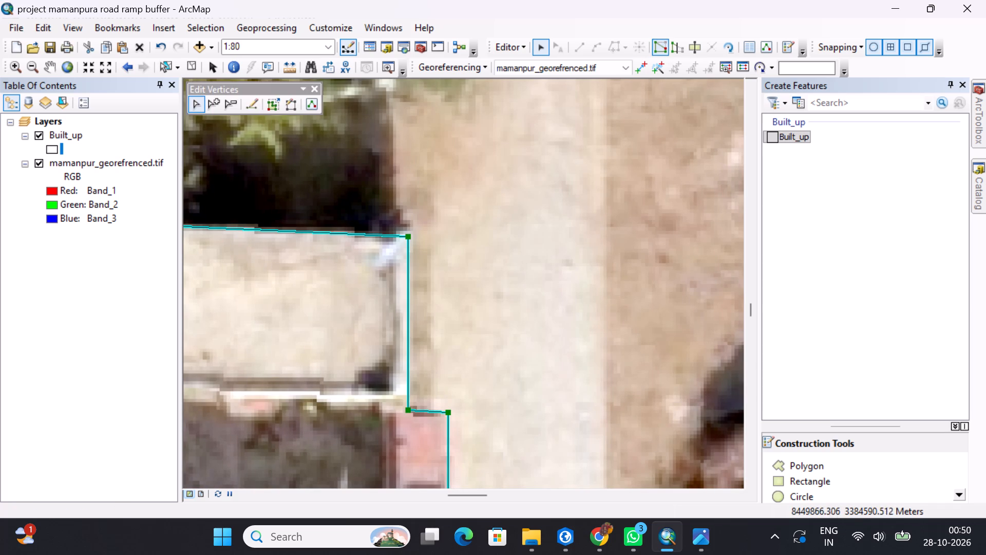
scroll(416, 235, "down", 3)
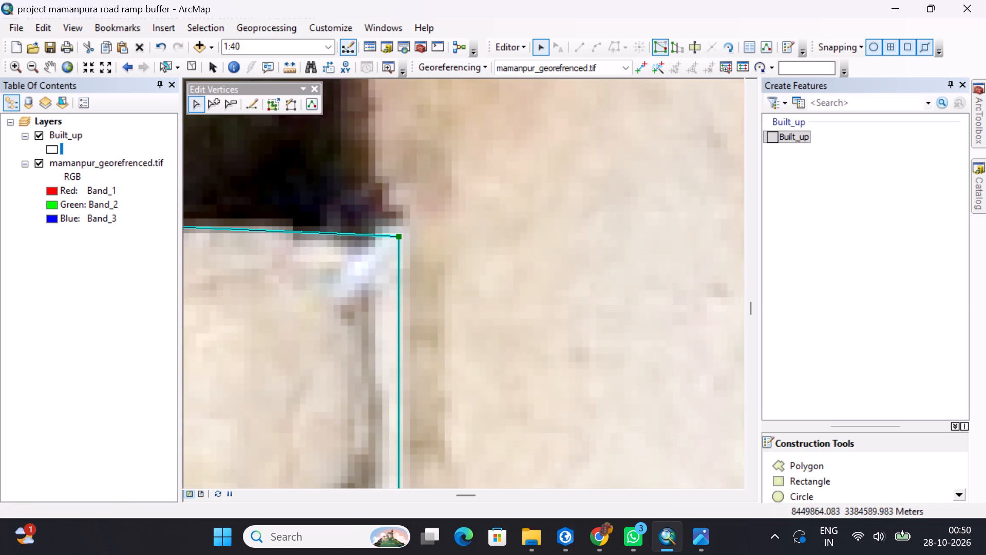
left_click_drag(400, 237, 403, 227)
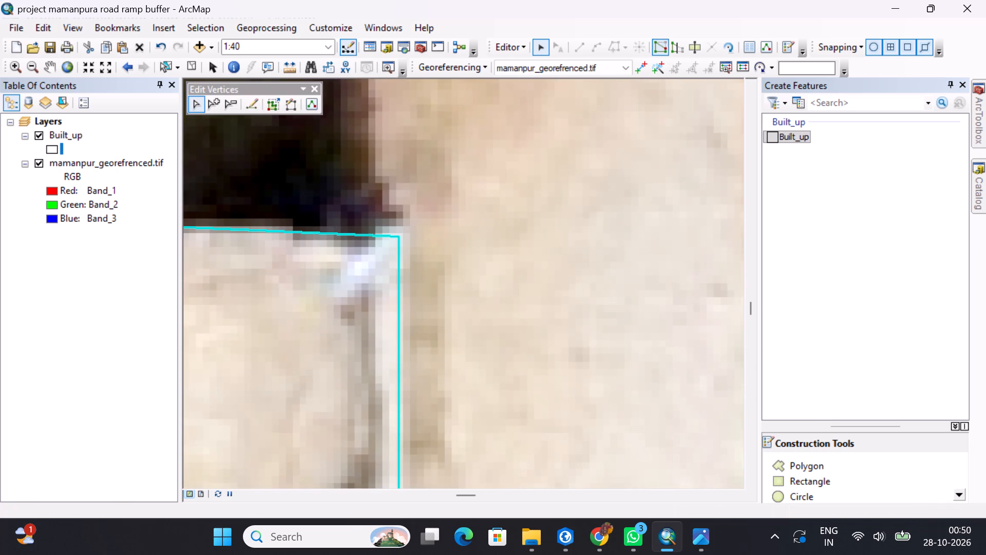
left_click(403, 227)
Move the outer vertex of the roadside step's northern edge slightly northwest, level with the inner vertex, at the red-floored corner.
middle_click_drag(438, 286, 436, 265)
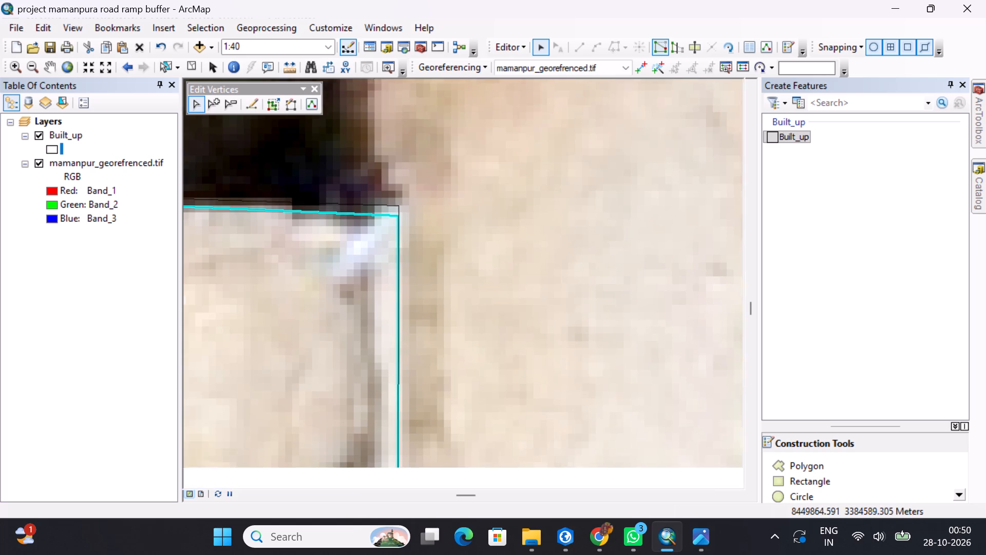
middle_click_drag(436, 265, 450, 82)
middle_click_drag(454, 330, 461, 261)
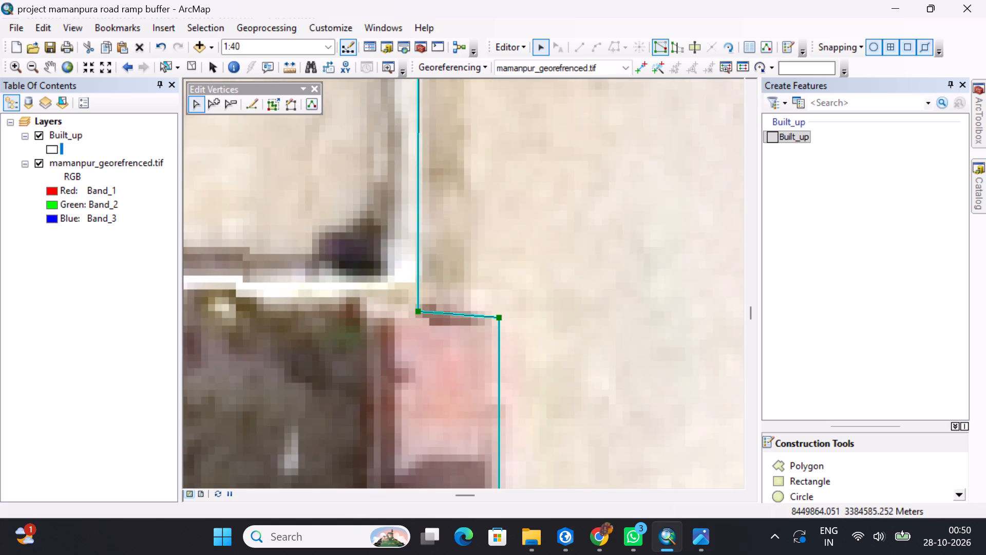
left_click(418, 312)
left_click_drag(499, 318, 498, 309)
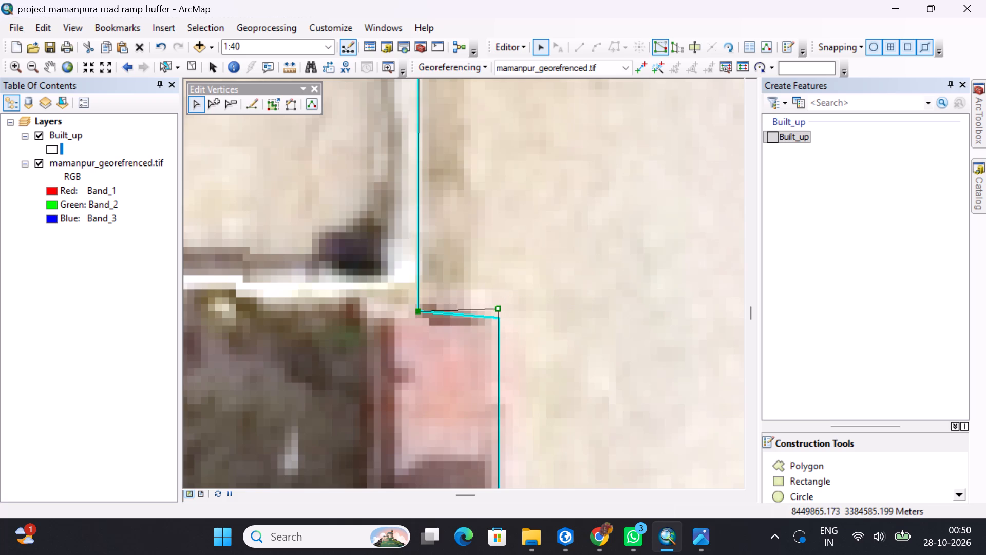
scroll(499, 312, "up", 4)
scroll(501, 307, "down", 17)
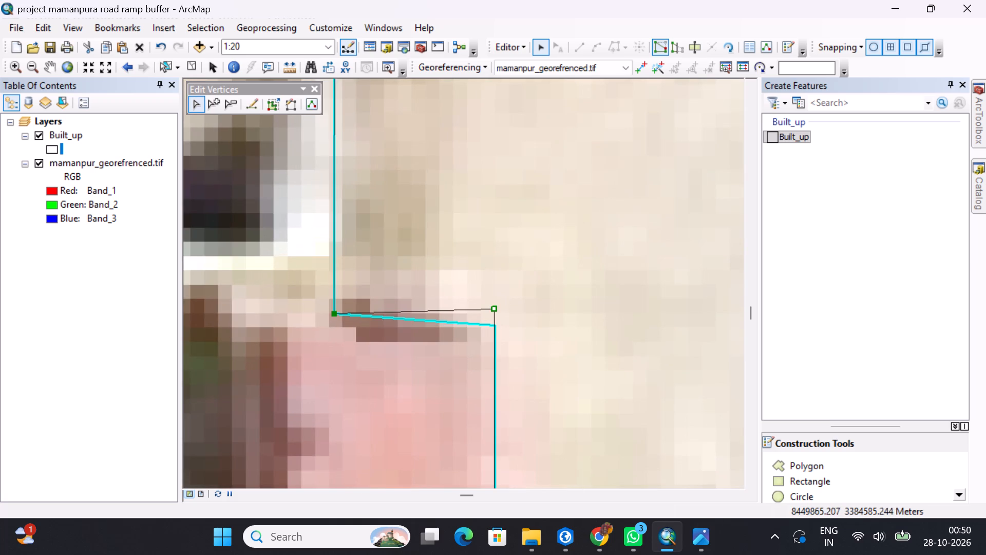
left_click_drag(494, 308, 482, 313)
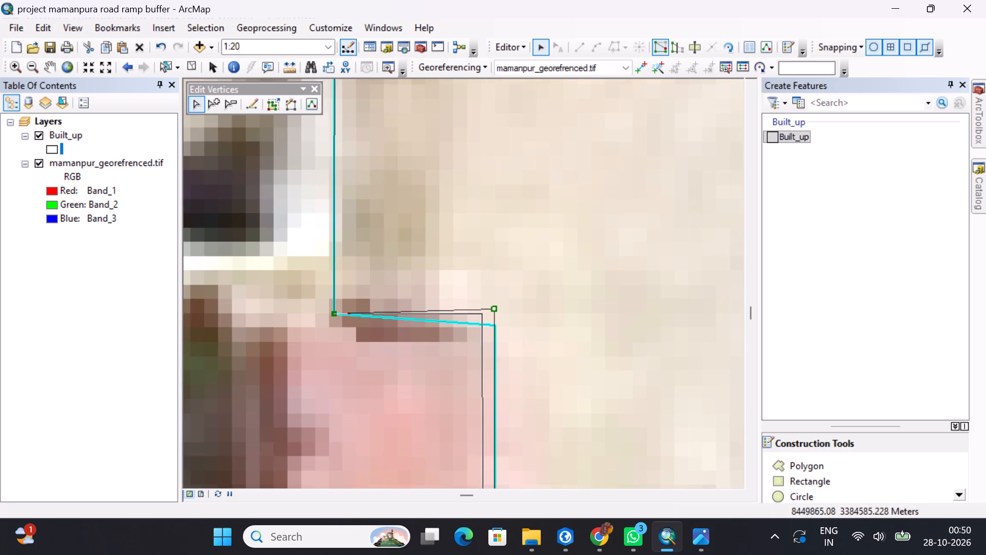
left_click_drag(482, 313, 479, 313)
Examine the walled-yard polygon's road edge down to its southeast corner and the outlines farther south, and deselect the polygon.
scroll(539, 309, "up", 4)
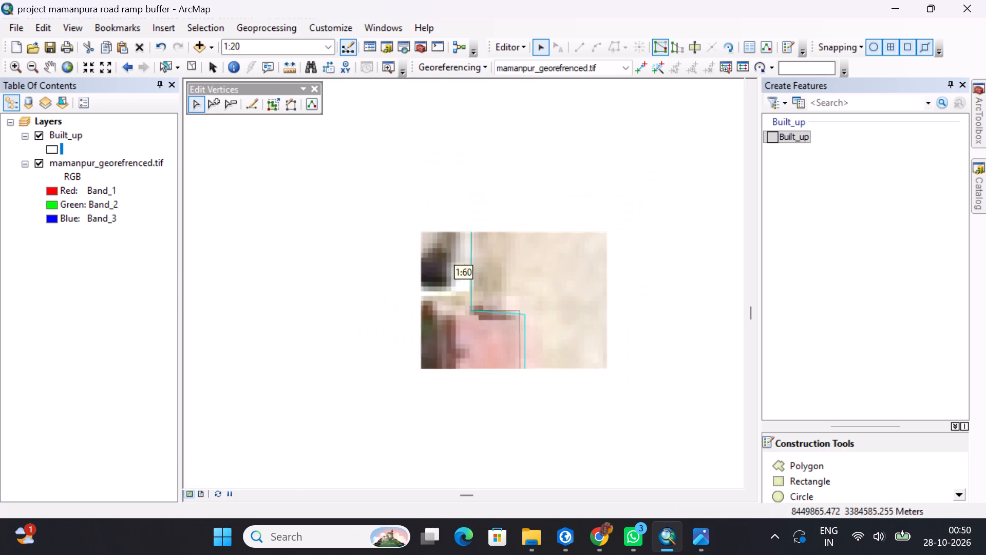
scroll(542, 303, "up", 4)
middle_click_drag(567, 319, 563, 229)
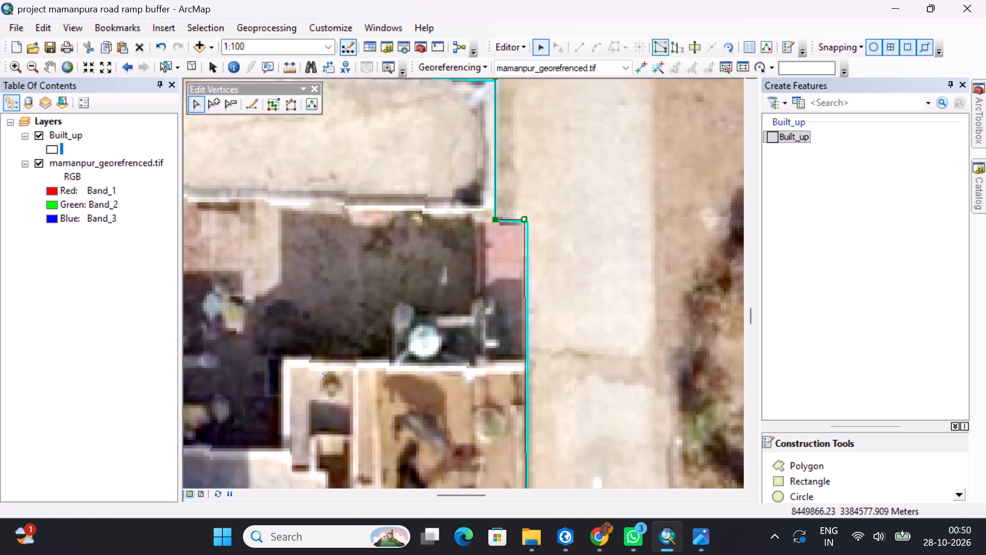
middle_click_drag(557, 437, 555, 272)
middle_click_drag(579, 359, 562, 143)
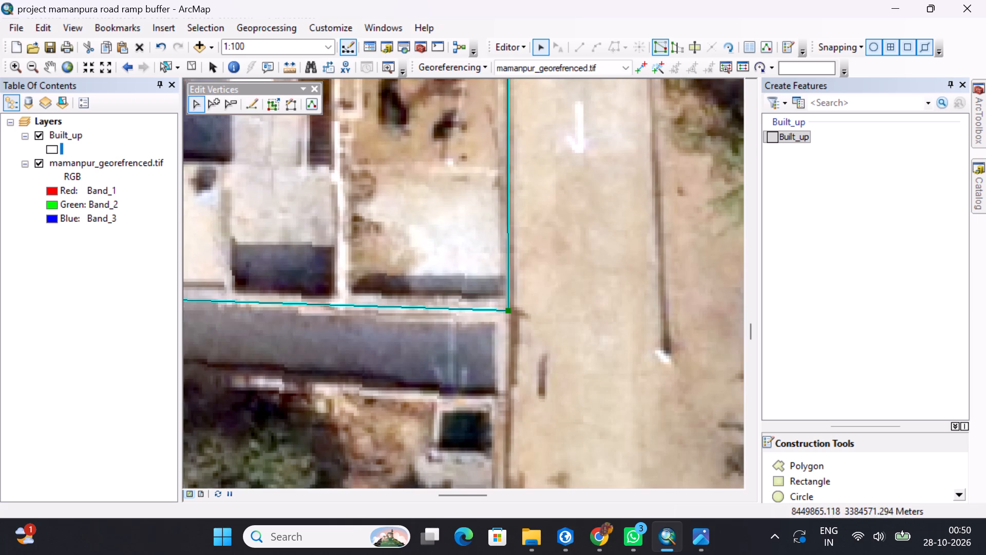
scroll(540, 292, "up", 7)
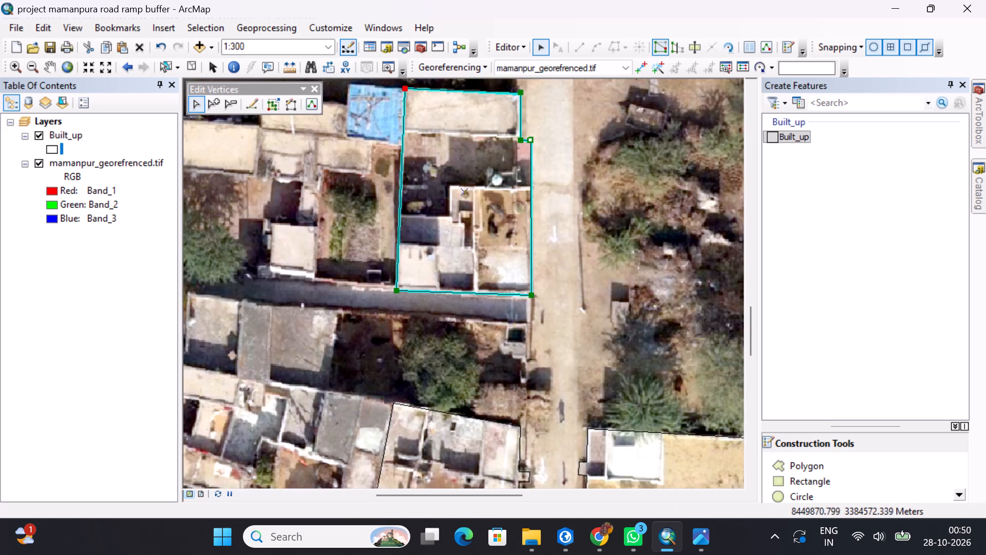
scroll(580, 271, "down", 7)
scroll(448, 315, "down", 1)
middle_click_drag(448, 315, 451, 315)
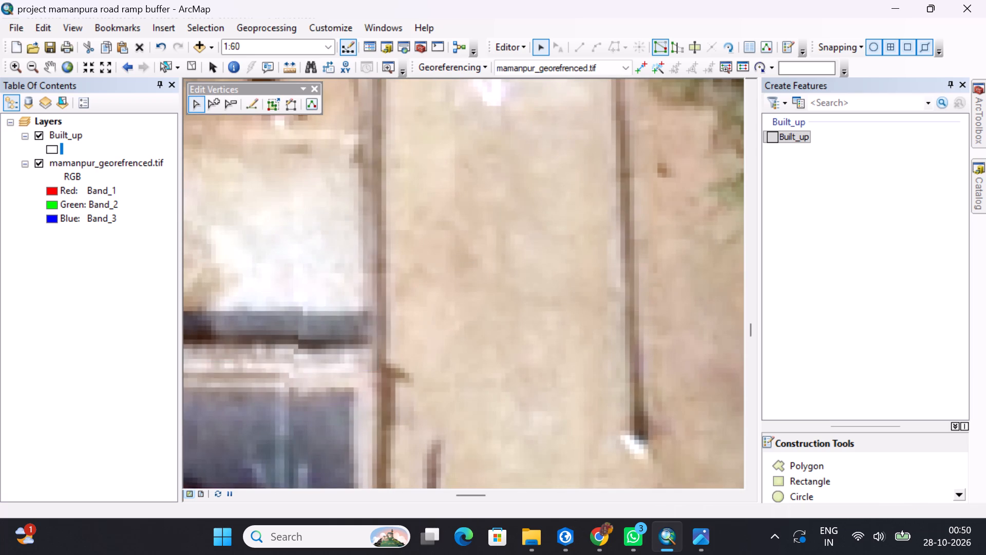
middle_click_drag(451, 315, 555, 280)
middle_click_drag(477, 321, 522, 300)
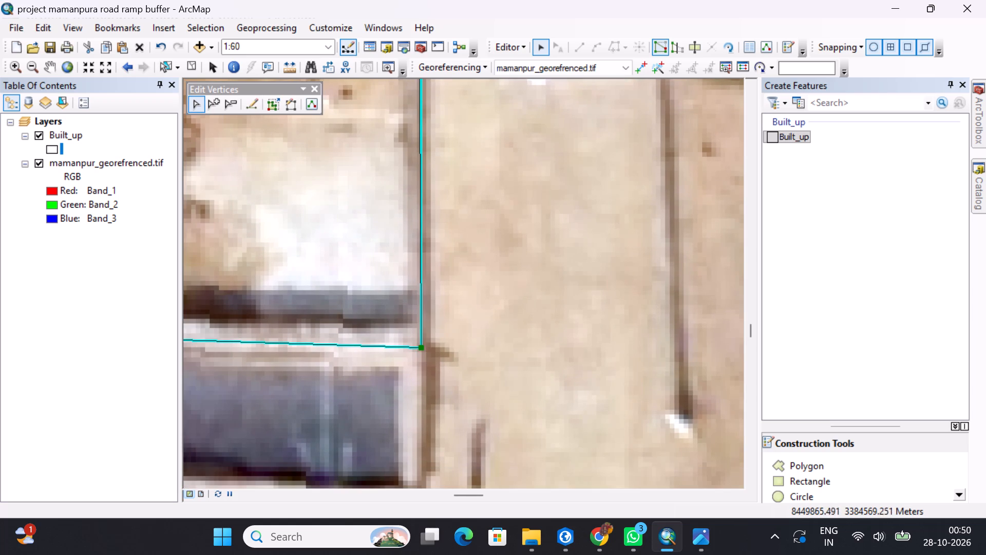
scroll(498, 319, "up", 9)
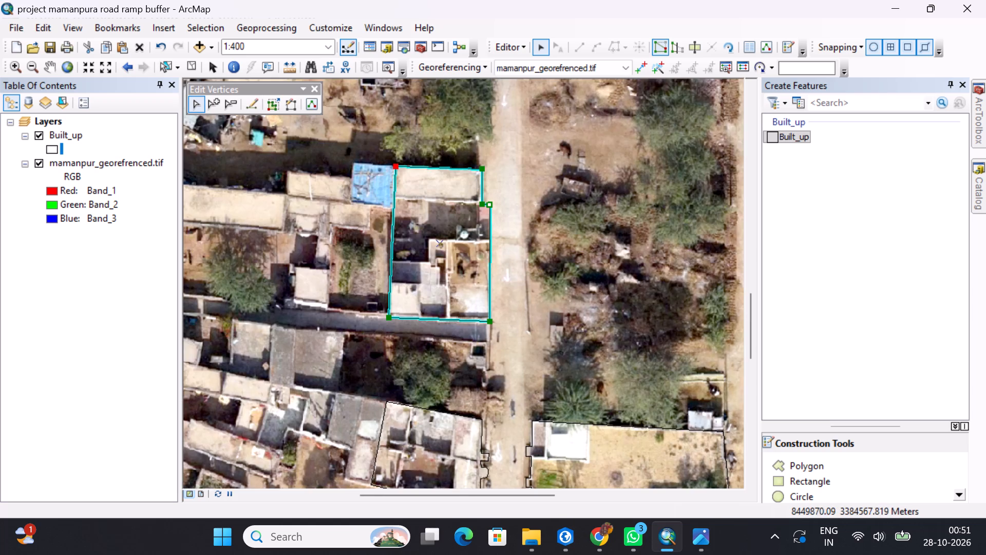
middle_click_drag(523, 333, 565, 72)
middle_click_drag(575, 159, 567, 171)
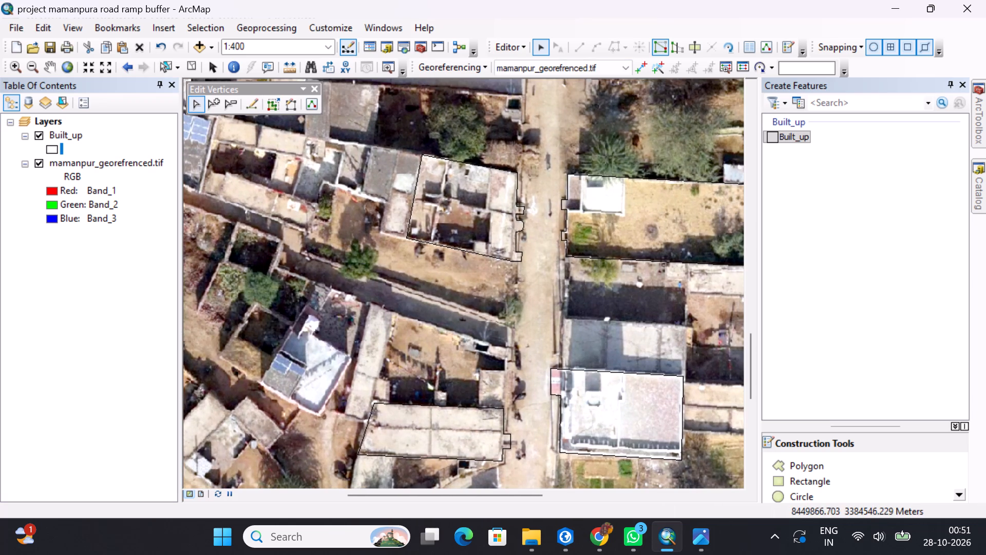
left_click(548, 213)
Open the west-side polygon with the rounded roadside bump for vertex editing and try to nudge its northern step's upper inner vertex east.
scroll(544, 160, "down", 7)
scroll(534, 200, "down", 4)
scroll(477, 147, "down", 2)
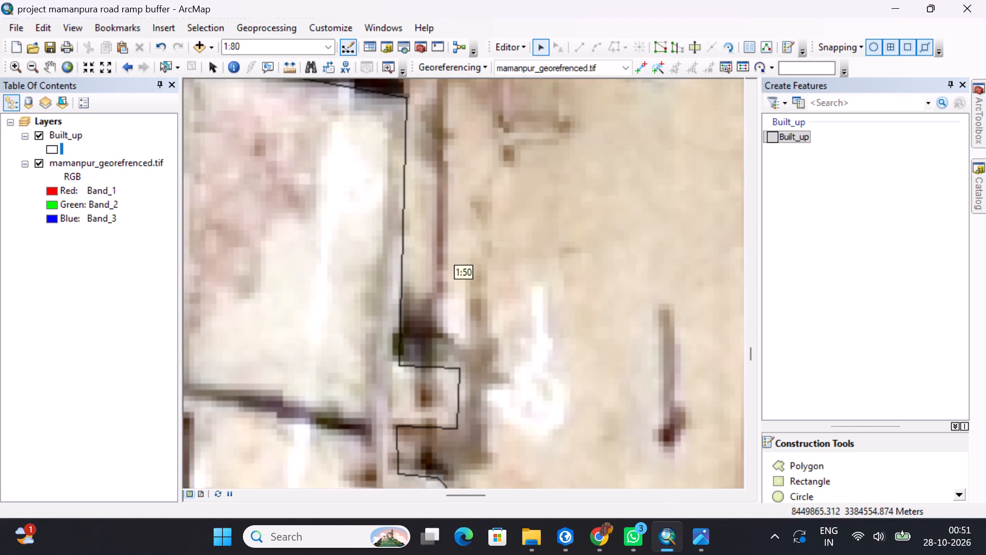
middle_click_drag(466, 220, 535, 166)
middle_click_drag(534, 160, 534, 185)
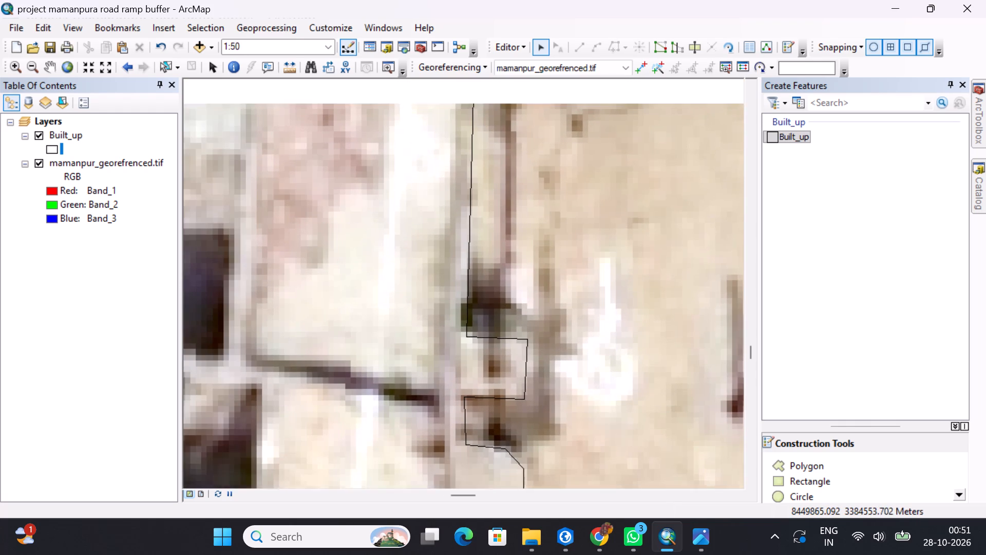
middle_click_drag(534, 185, 526, 308)
middle_click_drag(514, 251, 520, 131)
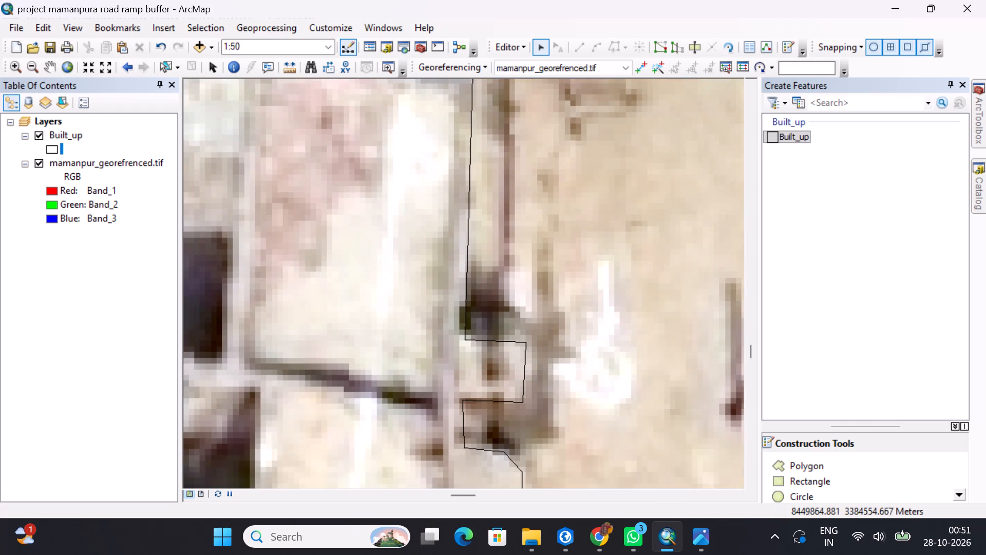
middle_click_drag(544, 233, 534, 167)
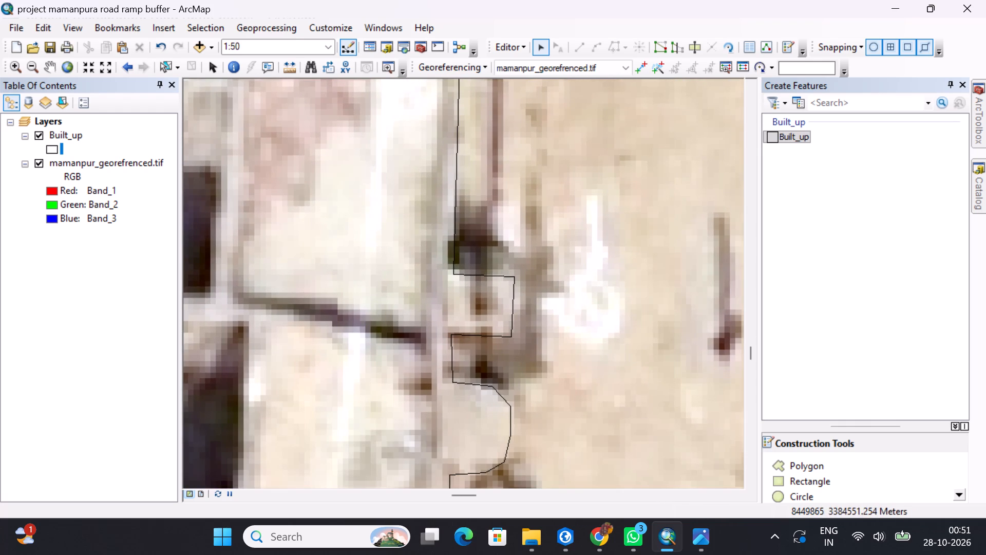
left_click(458, 277)
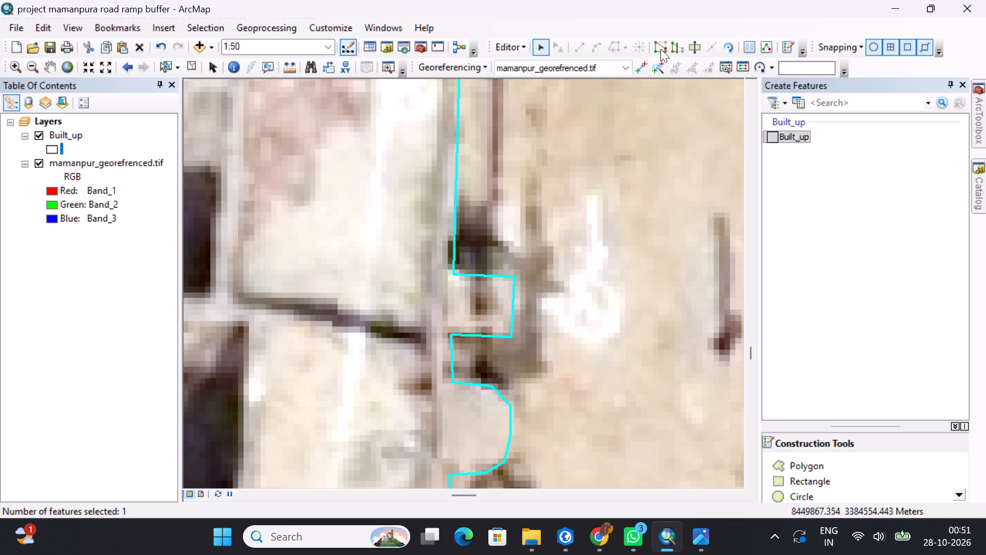
left_click(664, 55)
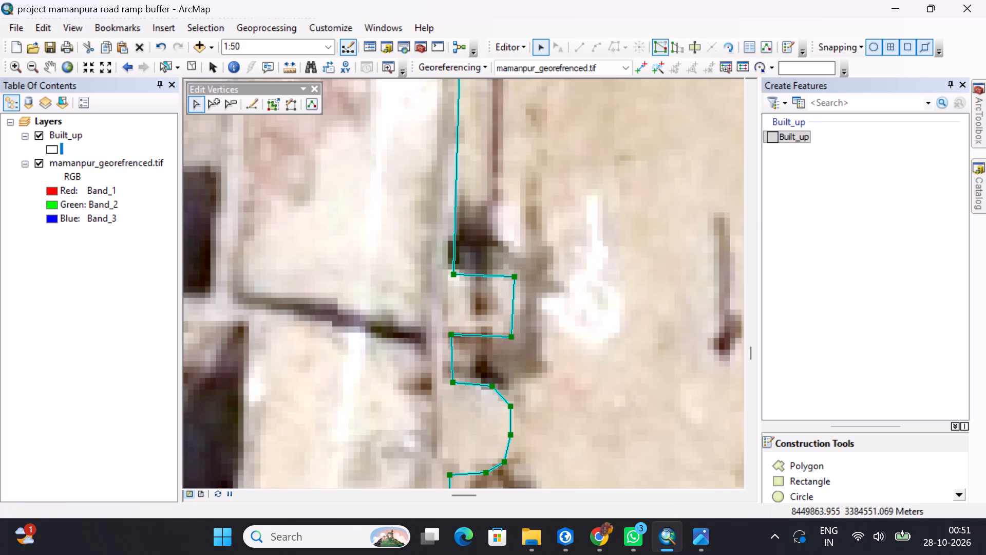
left_click_drag(454, 273, 460, 273)
Move the upper outer vertex of the polygon's northern roadside step slightly northeast to the step's edge in the imagery.
scroll(482, 273, "up", 4)
scroll(482, 273, "down", 13)
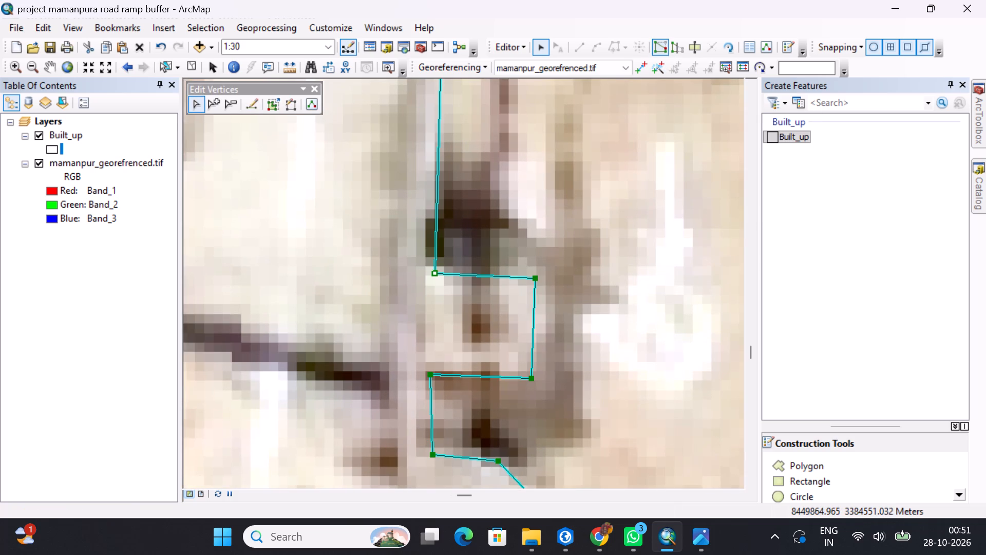
left_click(536, 279)
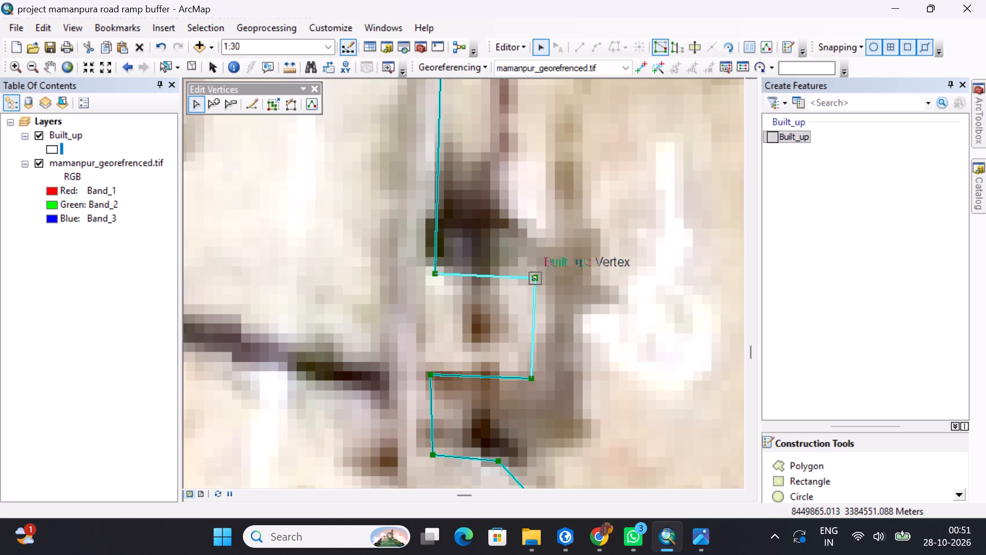
scroll(539, 276, "up", 4)
scroll(539, 276, "down", 8)
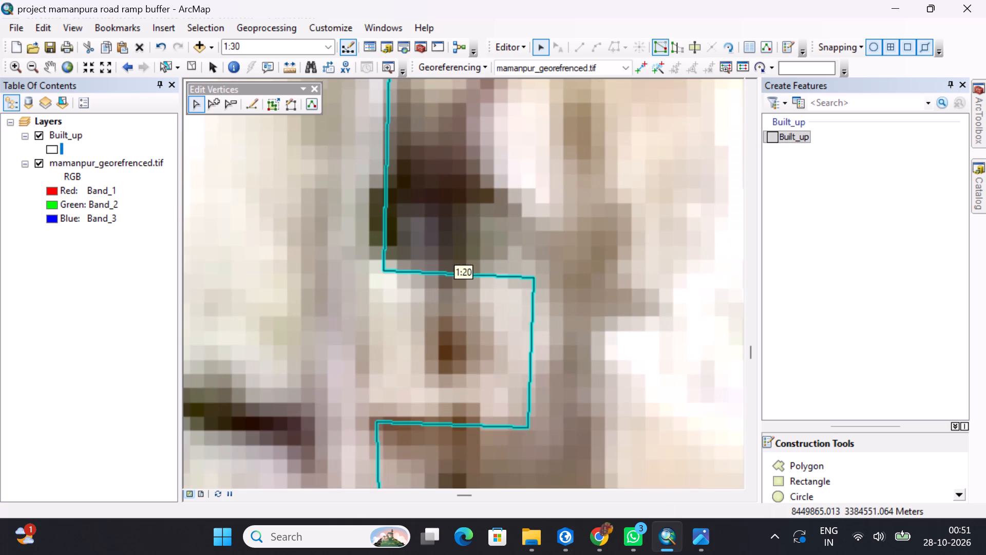
left_click_drag(532, 276, 543, 266)
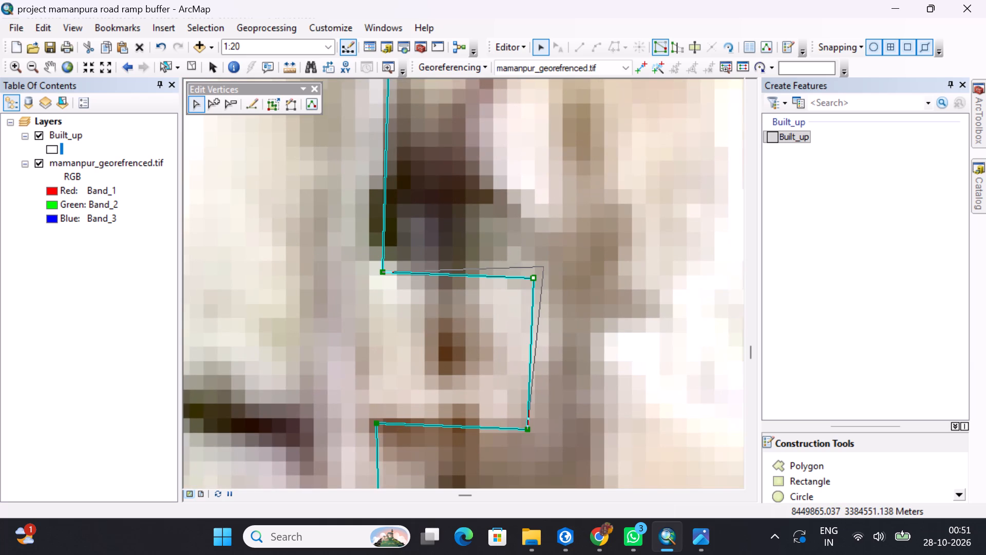
left_click_drag(543, 266, 544, 266)
Move the same step's lower outer vertex slightly southeast and its lower inner vertex slightly south, making the southern edge nearly level.
left_click_drag(527, 429, 536, 433)
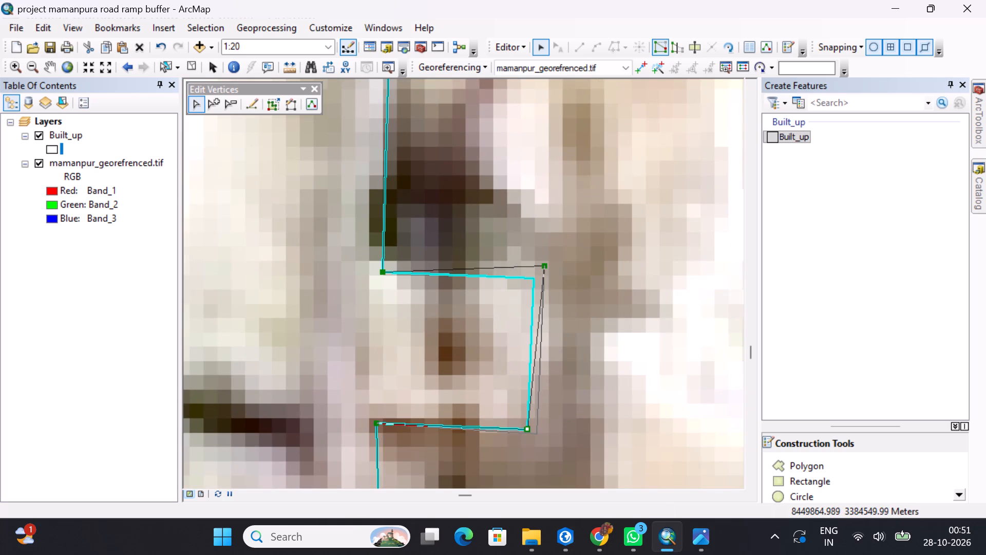
left_click_drag(536, 433, 546, 436)
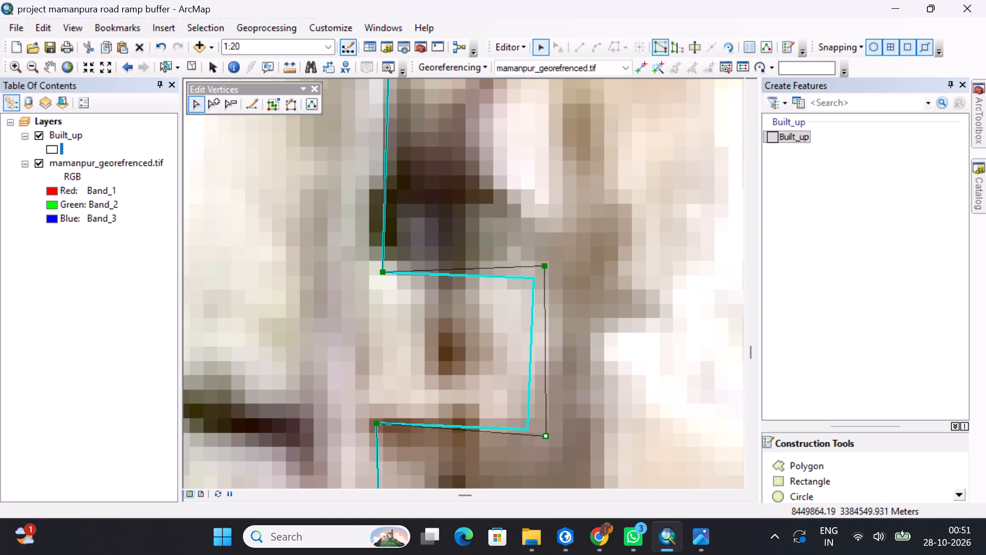
left_click_drag(376, 422, 378, 429)
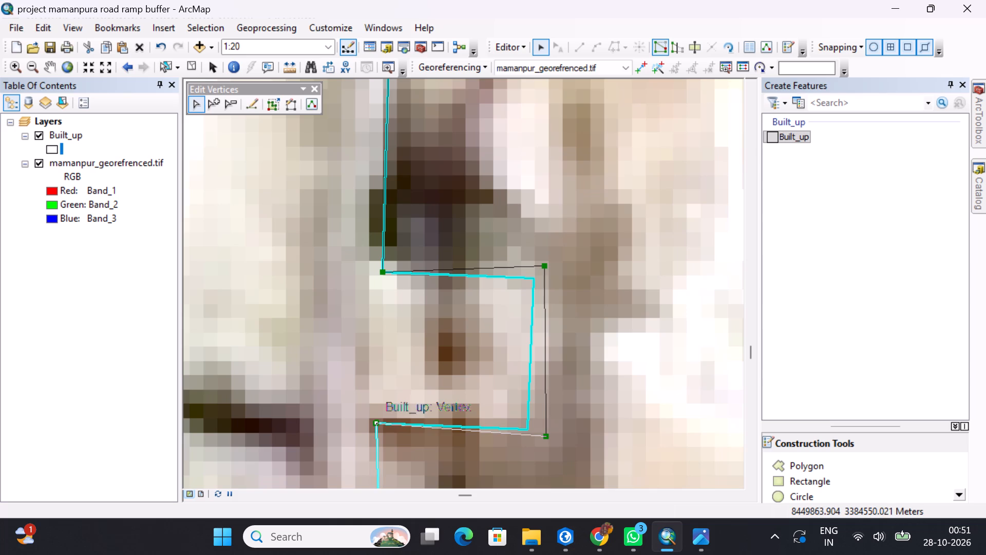
left_click_drag(378, 429, 377, 432)
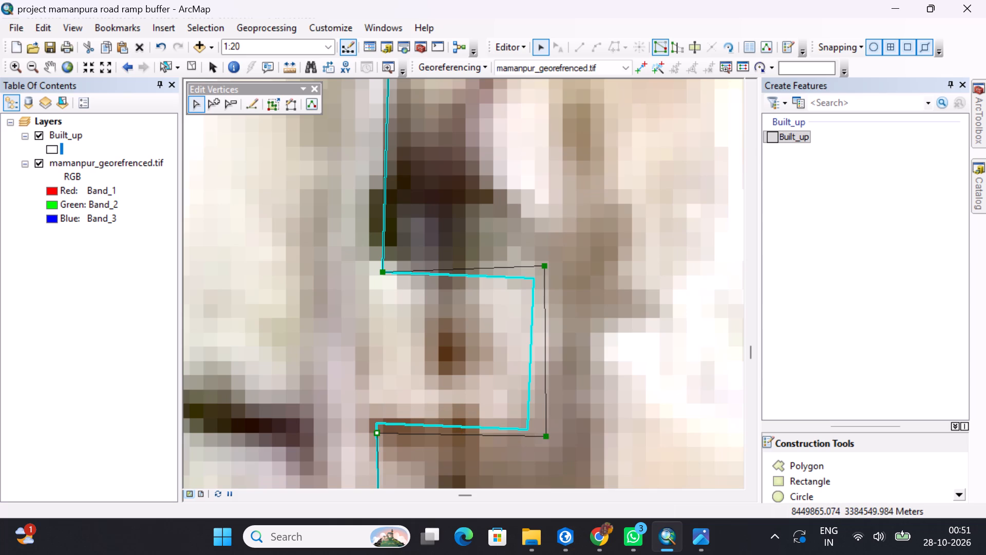
Pull the northern roadside step's two outer vertices slightly west, levelling its northern and southern edges with the inner vertices.
left_click_drag(546, 434, 538, 431)
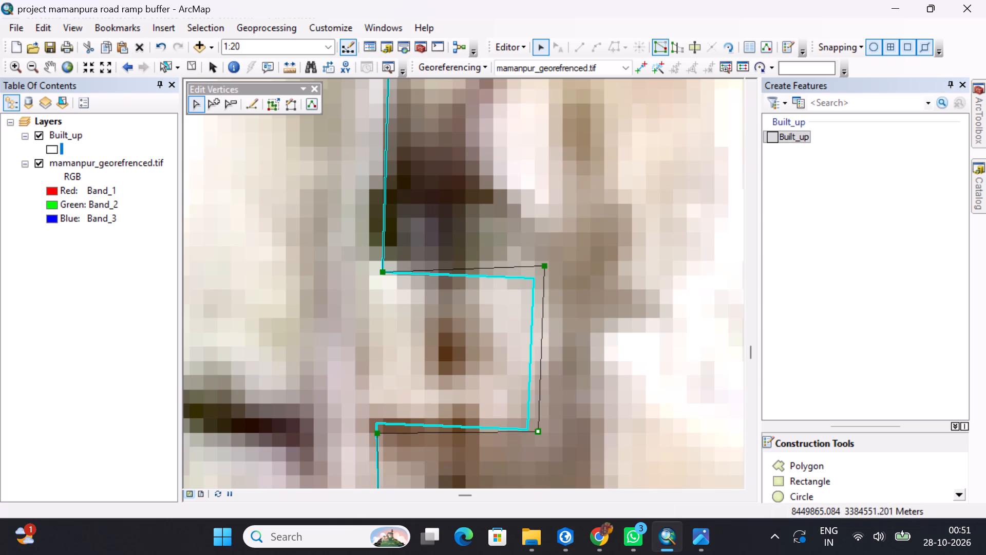
left_click_drag(546, 266, 538, 273)
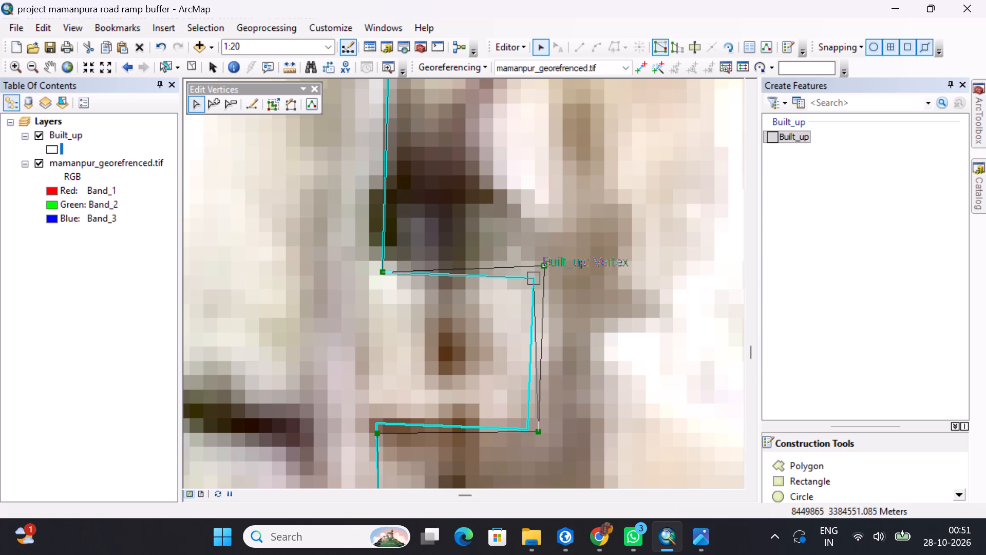
left_click_drag(538, 273, 540, 272)
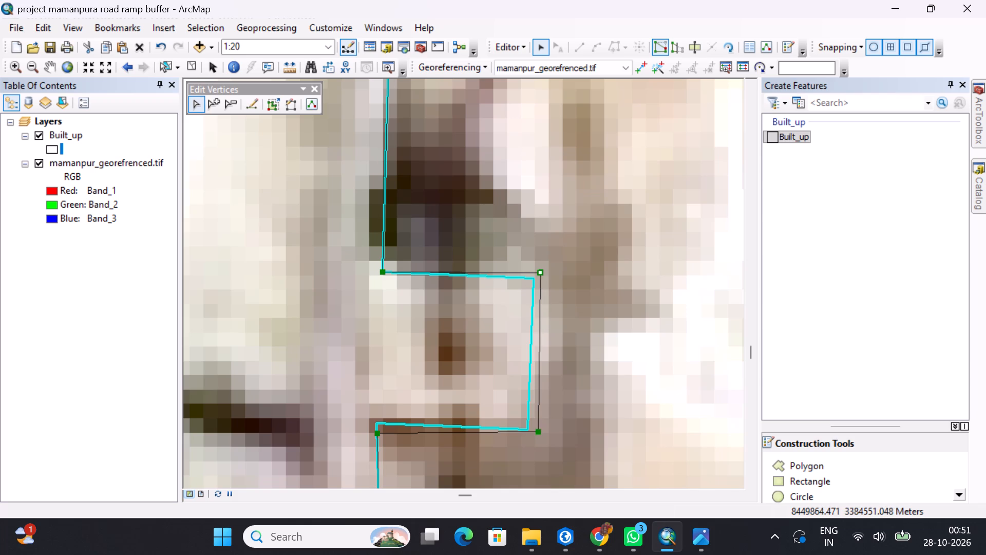
Move the upper outer and upper inner vertices of the same polygon's southern roadside step slightly south, making its northern edge level.
scroll(461, 279, "up", 5)
middle_click_drag(558, 305, 590, 158)
middle_click_drag(536, 285, 568, 119)
middle_click_drag(555, 262, 555, 254)
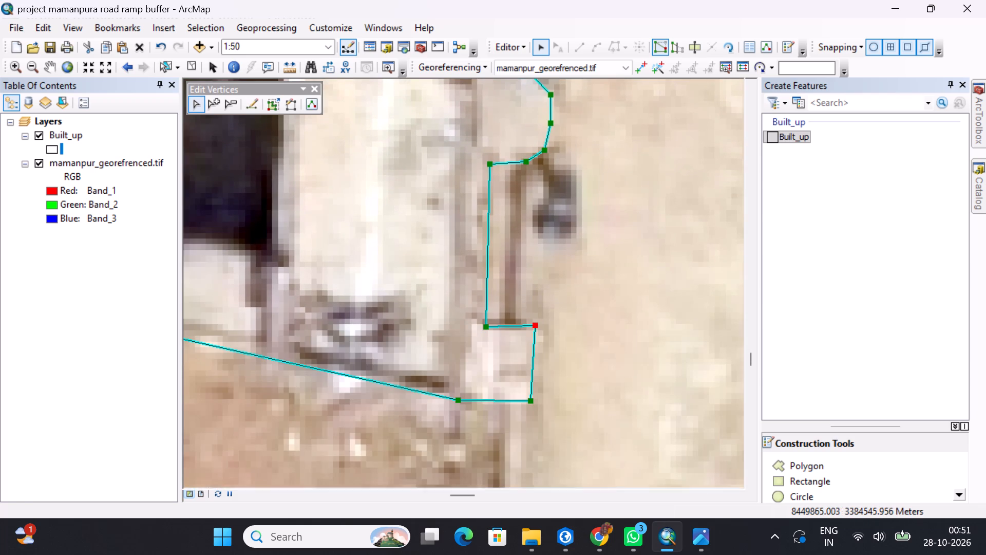
middle_click_drag(555, 254, 536, 153)
middle_click_drag(556, 223, 554, 285)
scroll(553, 287, "down", 5)
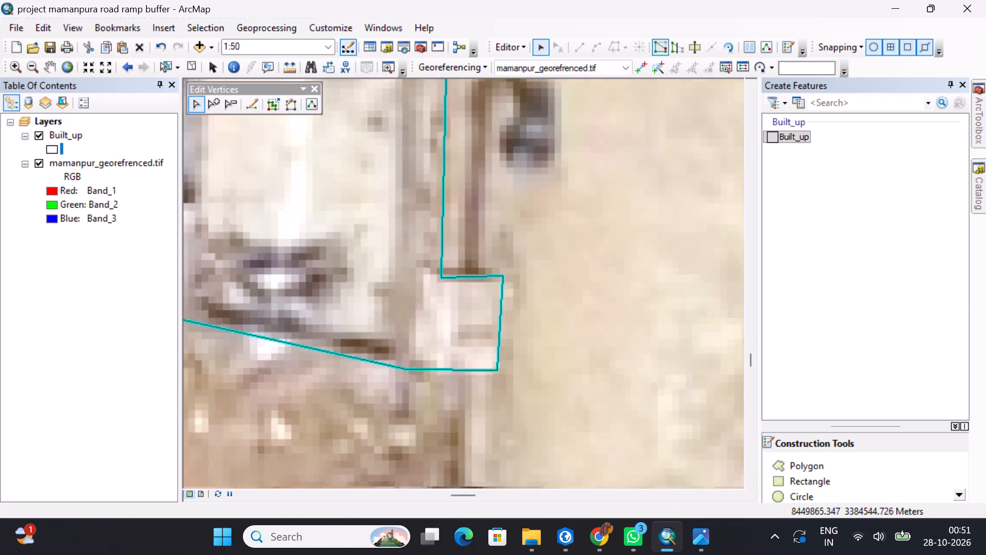
scroll(553, 288, "down", 3)
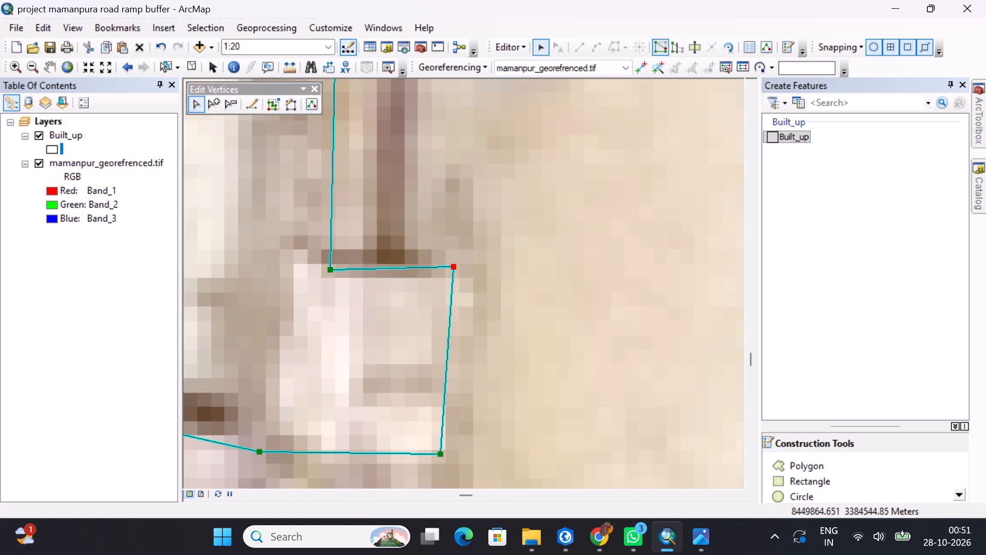
left_click_drag(453, 266, 452, 276)
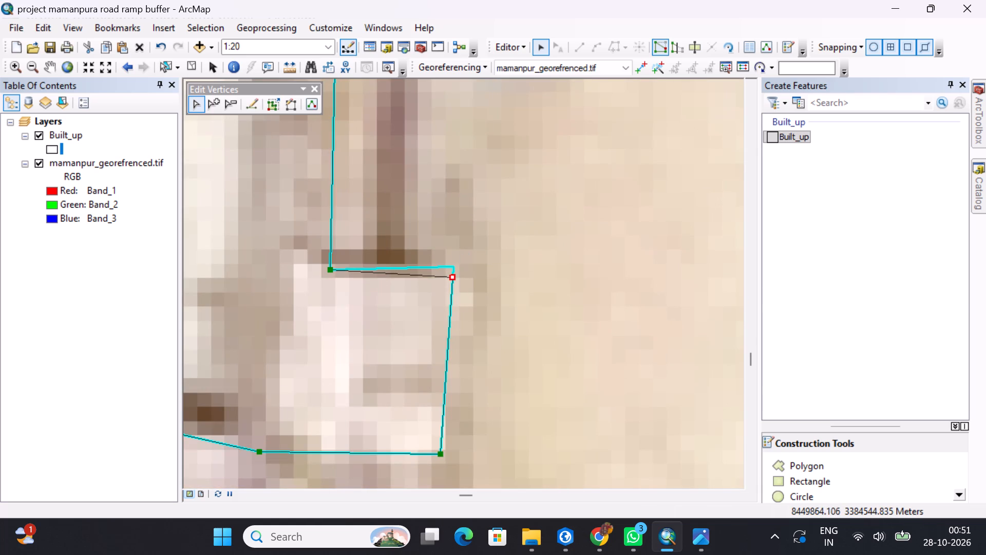
left_click_drag(330, 270, 330, 273)
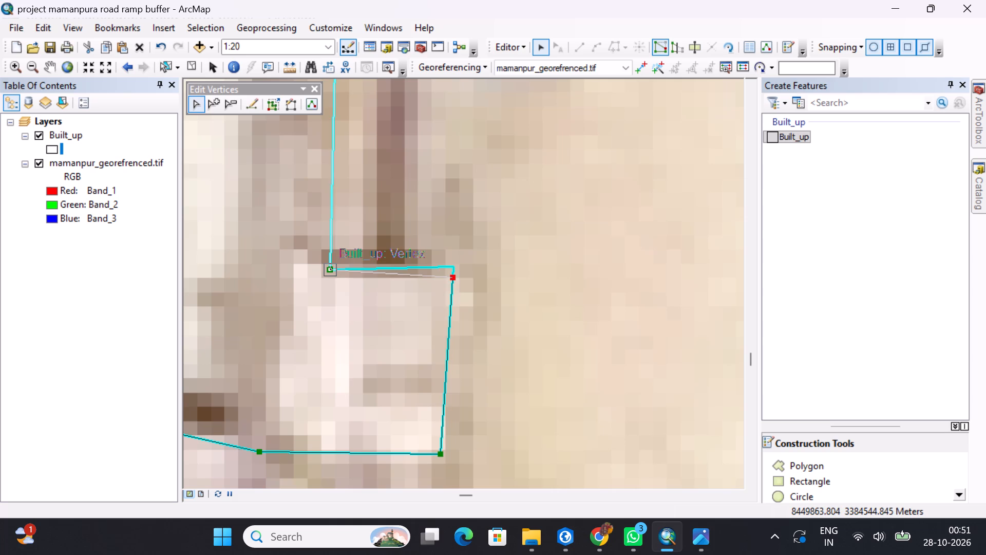
left_click_drag(330, 273, 329, 277)
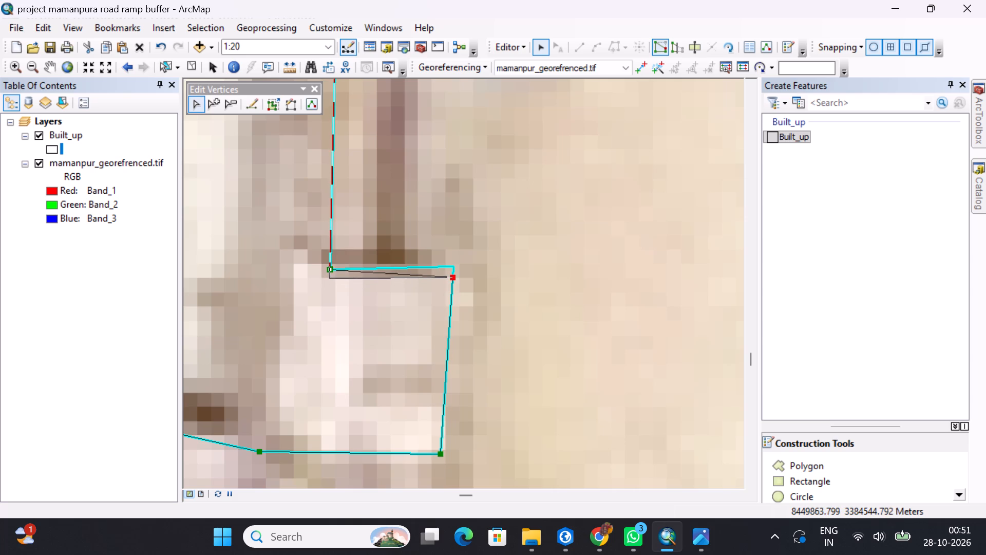
left_click_drag(329, 277, 330, 277)
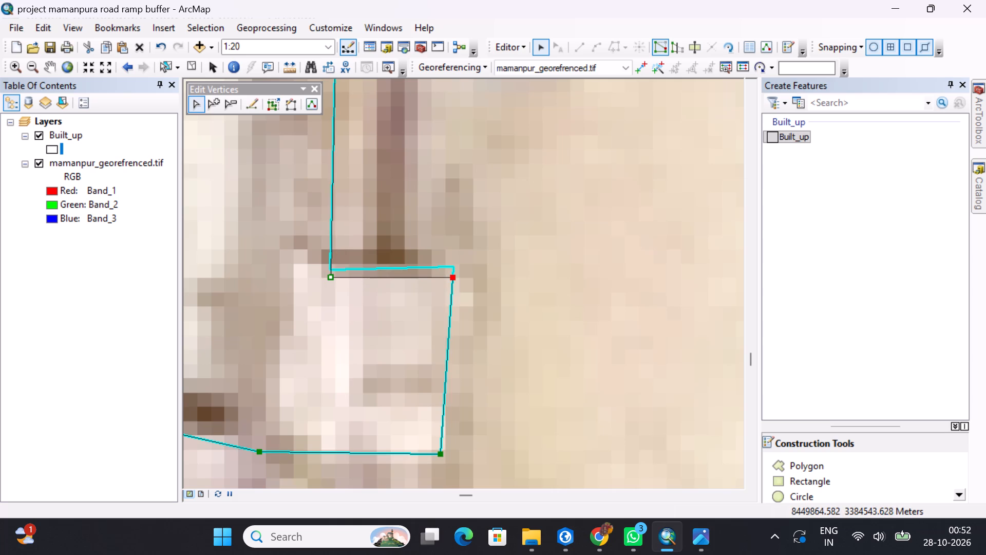
Move the southern step's lower outer vertex slightly east, directly below the upper outer vertex, and deselect the polygon.
left_click_drag(441, 452, 453, 452)
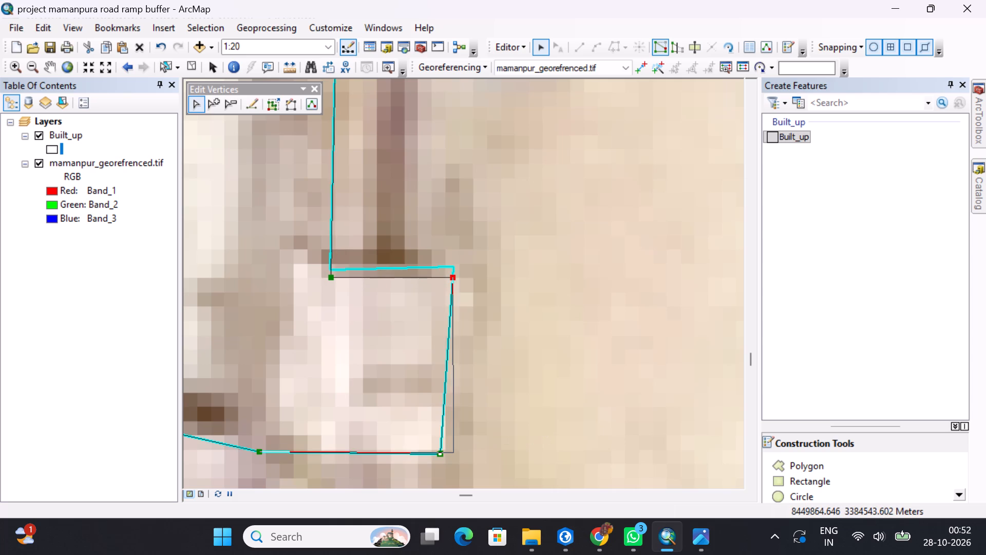
left_click_drag(453, 452, 453, 452)
middle_click_drag(434, 408, 551, 299)
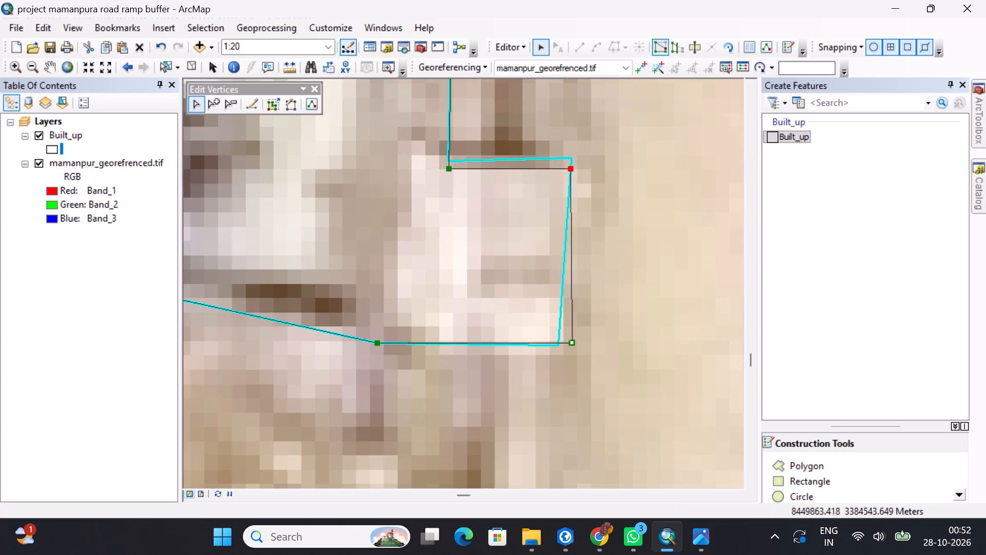
scroll(536, 303, "up", 6)
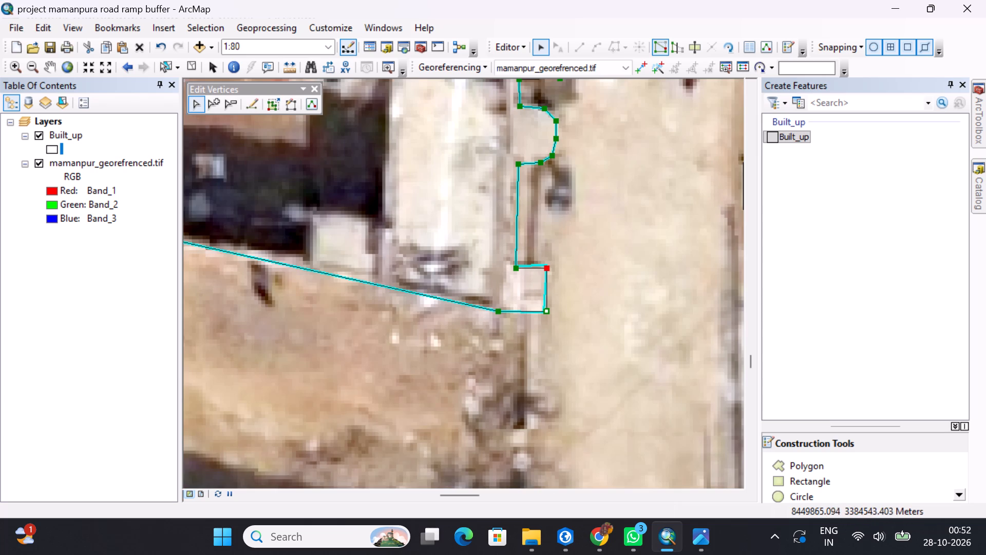
left_click(596, 335)
Examine the outlines southward along the road, down to the roadside step and southeast corner of the long flat-roofed building's polygon.
middle_click_drag(624, 204, 631, 234)
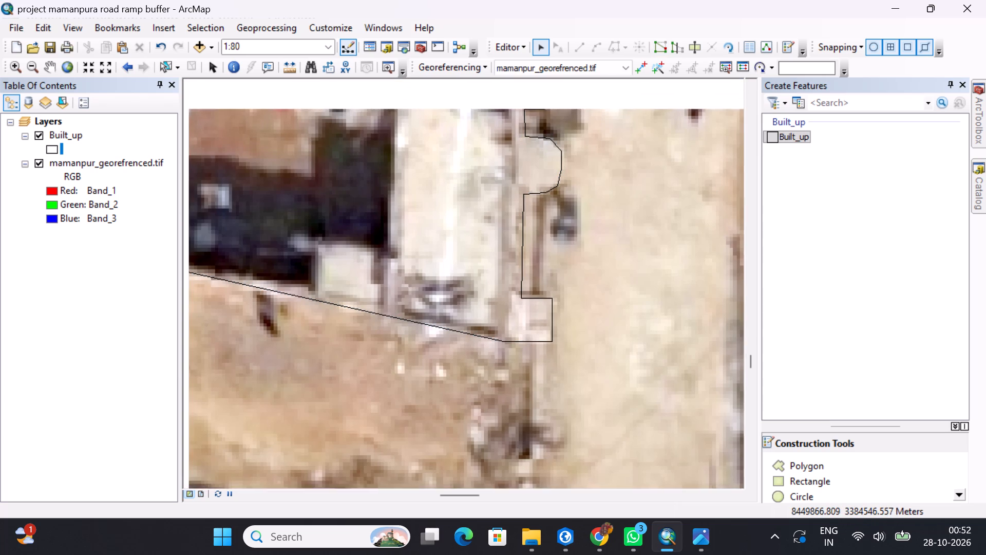
middle_click_drag(631, 234, 568, 443)
scroll(557, 323, "up", 3)
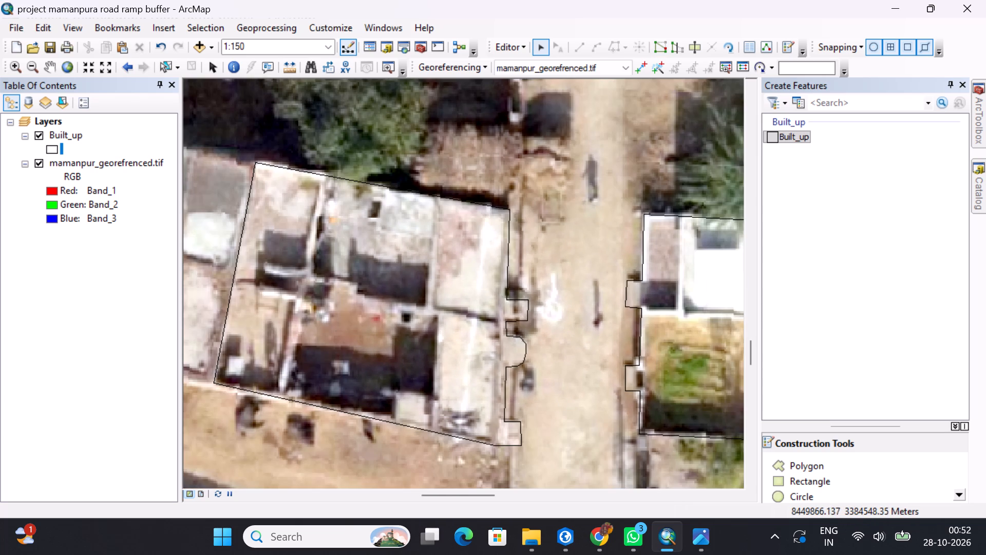
middle_click_drag(570, 341, 560, 174)
middle_click_drag(571, 365, 574, 168)
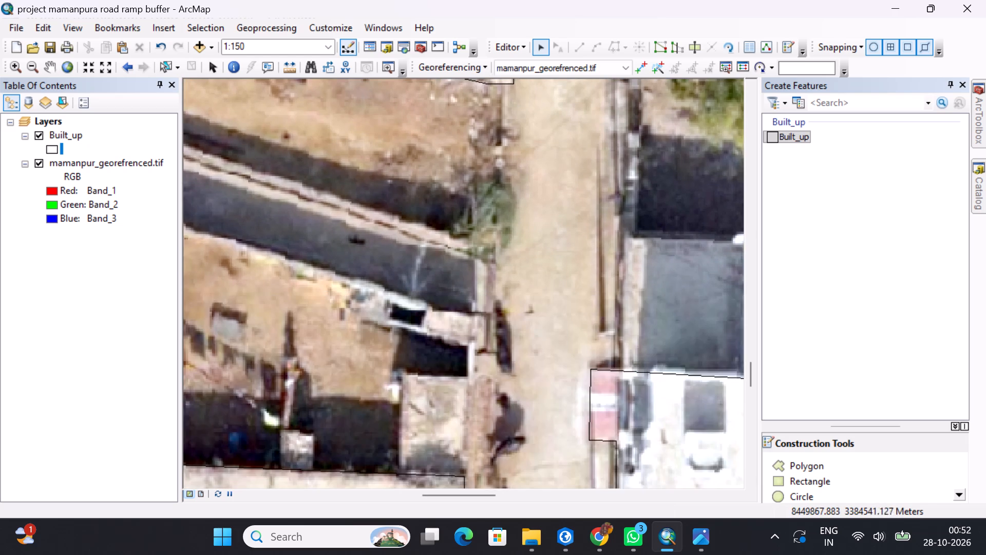
middle_click_drag(547, 354, 560, 162)
middle_click_drag(501, 379, 515, 217)
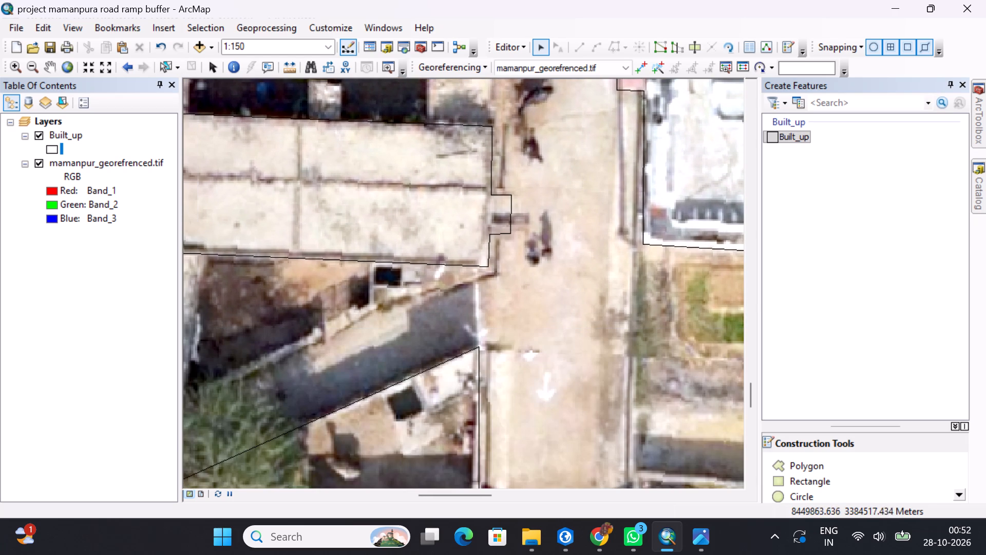
middle_click_drag(548, 214, 535, 275)
scroll(518, 250, "down", 4)
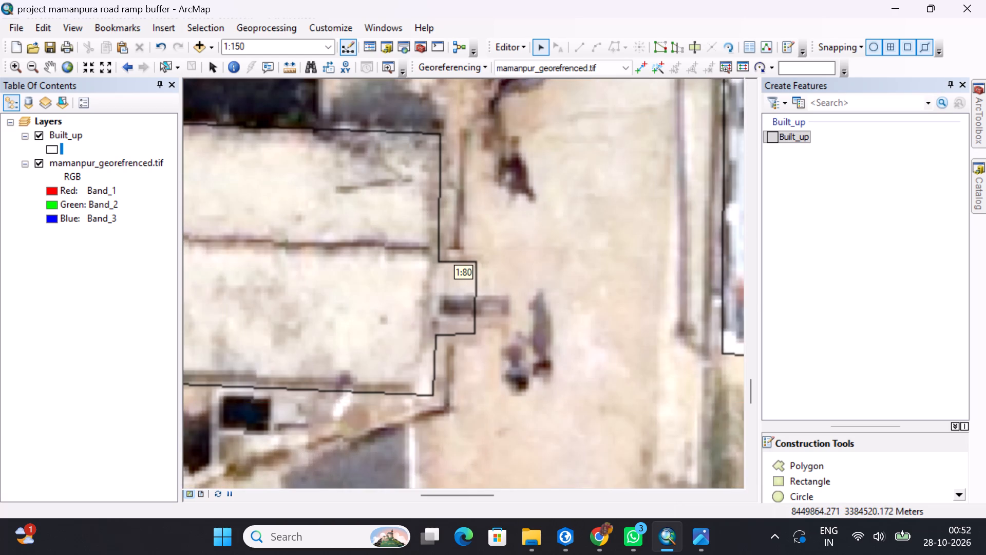
scroll(495, 189, "down", 2)
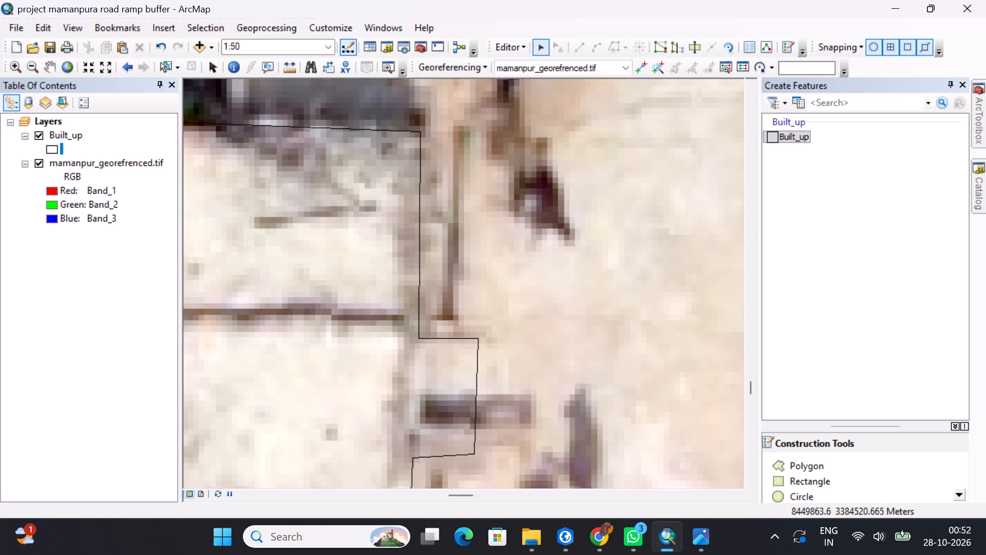
middle_click_drag(510, 265, 513, 242)
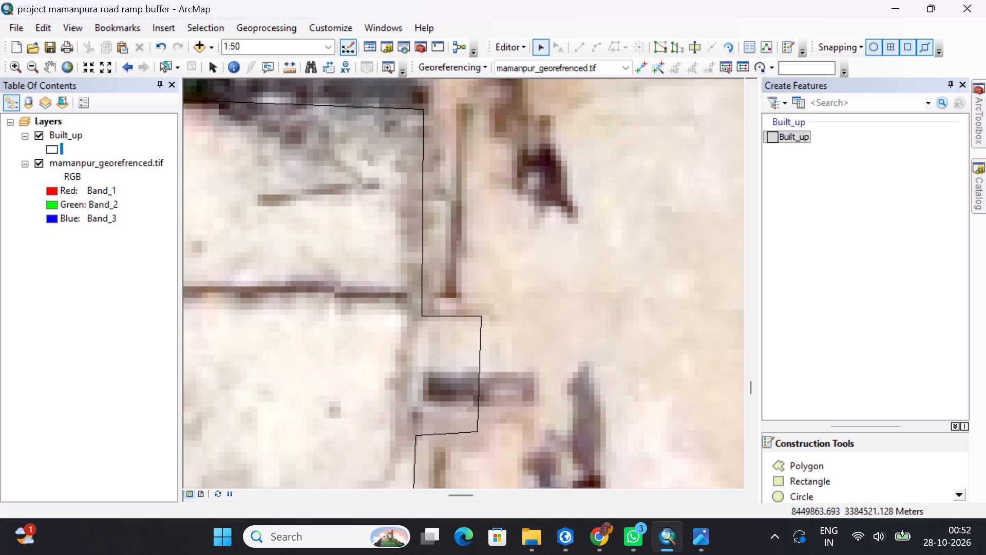
middle_click_drag(519, 236, 530, 209)
scroll(536, 293, "up", 6)
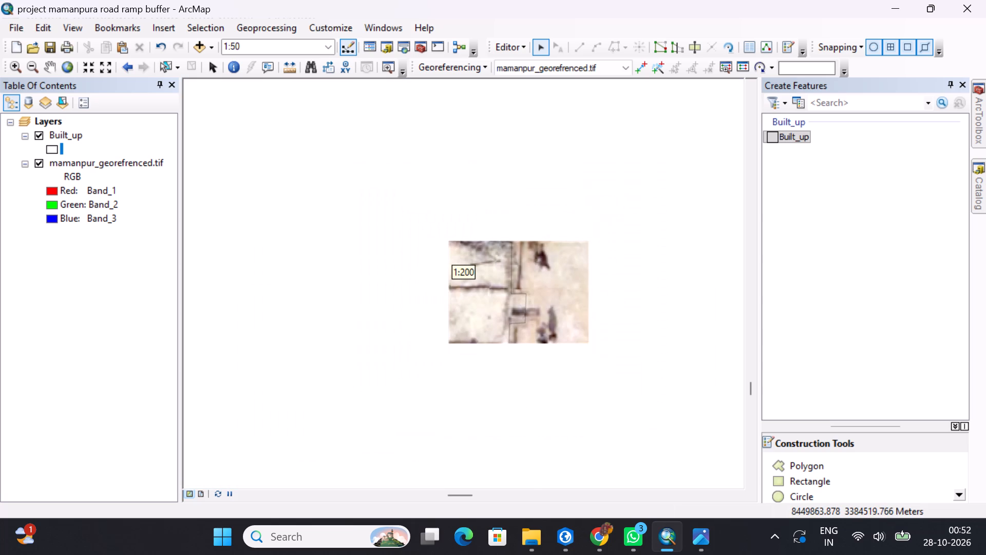
middle_click_drag(552, 331, 570, 285)
scroll(572, 283, "down", 5)
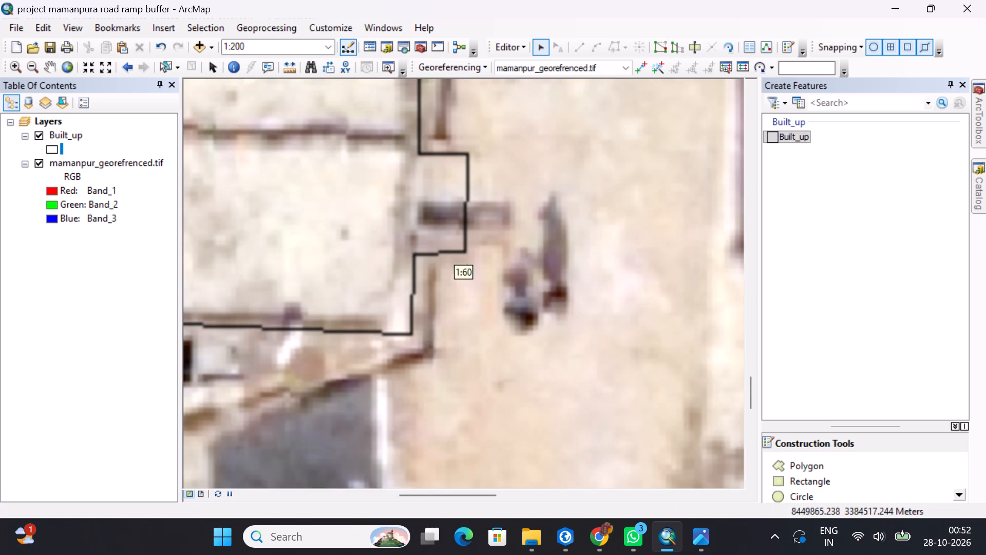
middle_click(429, 313)
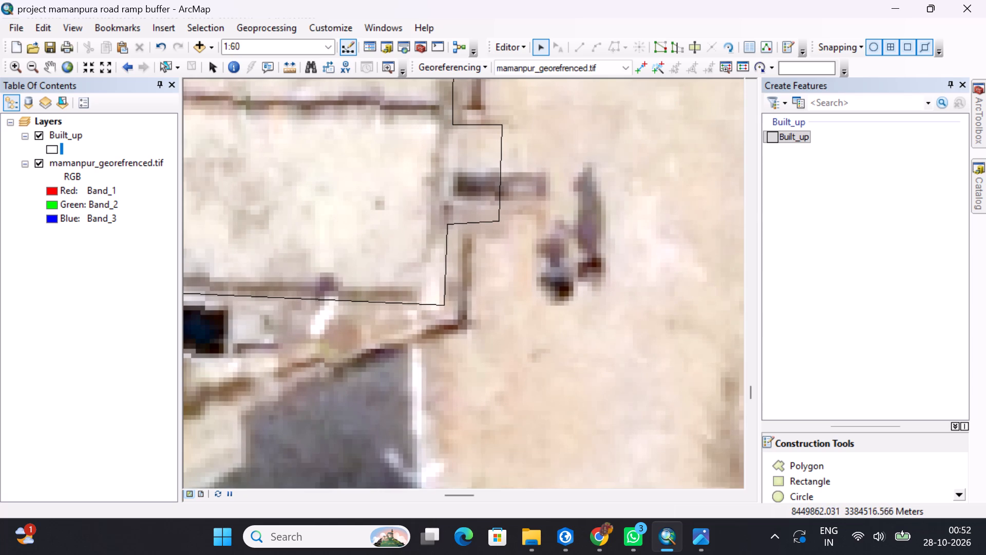
Open the flat-roofed building's polygon for vertex editing, move its roadside step's lower inner vertex slightly north to level the southern edge, and deselect the polygon.
left_click(458, 222)
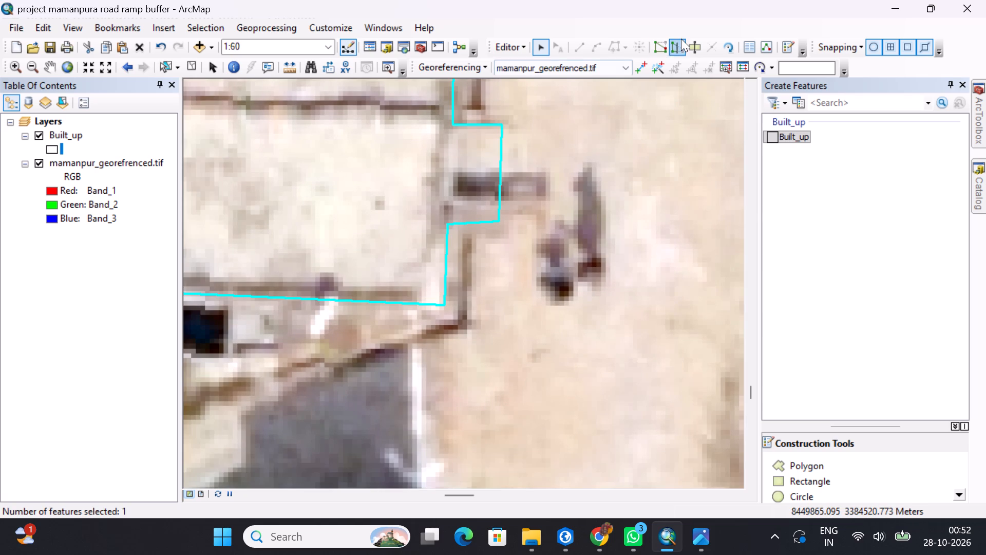
left_click(668, 49)
scroll(427, 238, "down", 2)
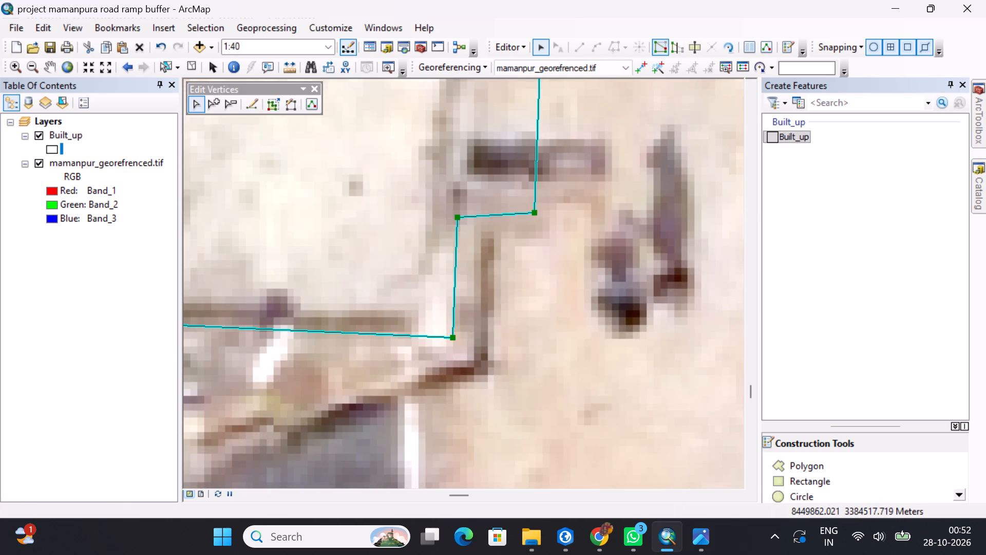
left_click_drag(458, 217, 458, 206)
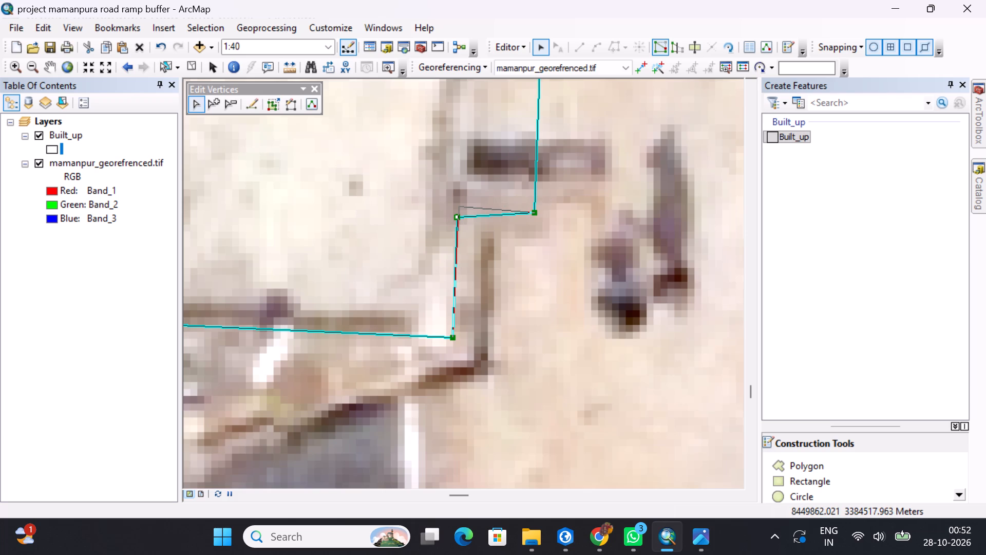
left_click_drag(458, 206, 459, 209)
scroll(459, 210, "up", 5)
scroll(461, 209, "down", 11)
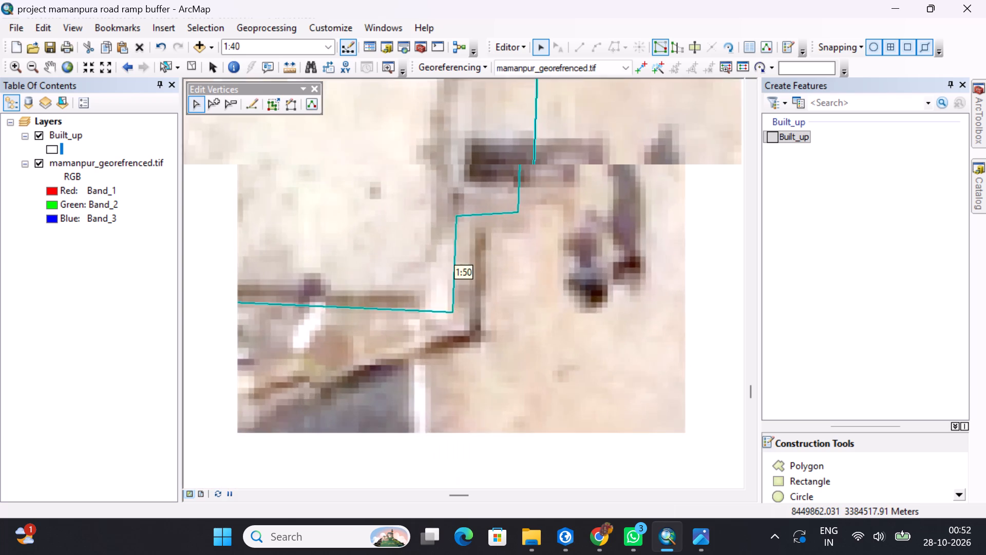
scroll(466, 212, "down", 2)
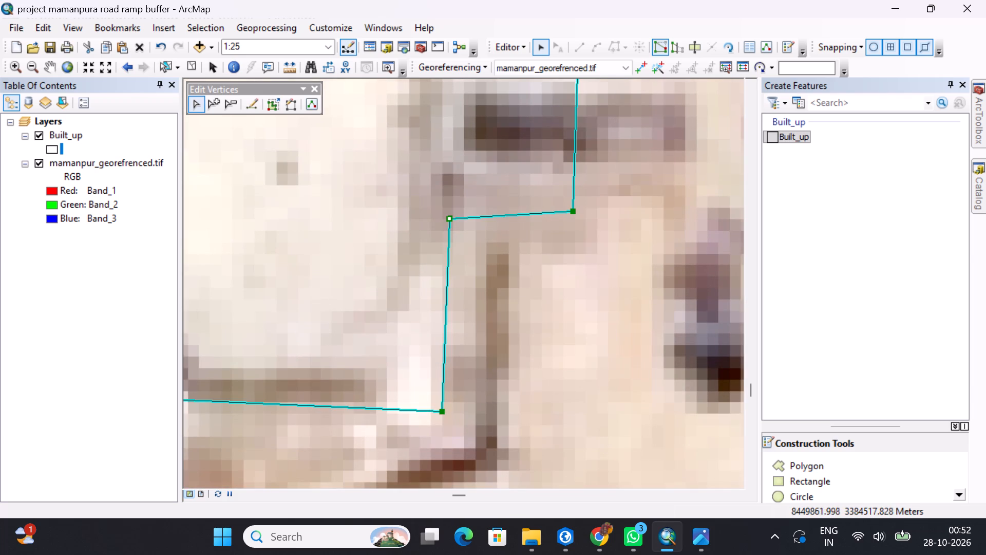
left_click(449, 220)
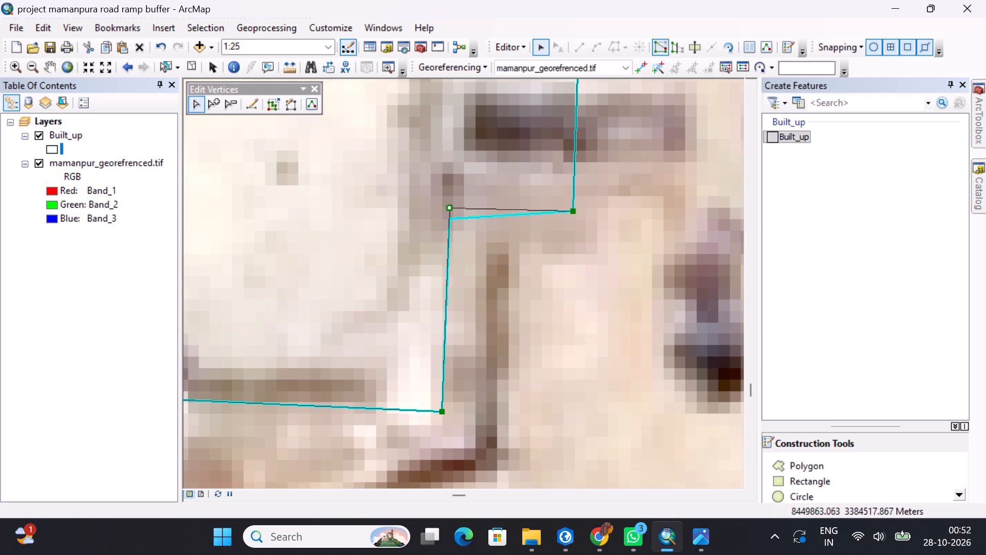
scroll(611, 199, "up", 10)
middle_click_drag(634, 164, 635, 163)
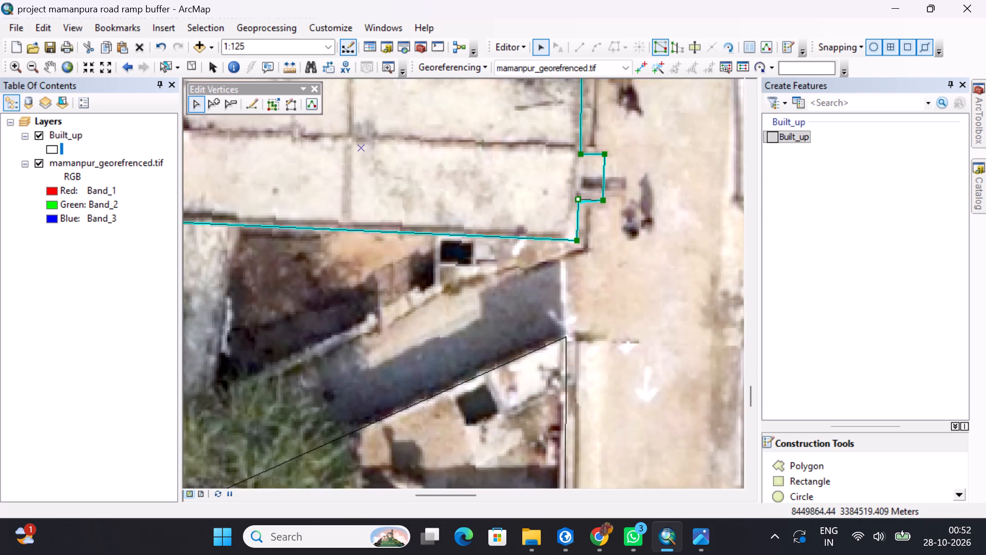
middle_click_drag(635, 163, 598, 268)
scroll(598, 266, "down", 7)
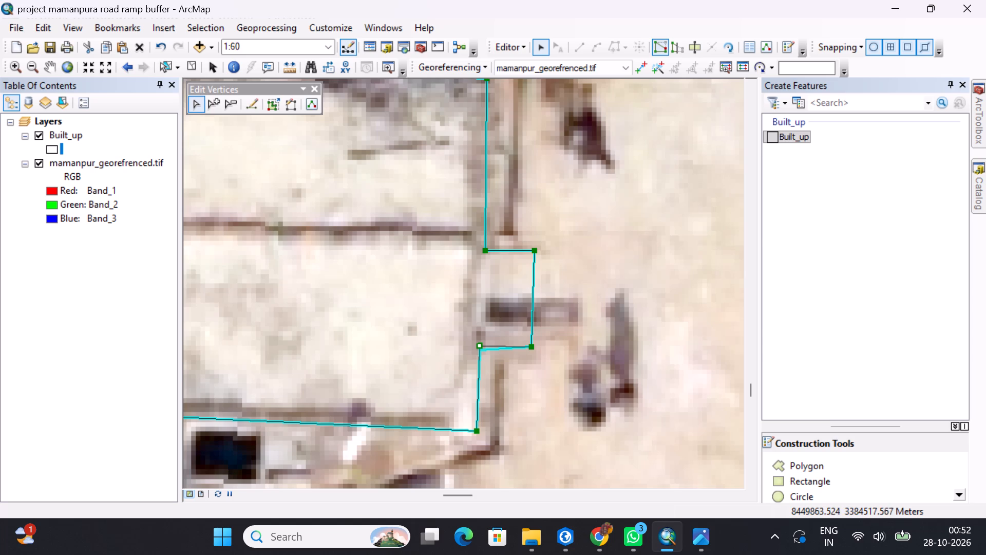
scroll(560, 363, "up", 3)
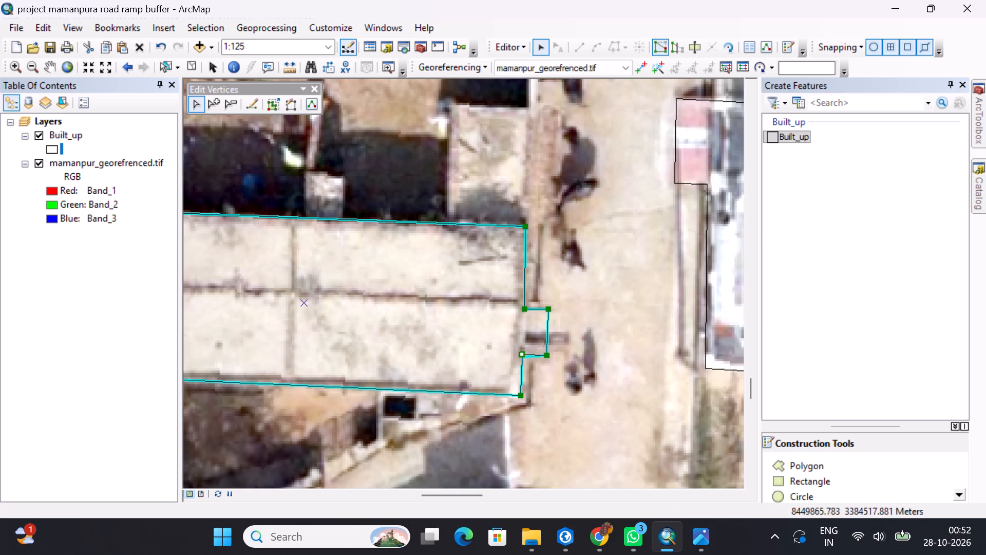
left_click(609, 355)
Examine the outlines southward from the flat-roofed building to the roadside step of the next polygon, which has a slanted northern edge.
middle_click_drag(599, 385, 604, 314)
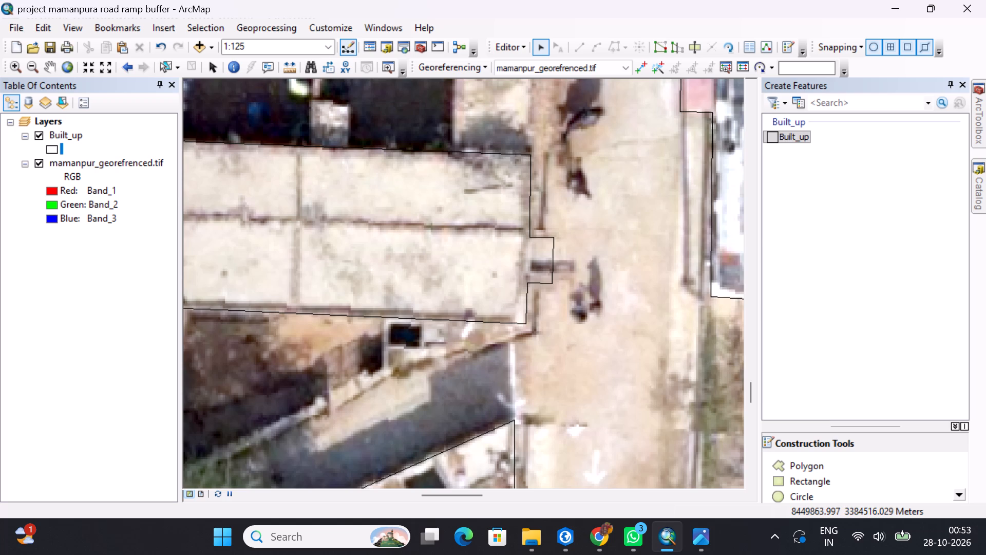
middle_click_drag(575, 325, 562, 419)
middle_click_drag(597, 454, 602, 282)
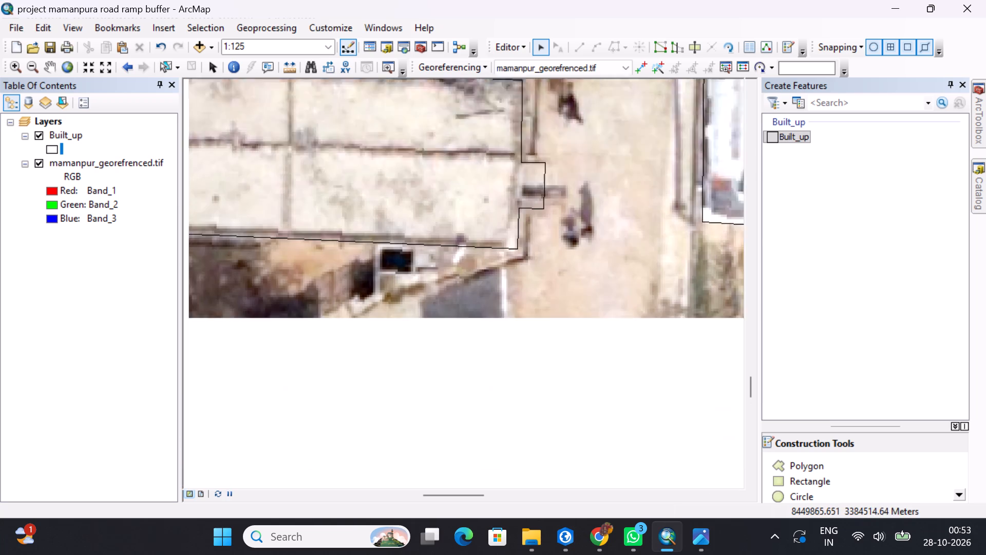
middle_click_drag(602, 282, 593, 172)
middle_click_drag(545, 362, 559, 219)
scroll(550, 275, "up", 1)
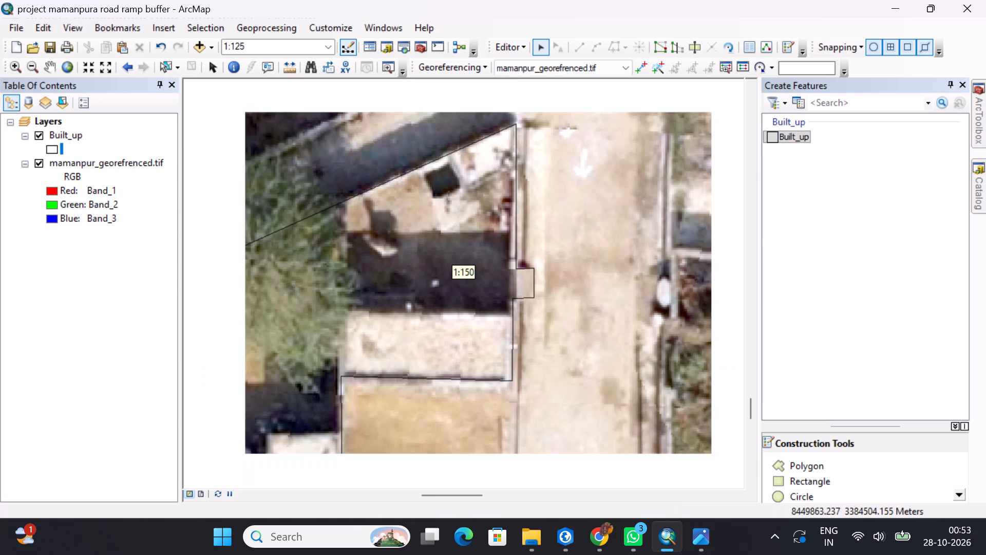
scroll(550, 275, "down", 4)
middle_click_drag(557, 145, 563, 340)
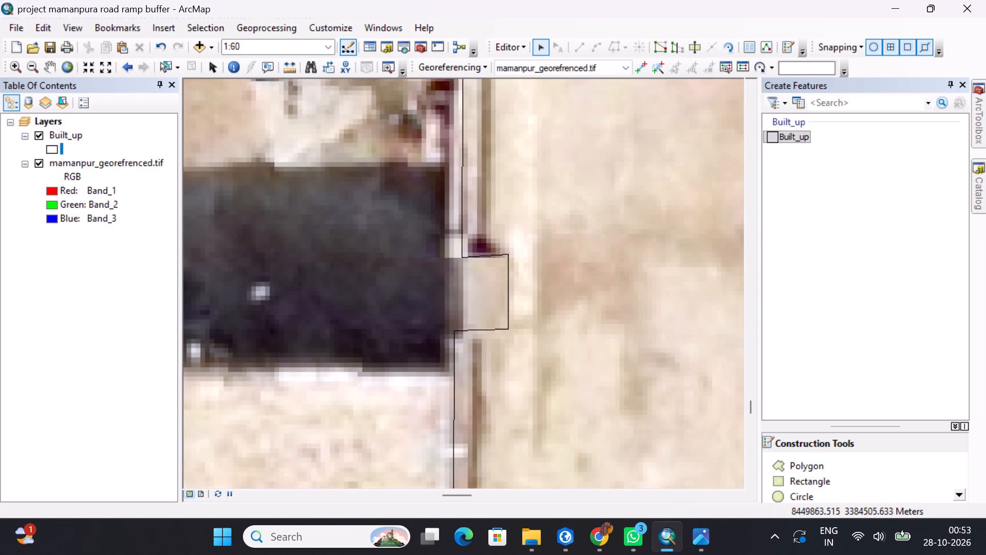
middle_click_drag(562, 206, 580, 431)
middle_click_drag(536, 322, 521, 88)
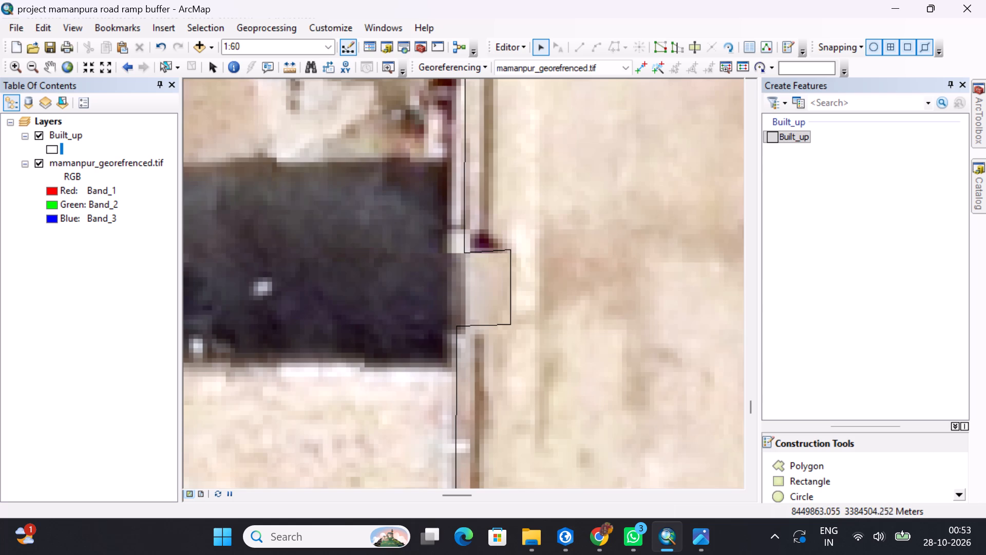
middle_click_drag(544, 277, 544, 259)
Open the slanted-edge polygon for vertex editing and move its roadside step's upper outer vertex slightly south, levelling the northern edge.
left_click(494, 271)
scroll(495, 244, "down", 4)
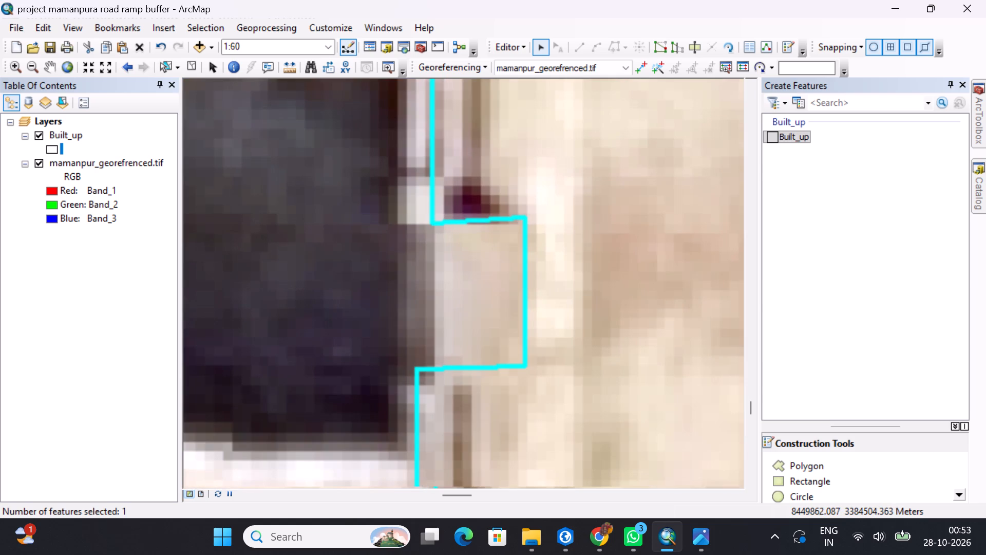
left_click(665, 45)
left_click(528, 218)
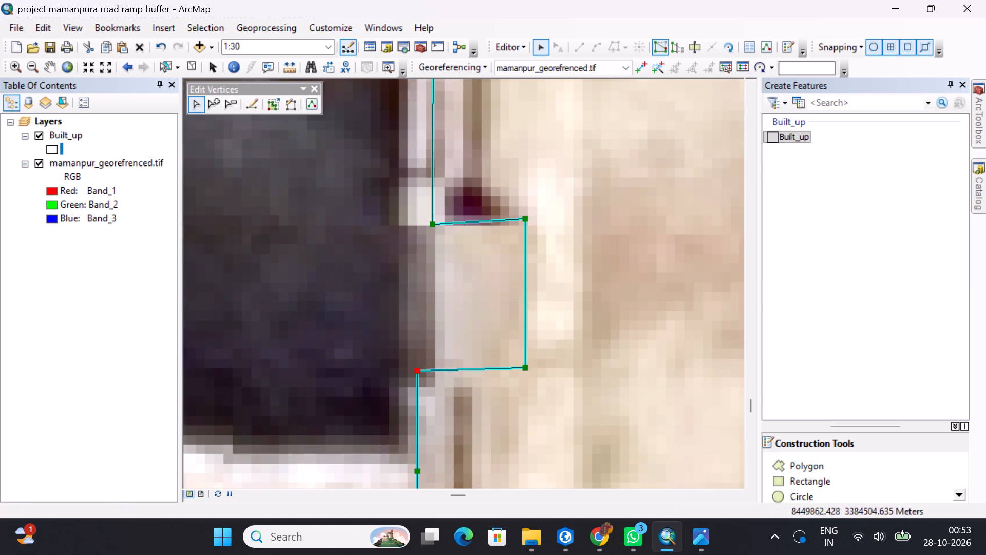
left_click(496, 243)
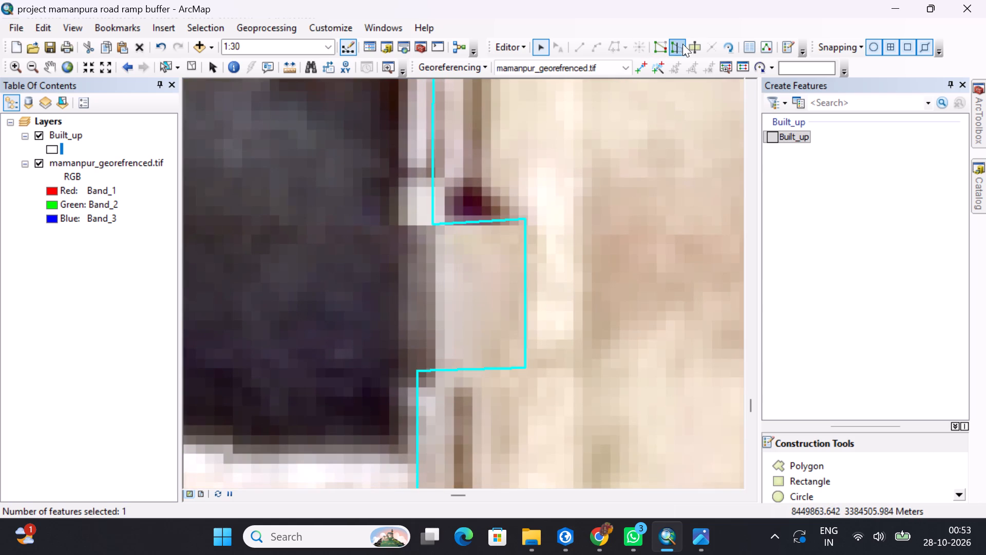
left_click(666, 48)
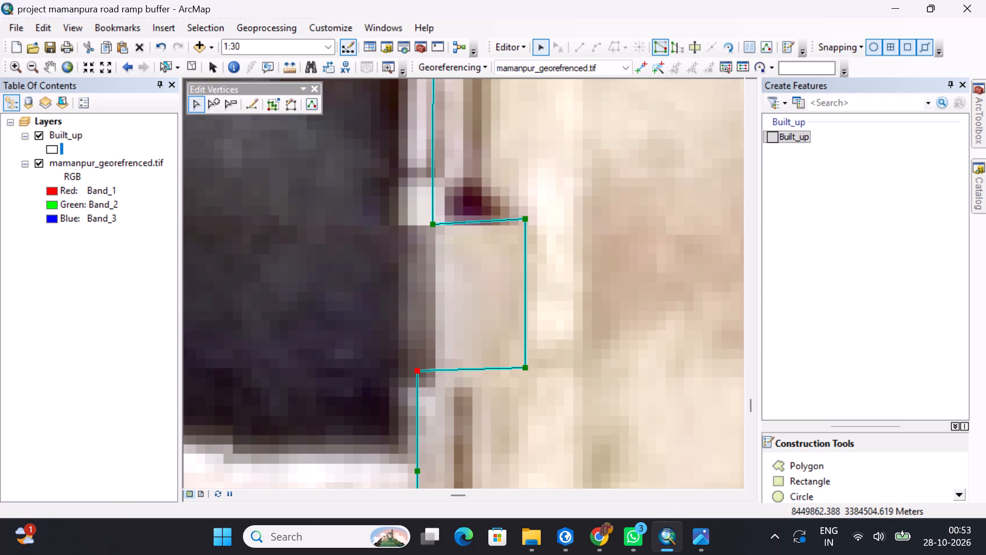
left_click_drag(524, 216, 526, 226)
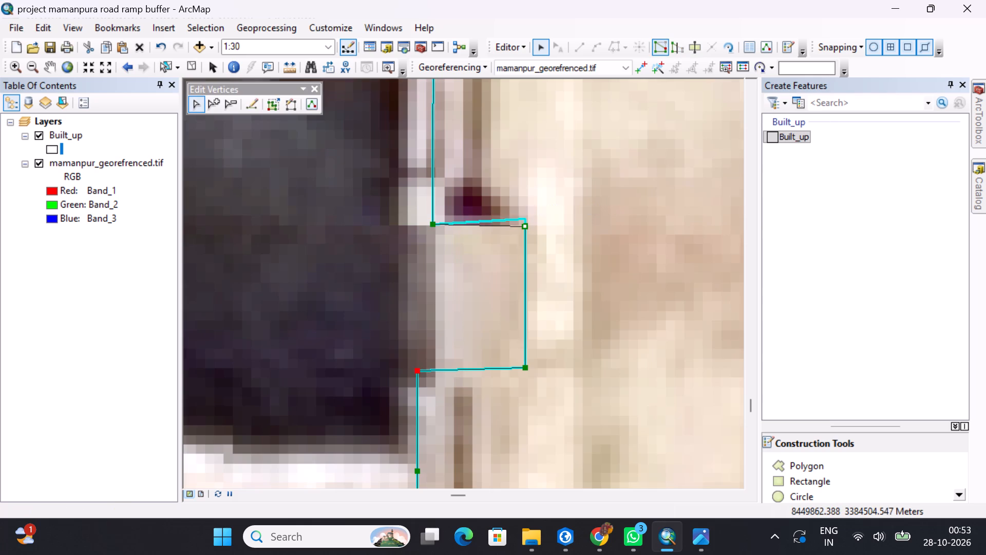
Move the same step's lower outer vertex slightly south, level with the lower inner vertex, and deselect the polygon.
left_click_drag(526, 367, 527, 372)
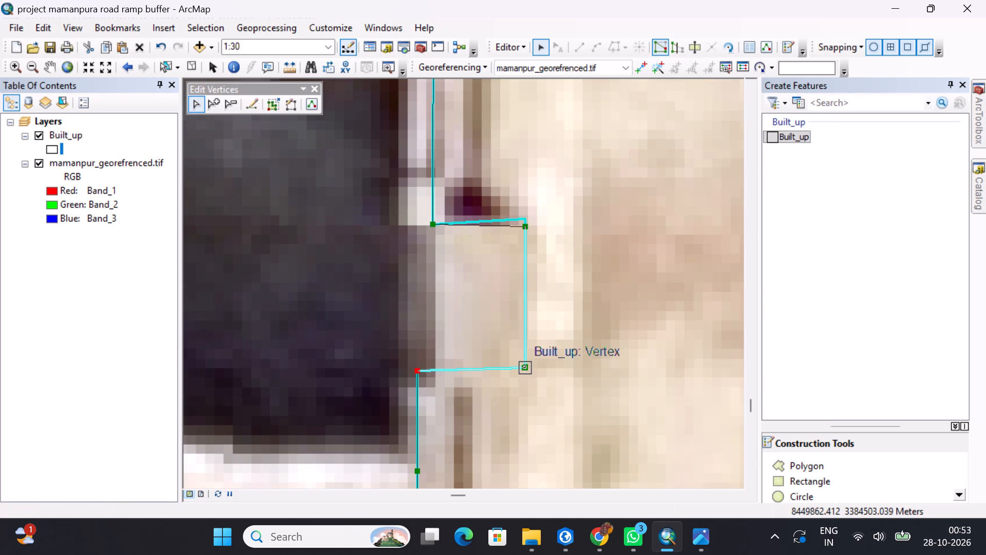
left_click_drag(527, 372, 527, 374)
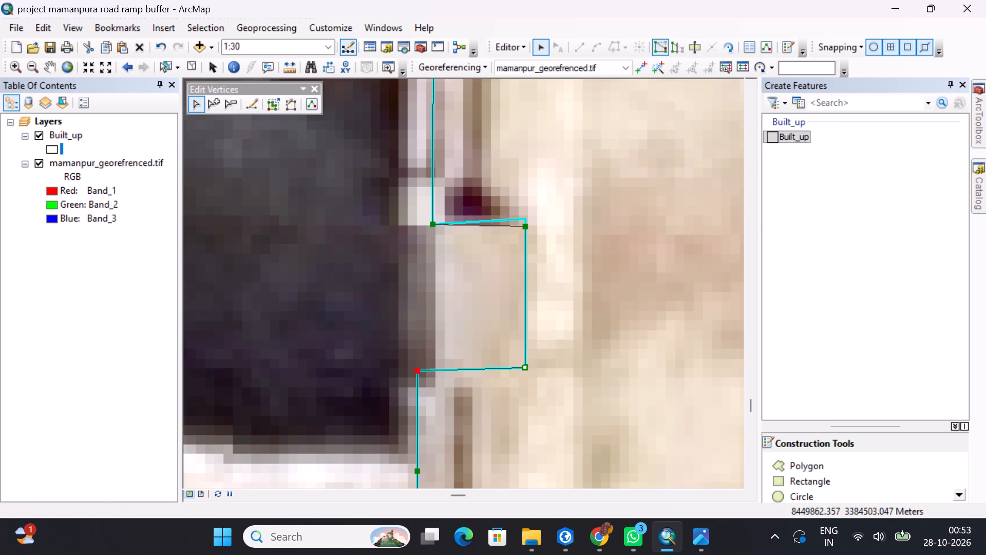
scroll(522, 372, "down", 9)
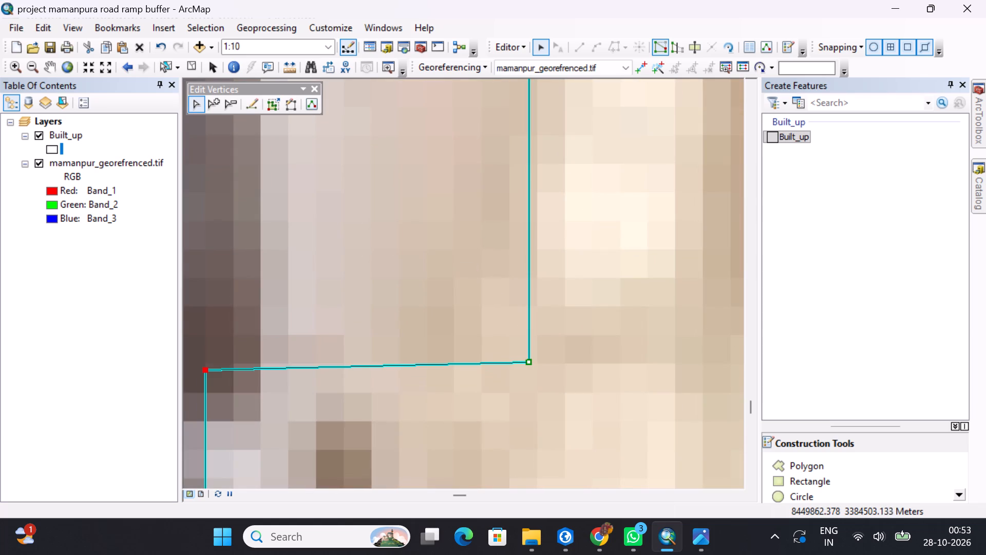
left_click_drag(527, 362, 528, 362)
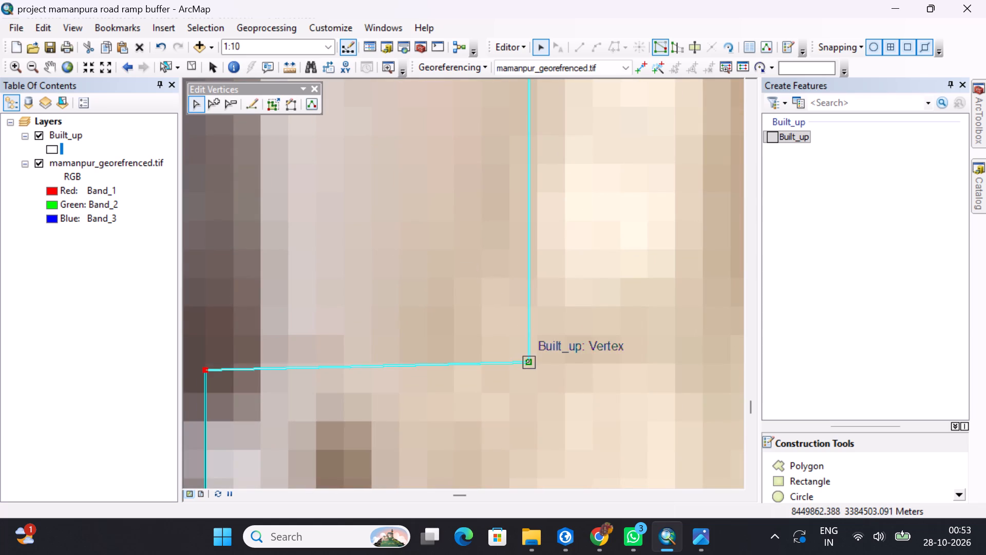
left_click_drag(528, 362, 531, 371)
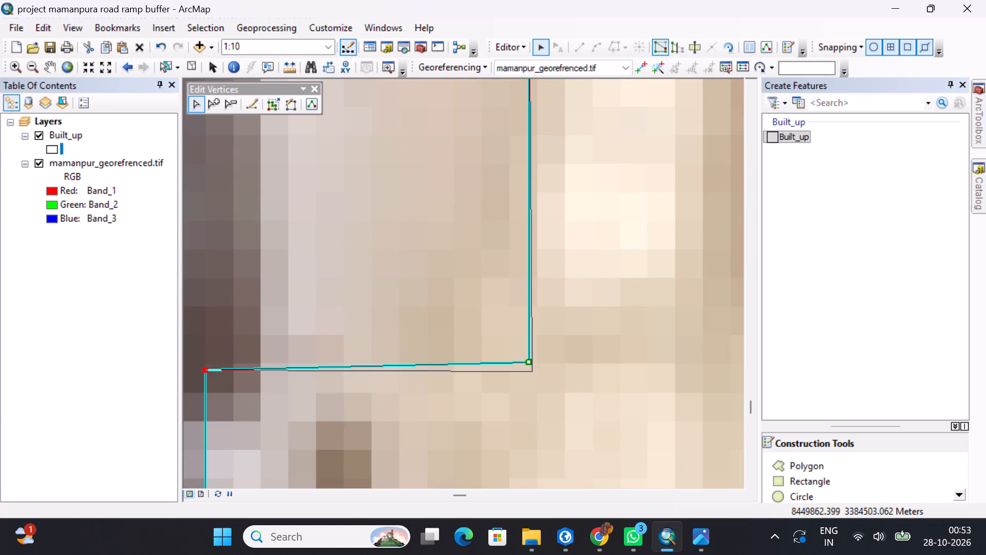
left_click_drag(531, 371, 530, 371)
scroll(563, 330, "up", 7)
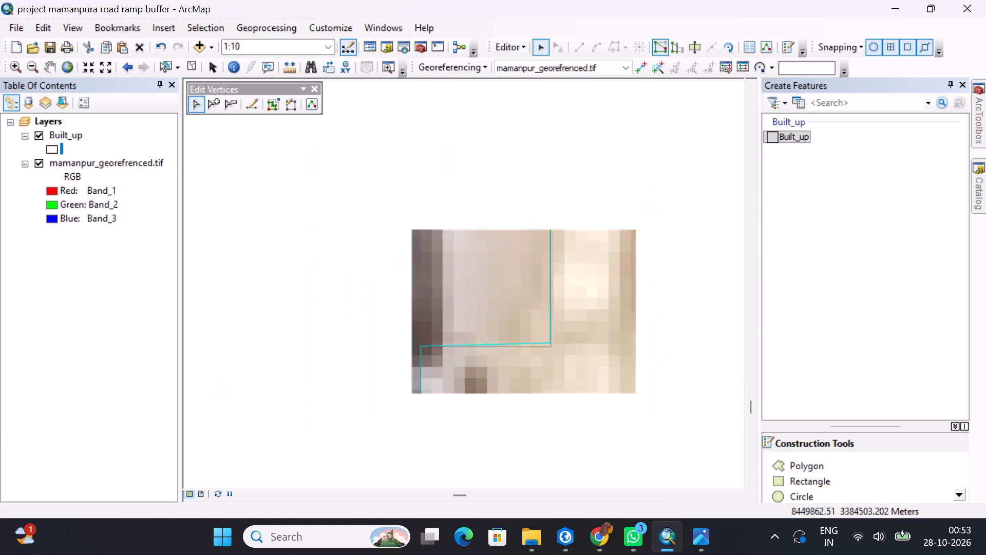
middle_click_drag(555, 374, 587, 200)
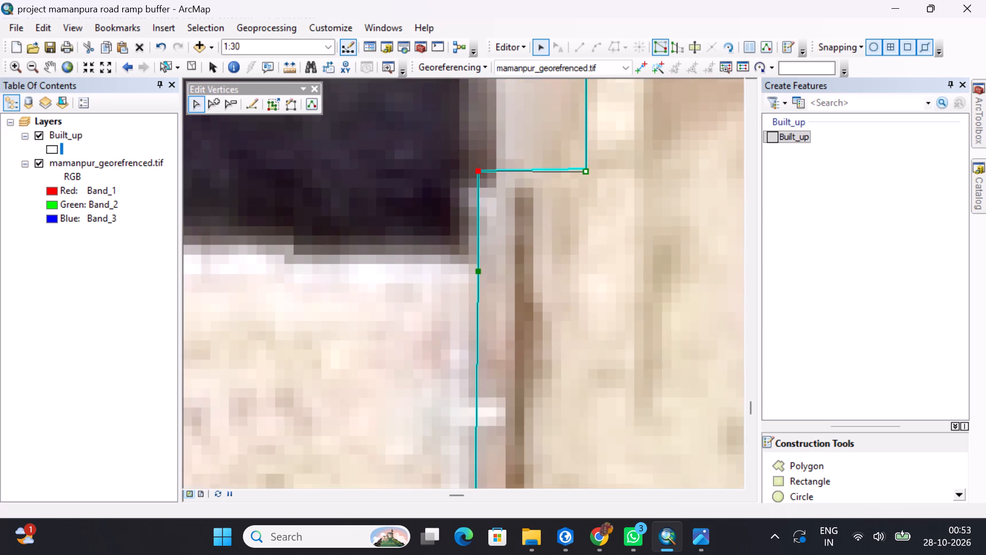
scroll(588, 198, "up", 6)
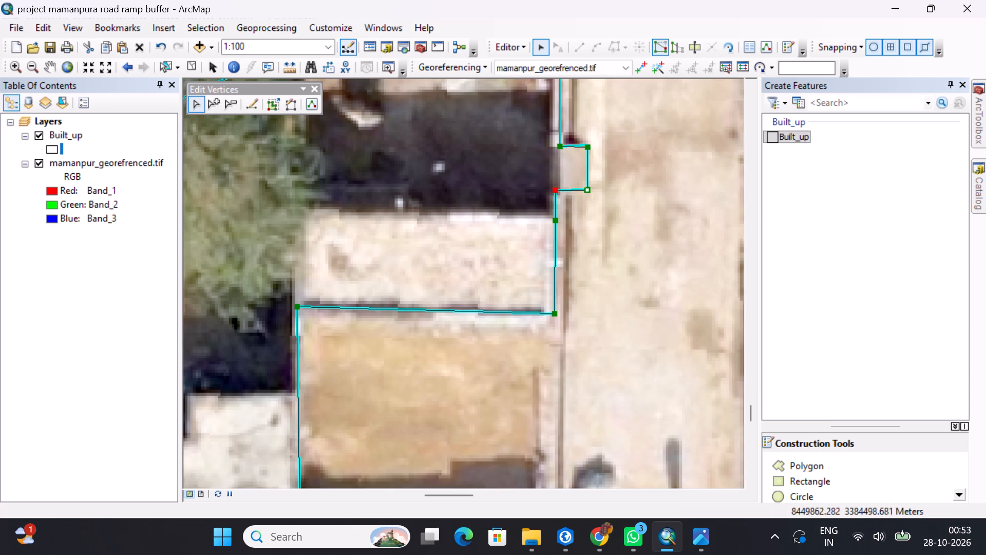
middle_click_drag(589, 318, 593, 110)
middle_click_drag(611, 281, 601, 228)
middle_click_drag(444, 239, 519, 170)
middle_click_drag(654, 311, 498, 36)
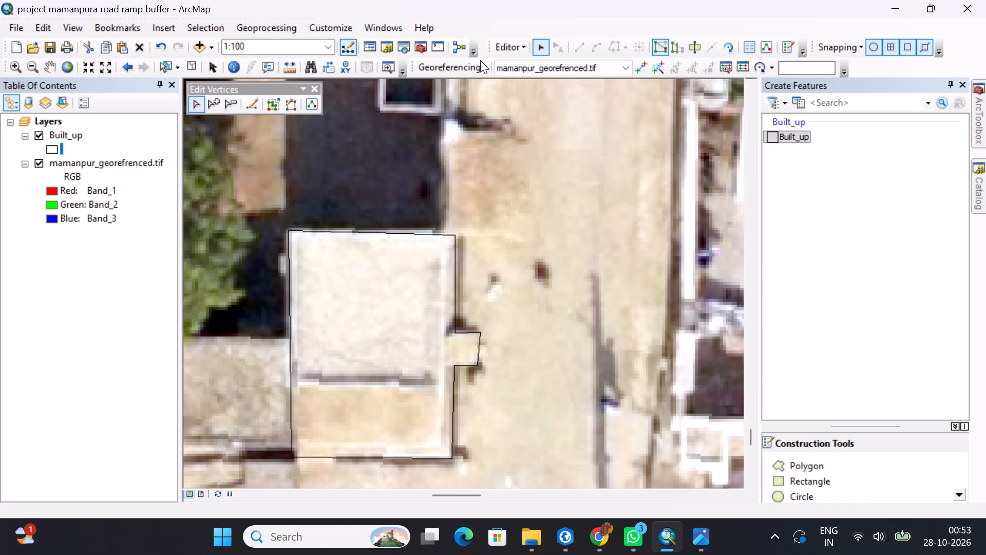
left_click(535, 250)
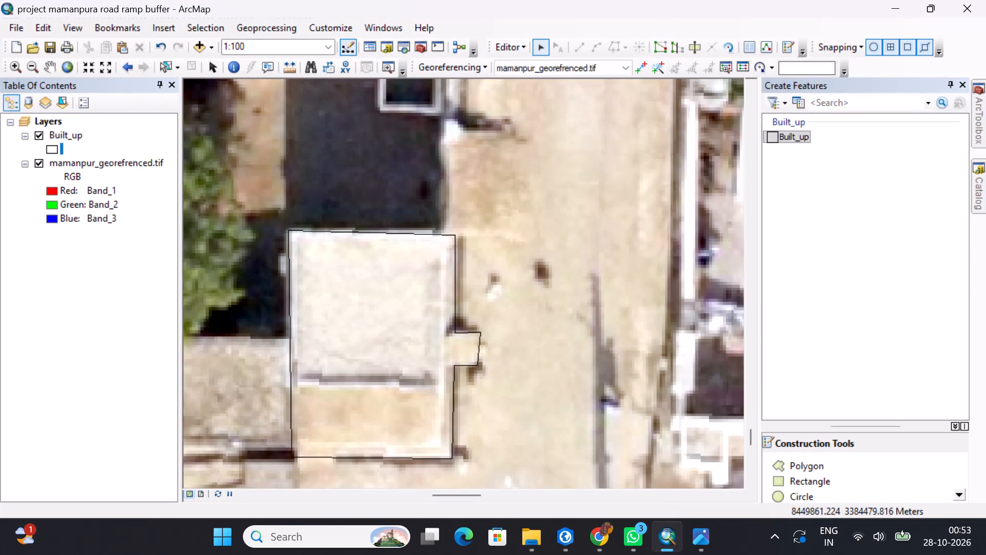
Open the white-roofed building's polygon farther south for vertex editing and move its northeast corner vertex slightly north.
middle_click_drag(502, 237, 509, 210)
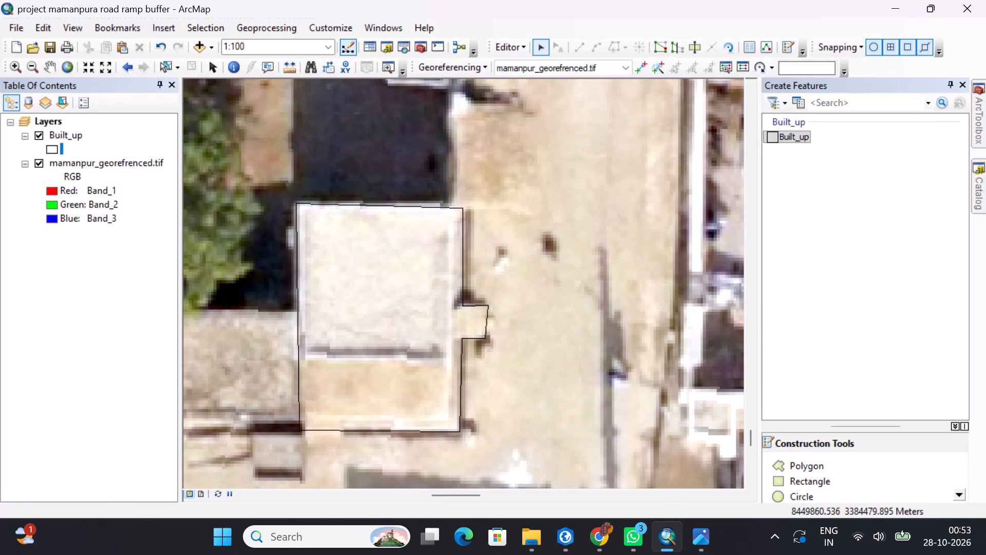
left_click(455, 238)
scroll(484, 193, "down", 6)
middle_click_drag(483, 252, 485, 191)
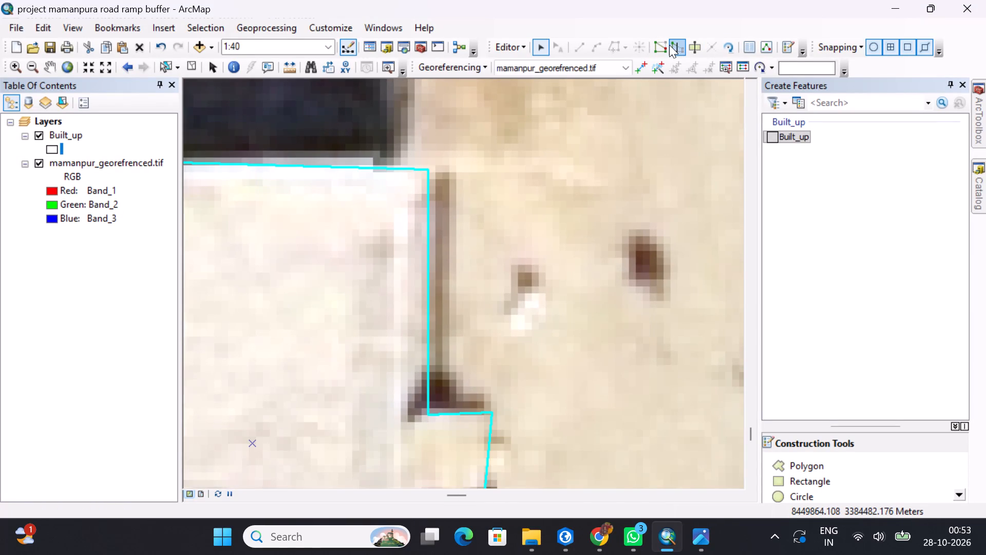
left_click(669, 45)
left_click(662, 46)
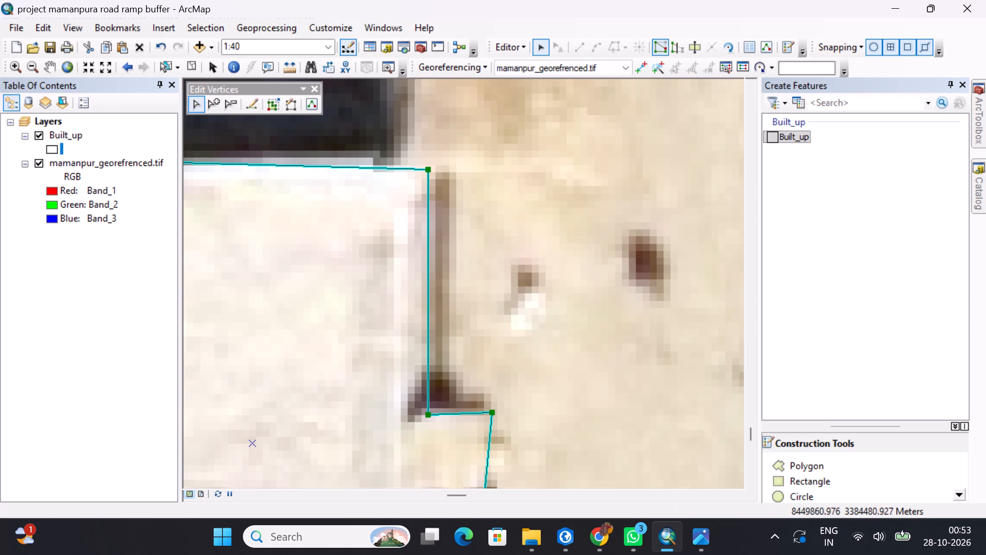
left_click_drag(429, 169, 430, 165)
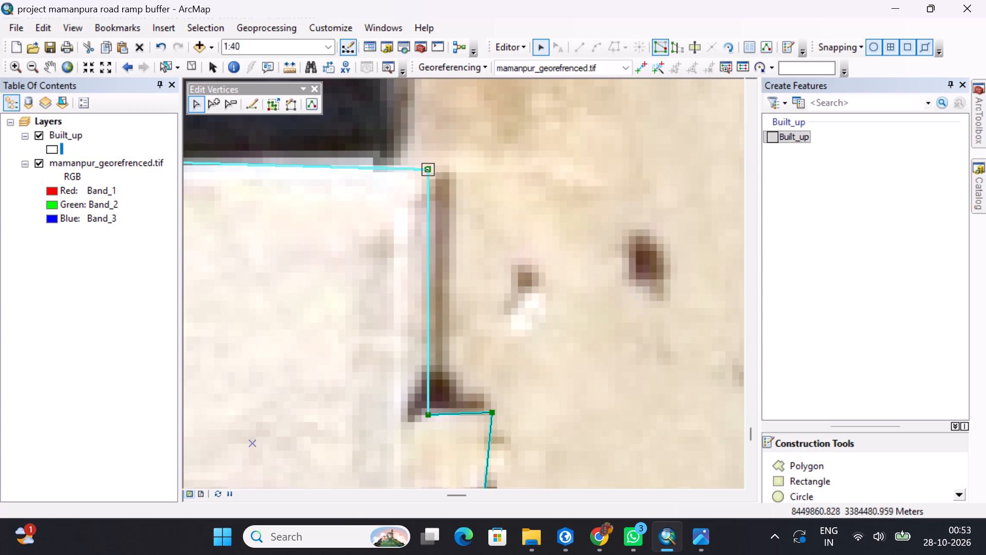
left_click_drag(430, 165, 430, 161)
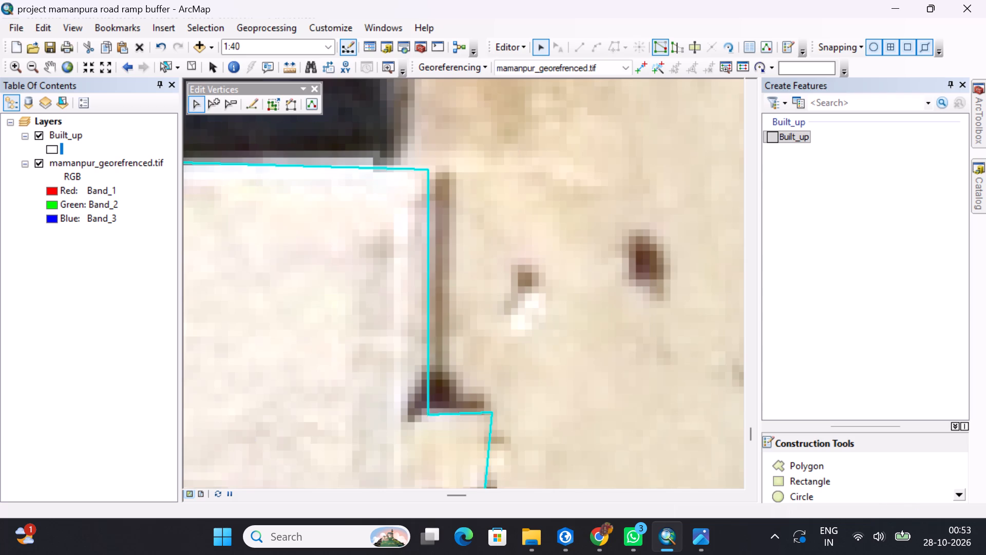
Move the upper inner vertex of the white-roofed building's roadside step slightly north, to the dark shadow edge.
middle_click_drag(505, 374, 508, 170)
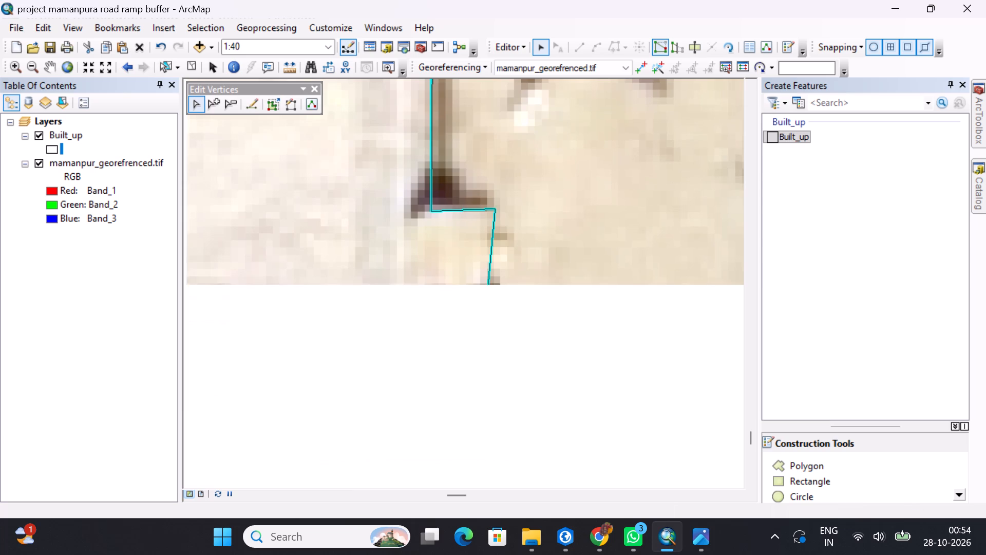
scroll(429, 214, "up", 3)
scroll(431, 215, "down", 8)
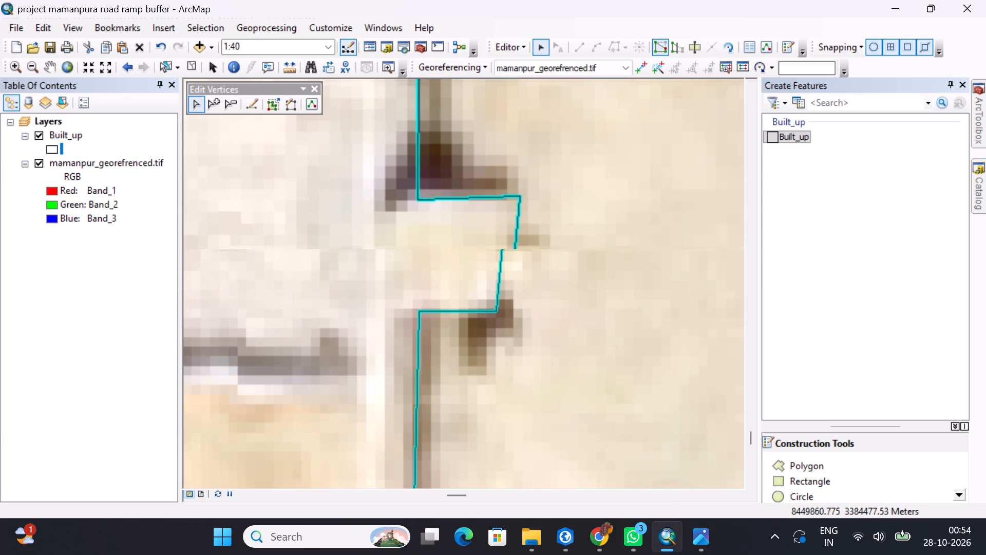
left_click_drag(419, 198, 419, 195)
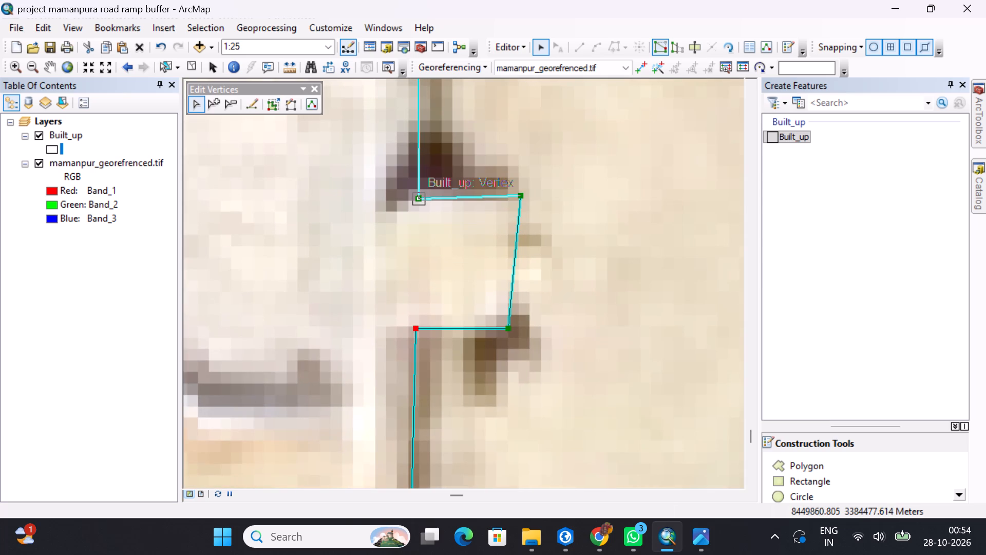
left_click_drag(419, 195, 421, 189)
Move the step's upper outer vertex slightly northwest, level with the upper inner vertex and in line with the lower outer vertex.
left_click_drag(520, 196, 520, 195)
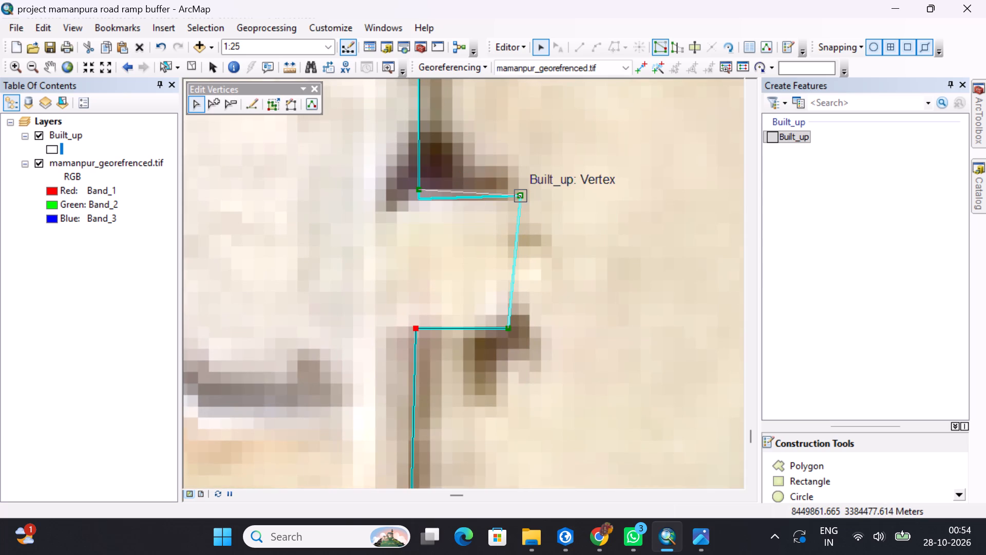
left_click_drag(520, 195, 517, 186)
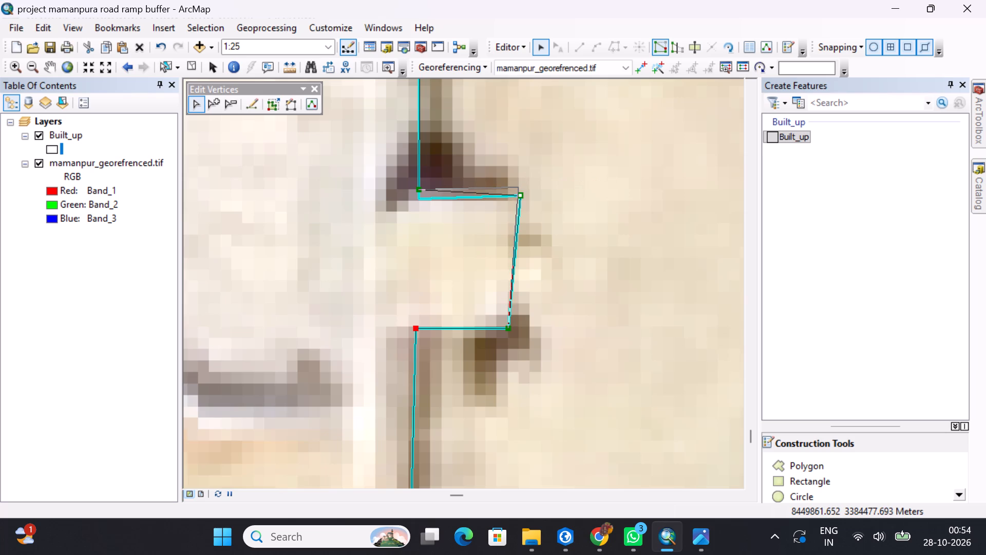
left_click_drag(517, 186, 517, 191)
scroll(514, 188, "up", 5)
scroll(514, 187, "down", 11)
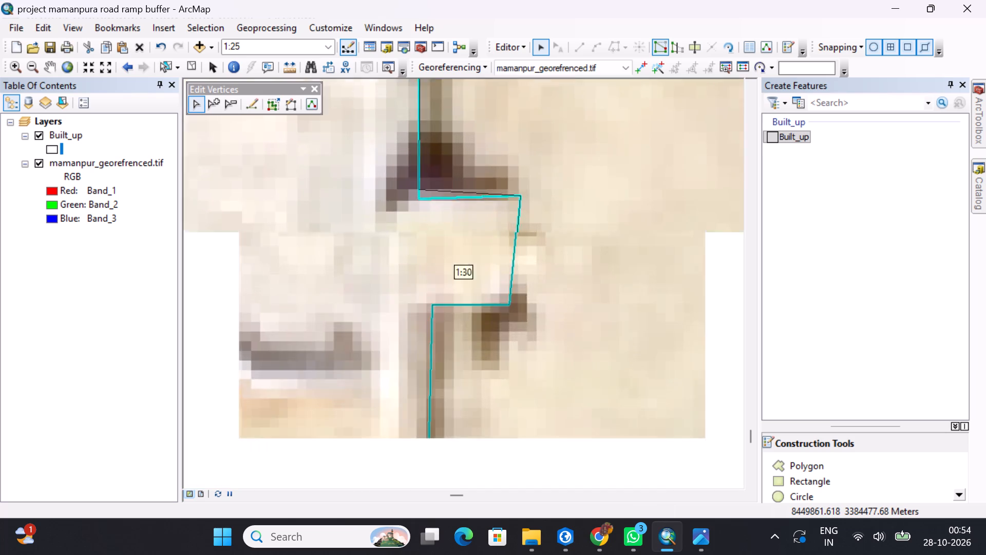
scroll(515, 188, "down", 2)
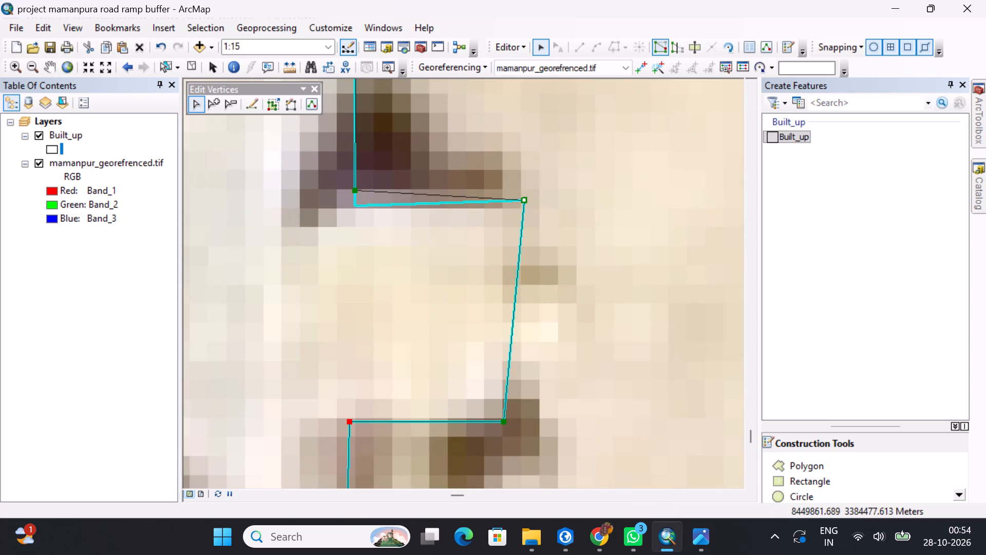
left_click_drag(523, 199, 523, 195)
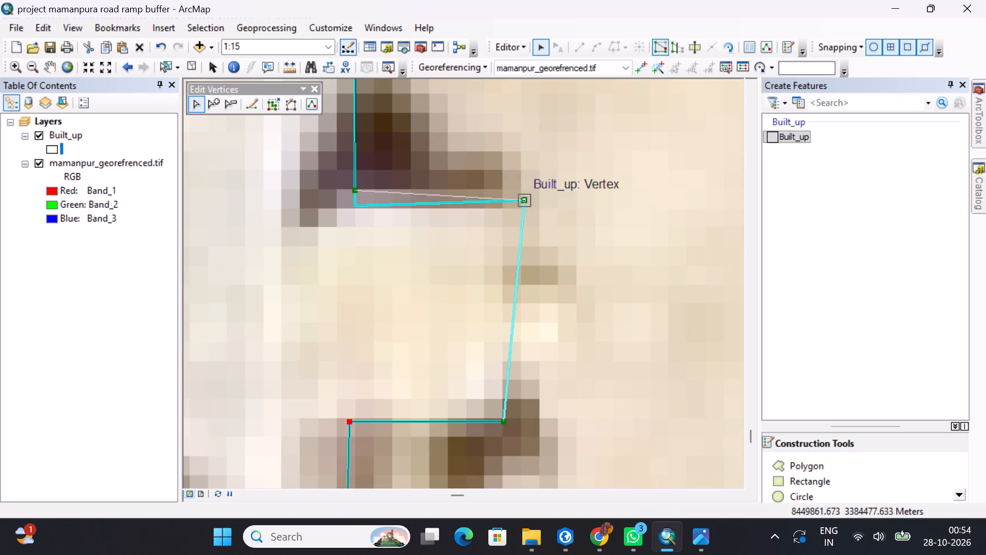
left_click_drag(523, 195, 511, 190)
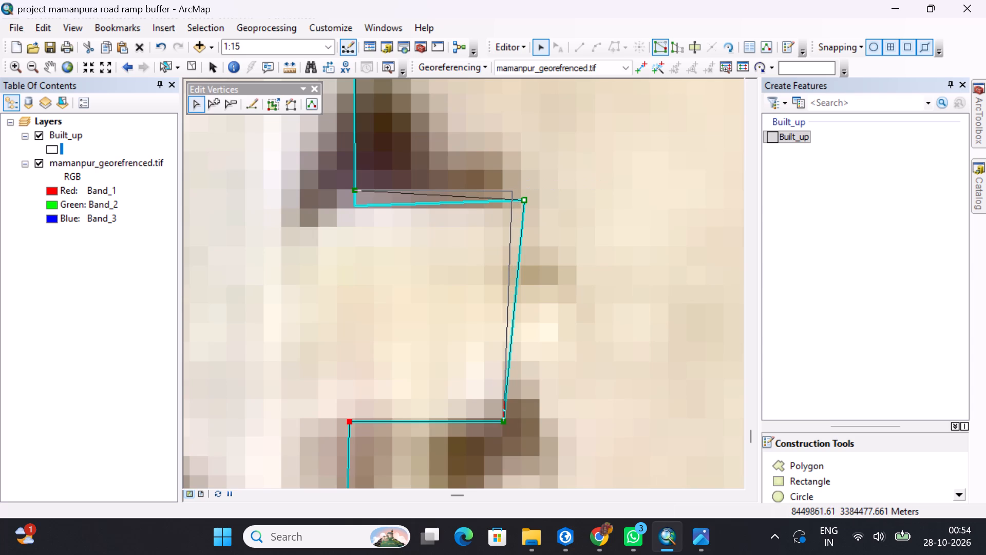
left_click_drag(511, 190, 506, 191)
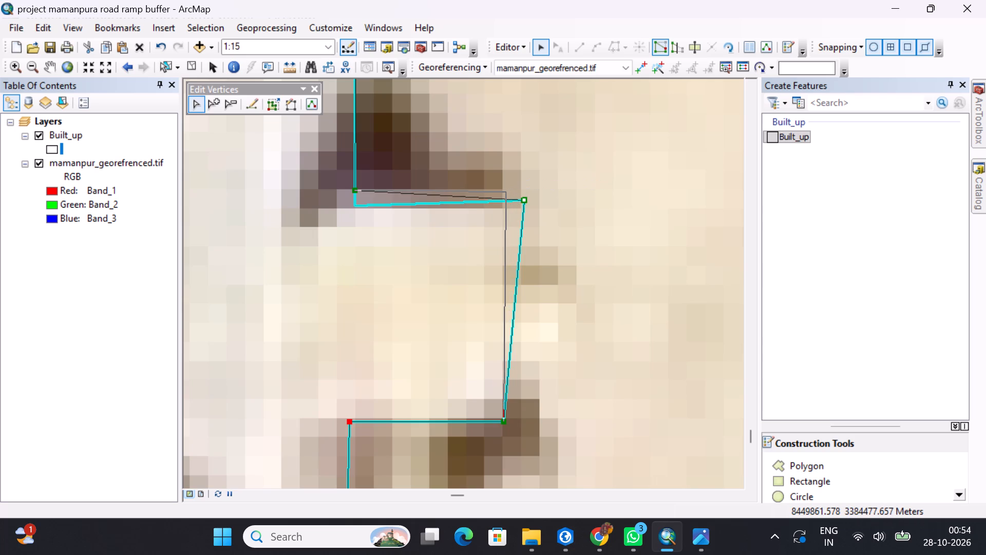
left_click_drag(506, 191, 506, 190)
Move the same building's southeast corner vertex slightly east, straightening the roadside edge below the step, and deselect the polygon.
middle_click_drag(540, 292, 546, 193)
scroll(424, 330, "up", 7)
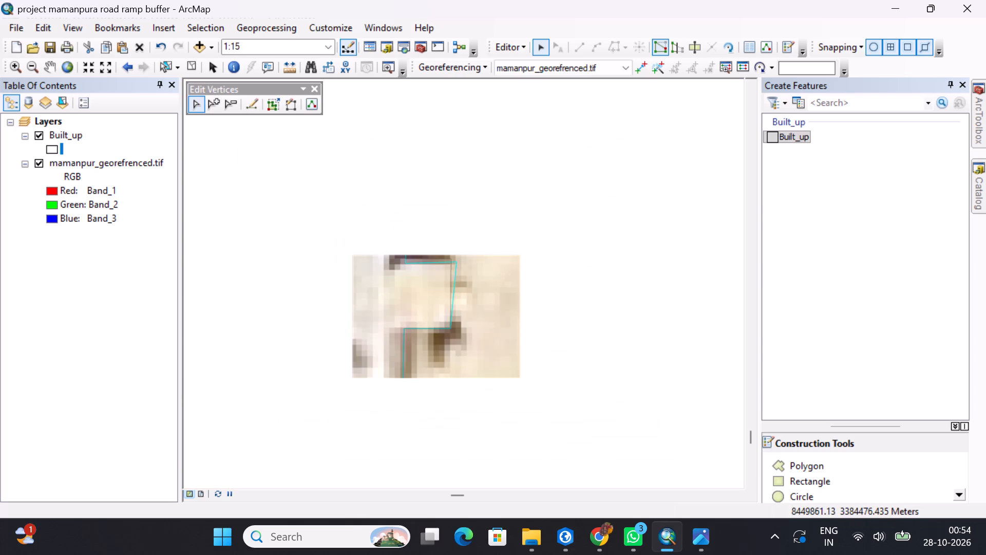
scroll(473, 290, "up", 2)
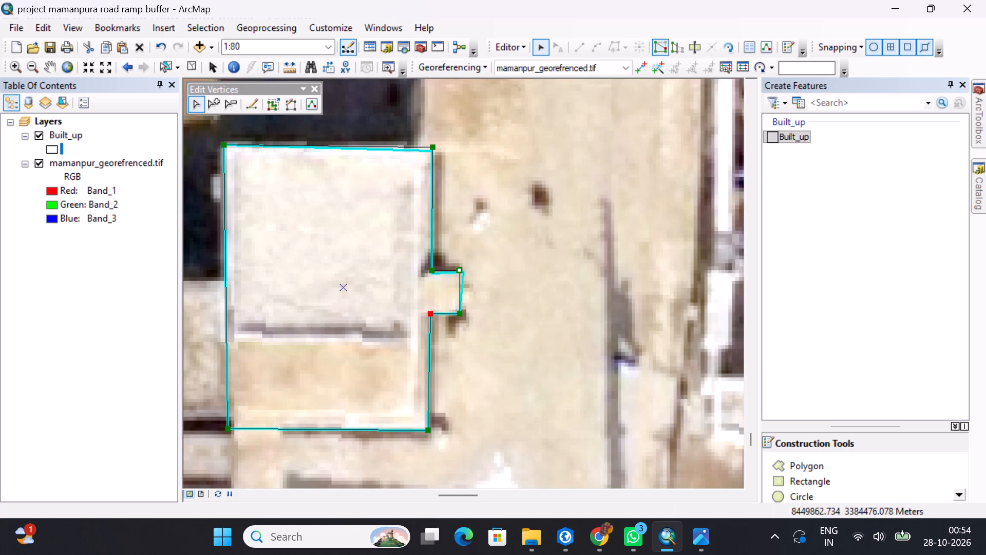
middle_click_drag(501, 325, 515, 290)
scroll(440, 287, "down", 3)
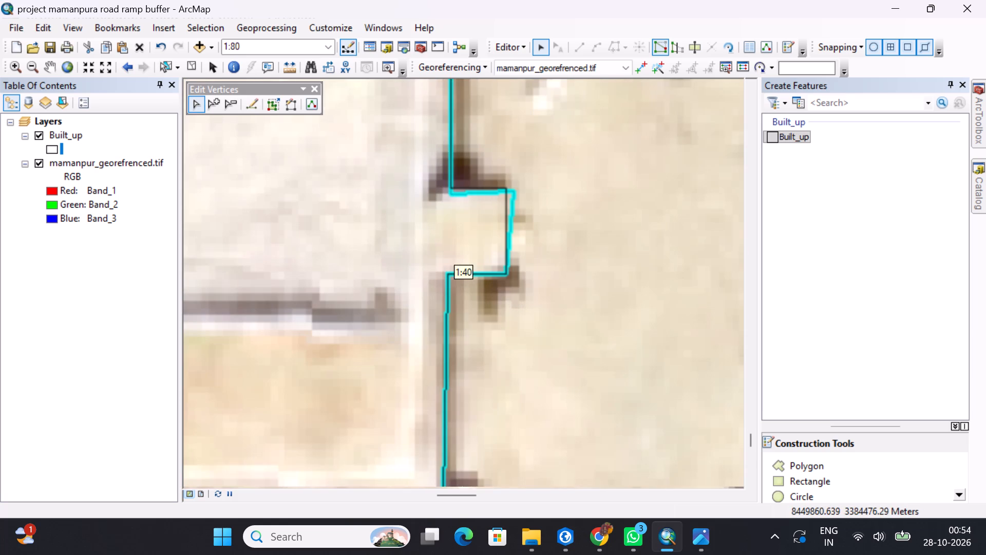
middle_click_drag(543, 321, 574, 172)
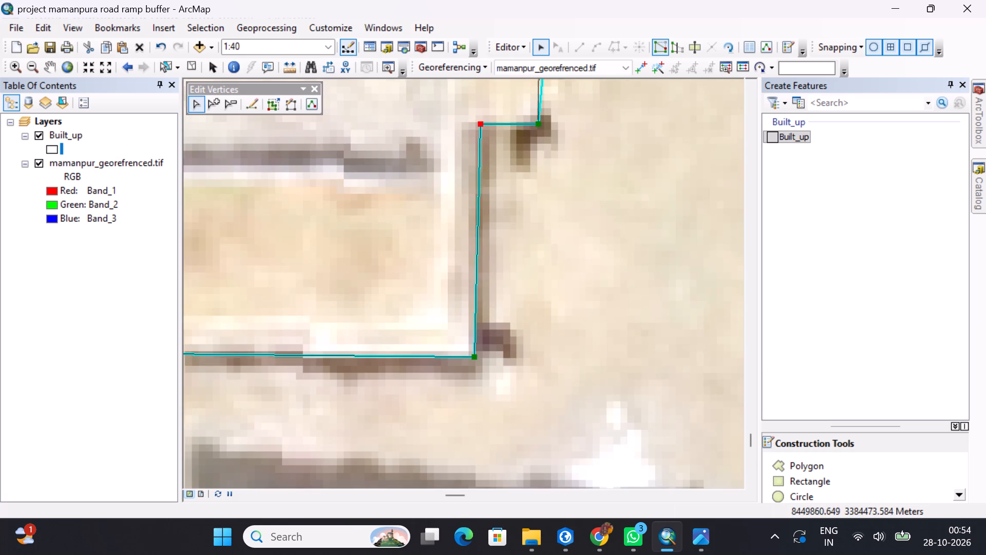
left_click_drag(476, 356, 477, 356)
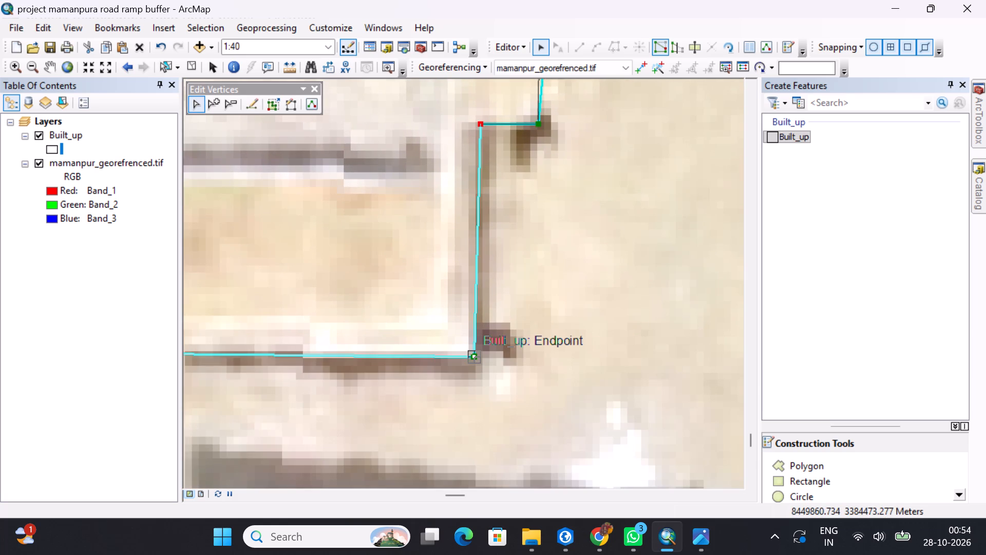
left_click_drag(477, 356, 485, 356)
scroll(485, 351, "down", 4)
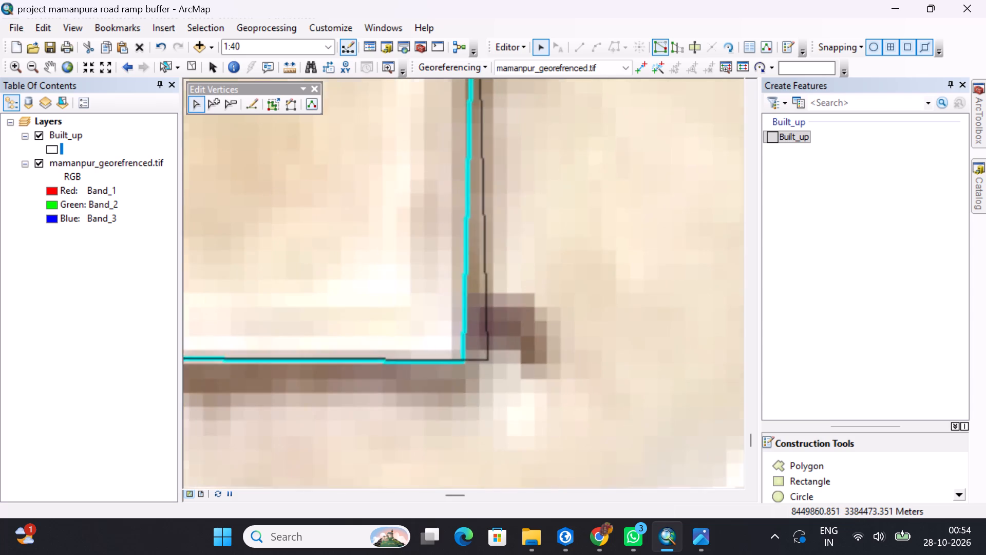
scroll(485, 350, "down", 7)
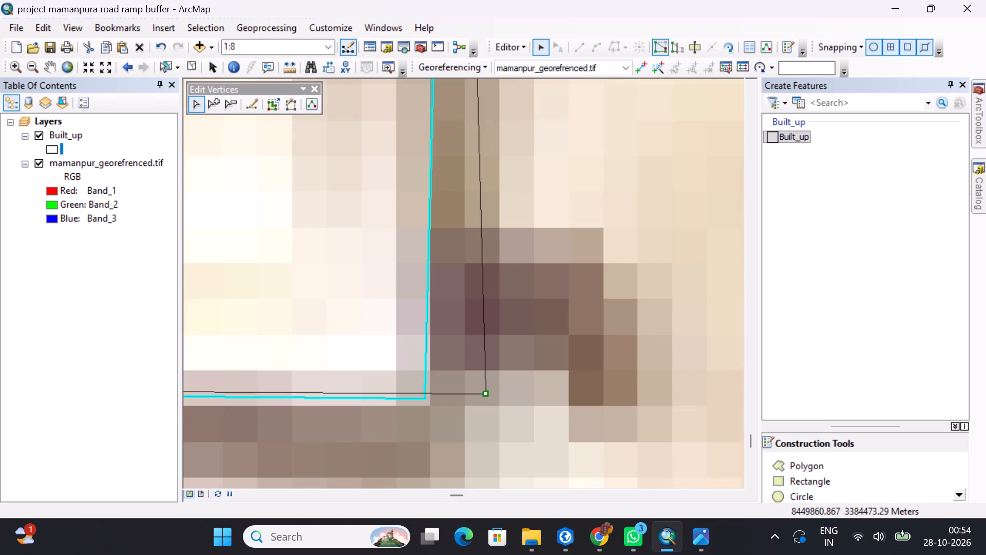
left_click_drag(485, 393, 466, 397)
scroll(526, 351, "up", 7)
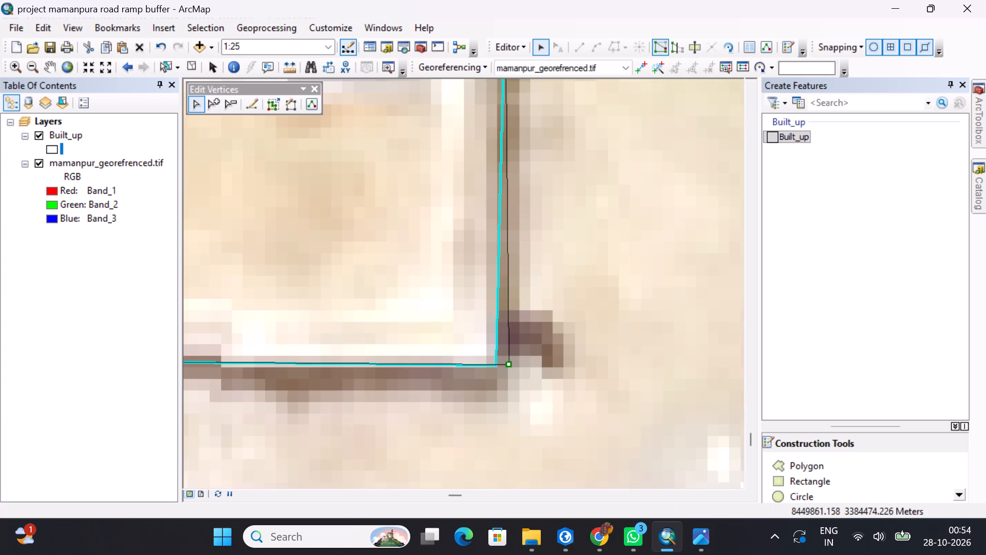
middle_click_drag(549, 251, 521, 357)
scroll(521, 353, "up", 5)
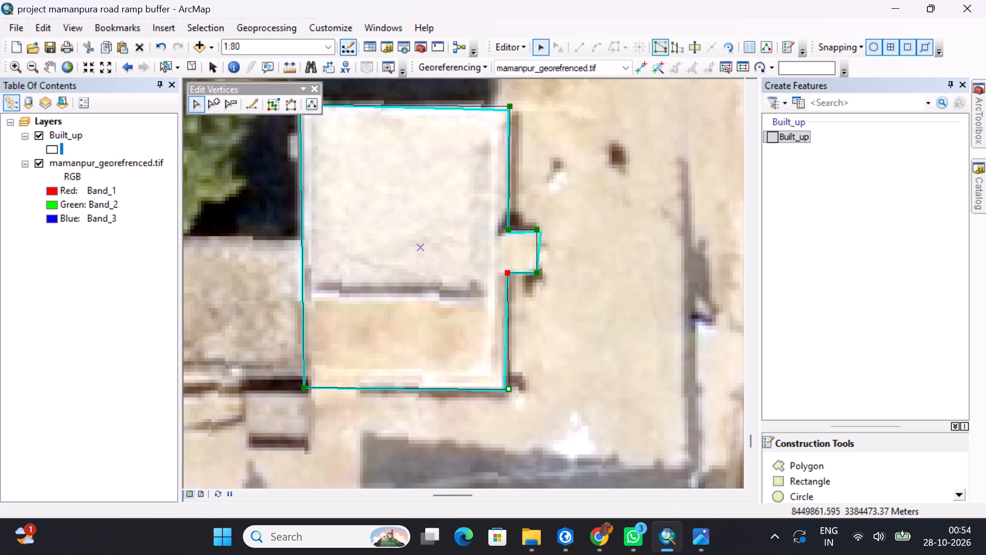
middle_click_drag(545, 386, 540, 144)
middle_click_drag(590, 178, 552, 94)
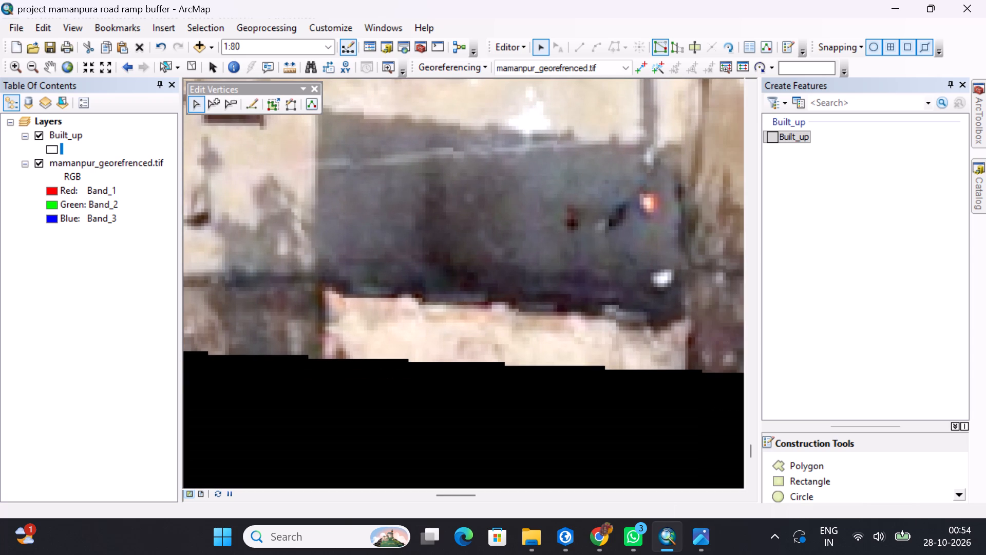
left_click(585, 157)
Examine the Built_up polygons on both sides of the road, working north to the large white-roofed building on the east side.
middle_click_drag(579, 156, 598, 440)
scroll(616, 314, "up", 9)
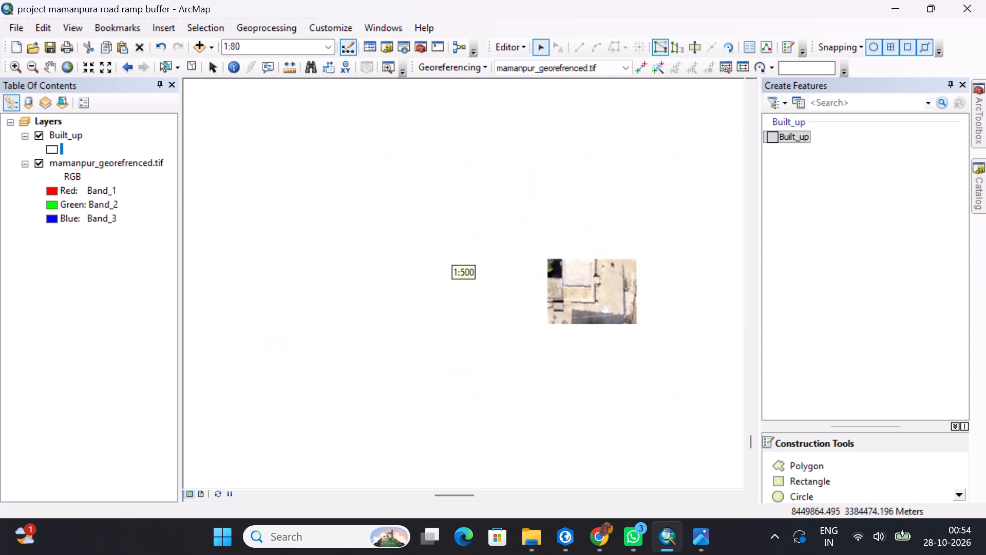
middle_click_drag(641, 180, 576, 331)
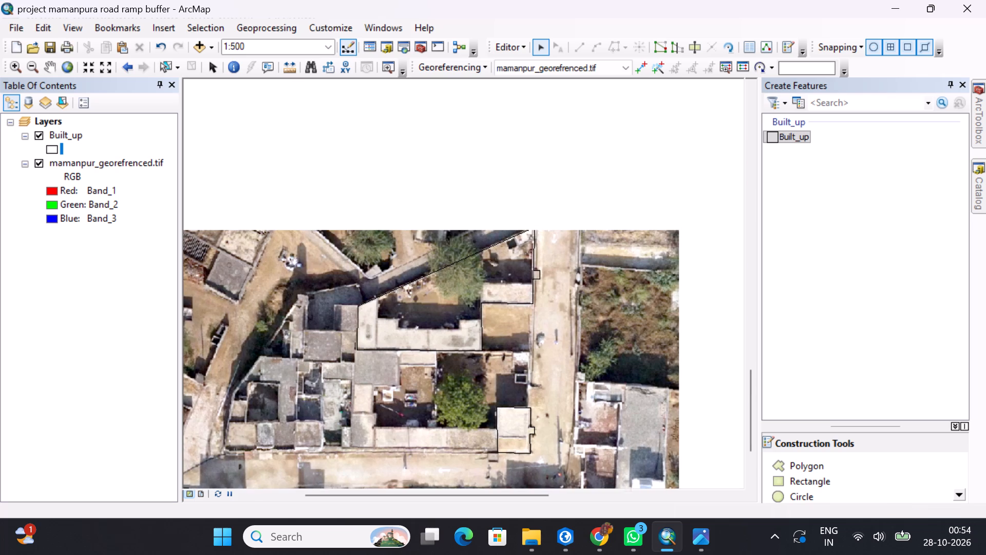
middle_click_drag(580, 201, 545, 449)
middle_click_drag(545, 281, 479, 139)
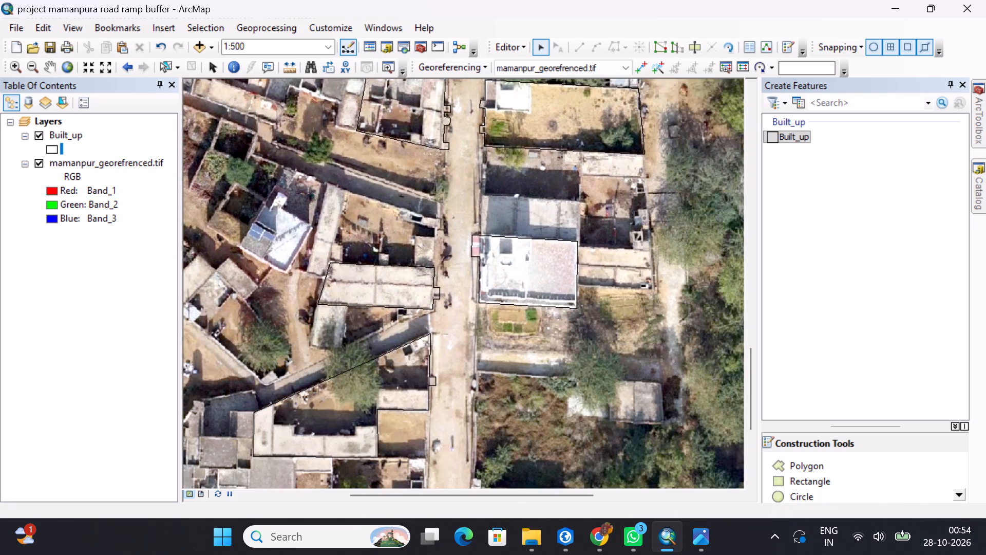
middle_click_drag(494, 364, 489, 207)
scroll(501, 207, "up", 3)
scroll(502, 202, "down", 11)
middle_click_drag(504, 320, 507, 15)
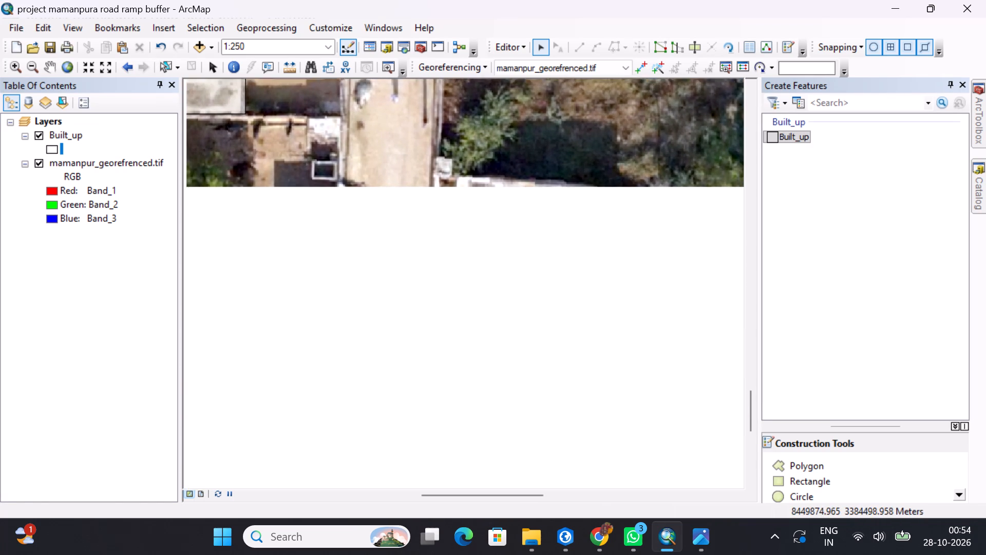
middle_click_drag(507, 15, 505, 4)
middle_click_drag(496, 98, 483, 379)
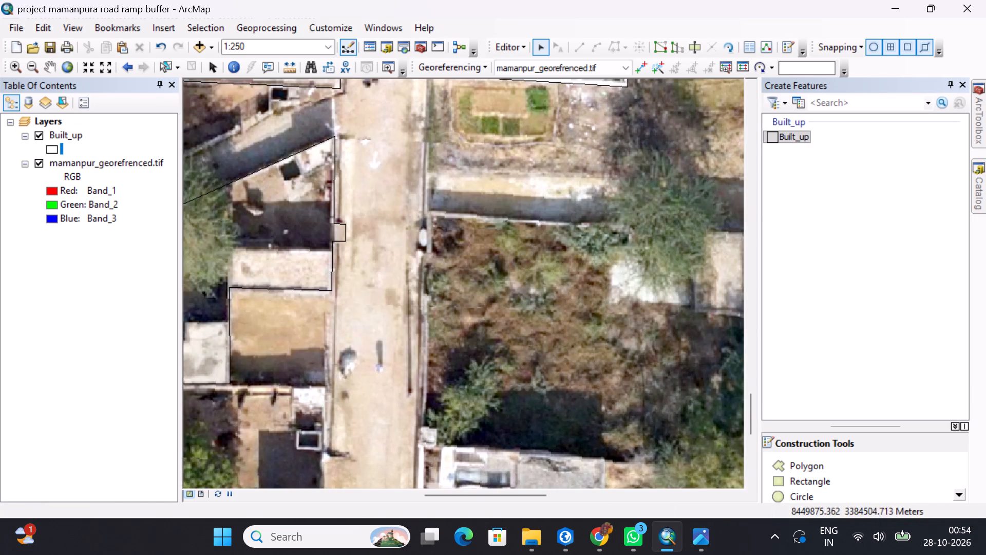
middle_click_drag(495, 192, 495, 391)
middle_click_drag(506, 218, 517, 279)
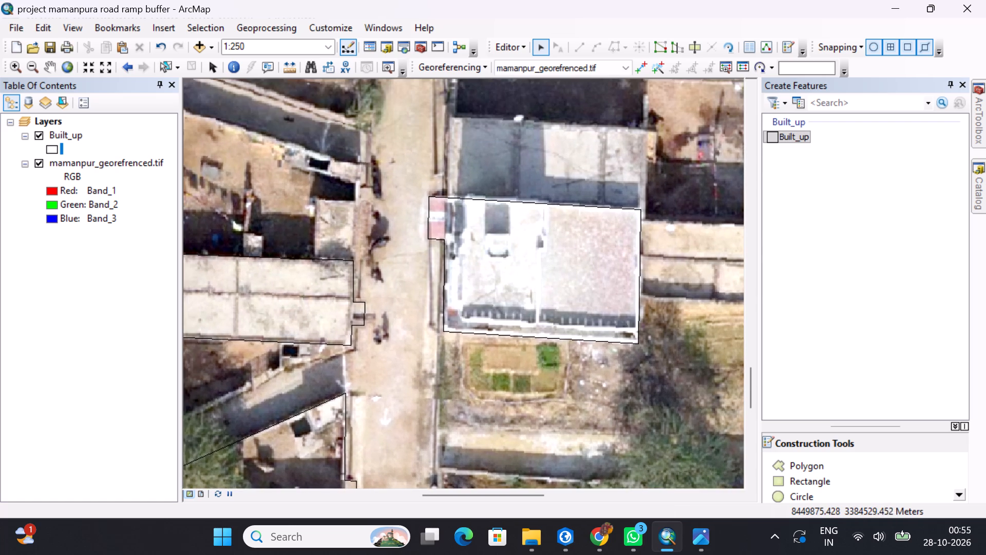
Open the large white-roofed building's polygon east of the road for vertex editing and move its northeast corner vertex slightly north.
middle_click_drag(508, 202, 508, 250)
scroll(508, 254, "down", 4)
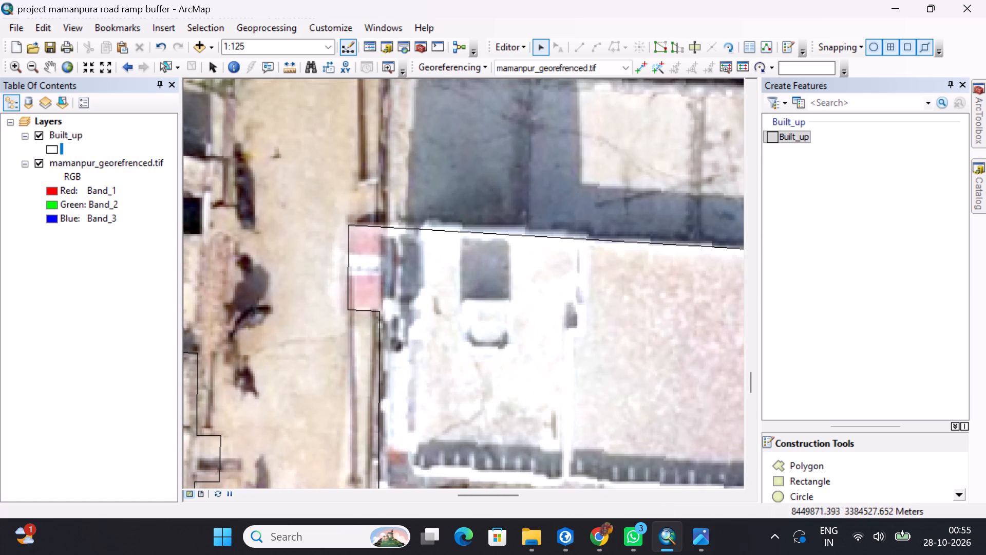
middle_click_drag(484, 246, 305, 248)
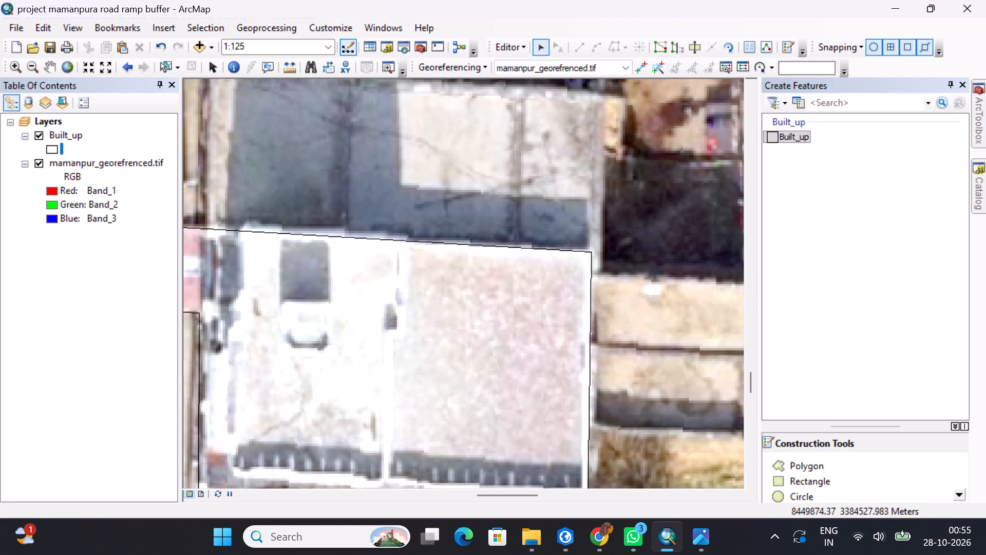
middle_click_drag(535, 273, 451, 270)
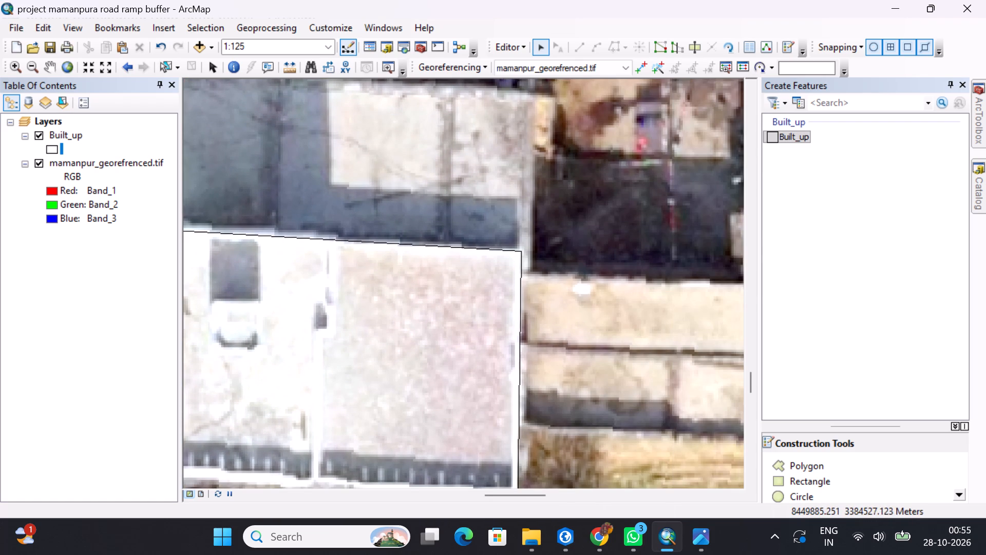
scroll(498, 260, "down", 10)
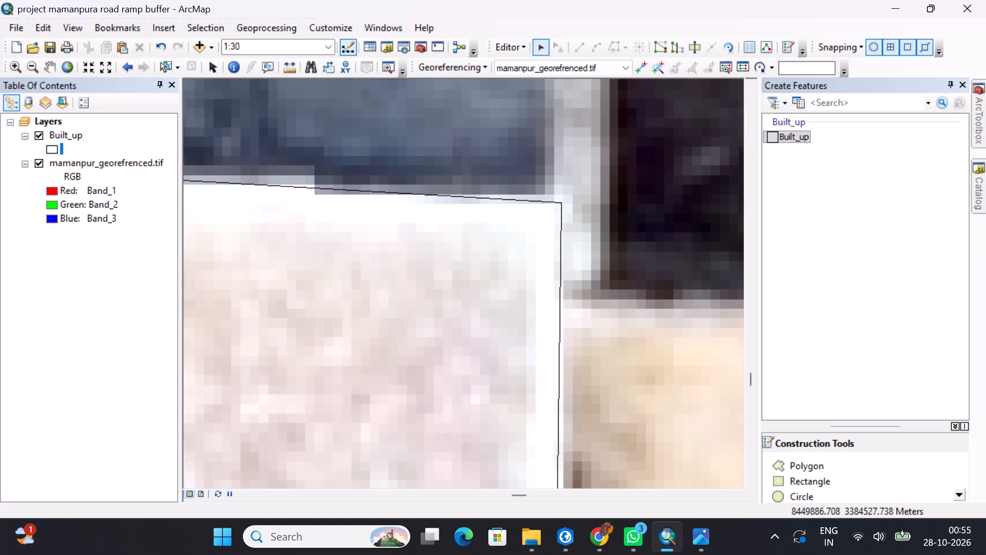
left_click(557, 201)
left_click(559, 211)
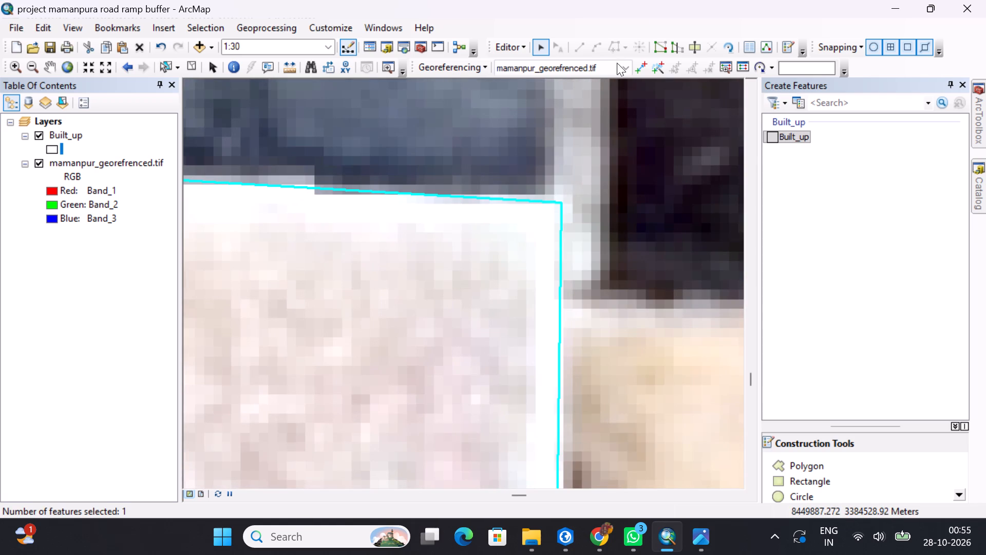
left_click(661, 50)
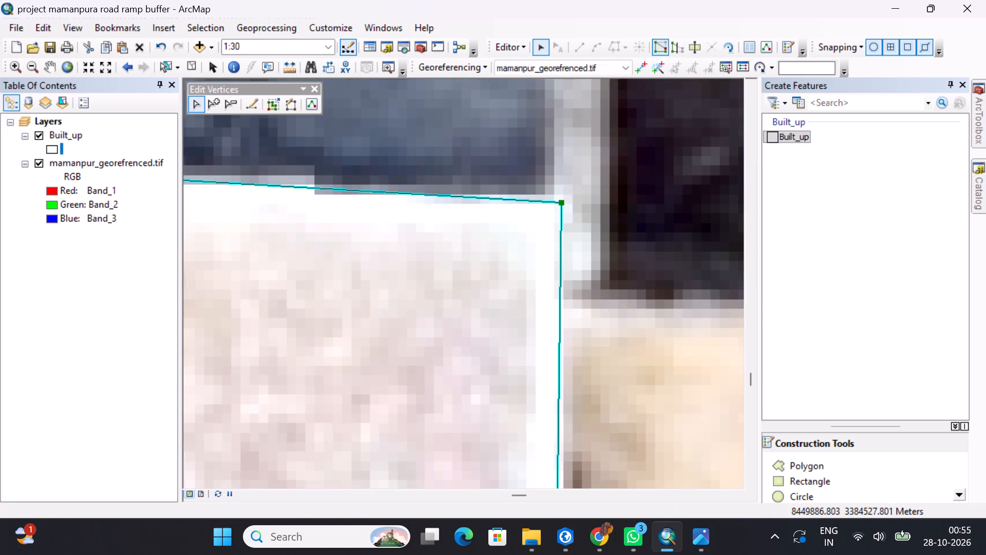
left_click_drag(561, 202, 562, 194)
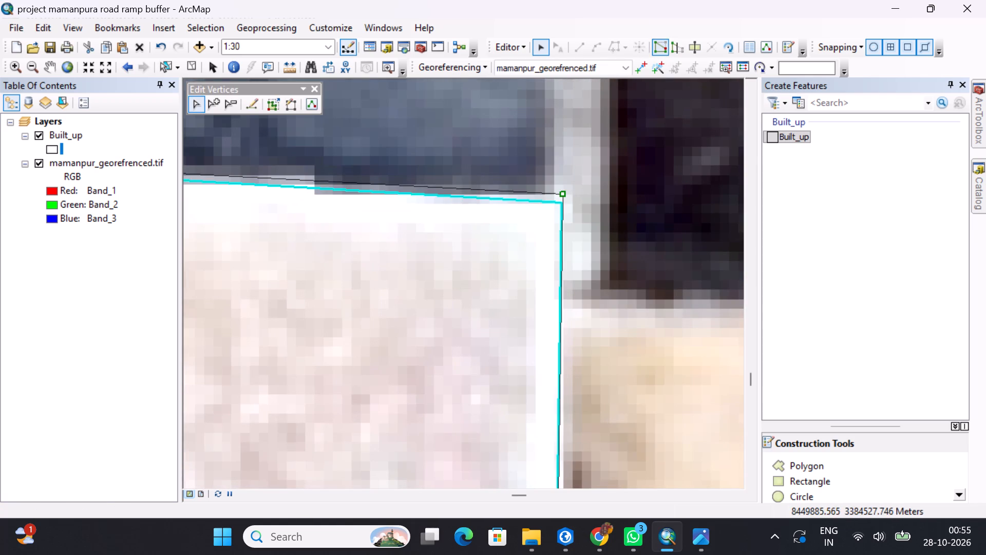
Examine the white-roofed building's northern edge from its northeast corner west to the pink roadside step.
middle_click_drag(445, 210, 983, 244)
middle_click_drag(502, 231, 705, 276)
middle_click_drag(382, 236, 426, 272)
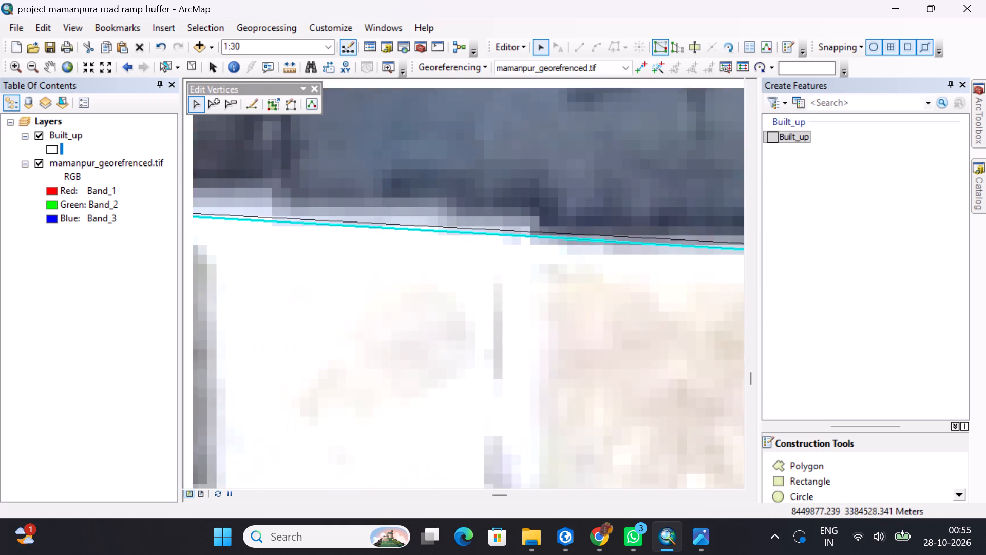
middle_click_drag(426, 272, 688, 331)
middle_click_drag(450, 306, 670, 361)
middle_click_drag(374, 301, 548, 361)
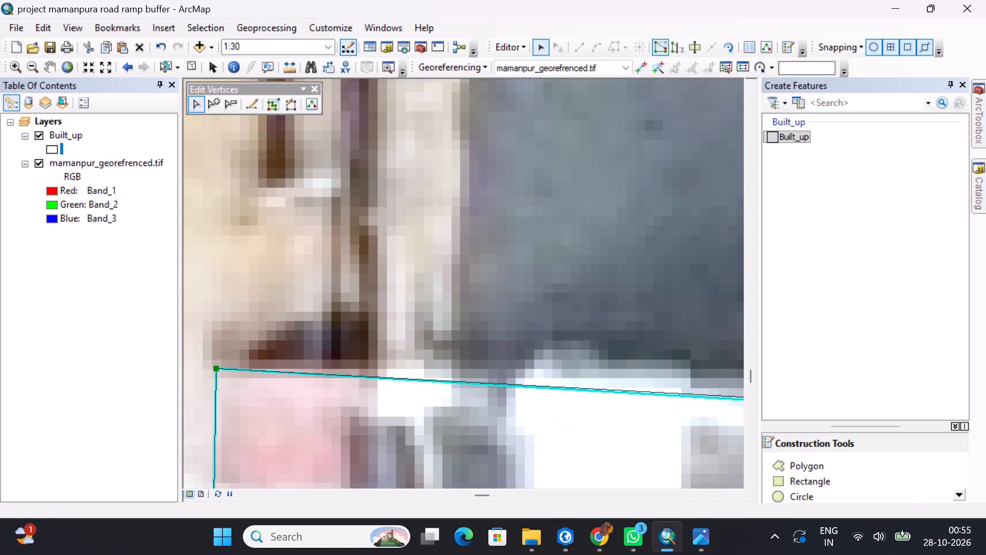
middle_click_drag(458, 350, 519, 311)
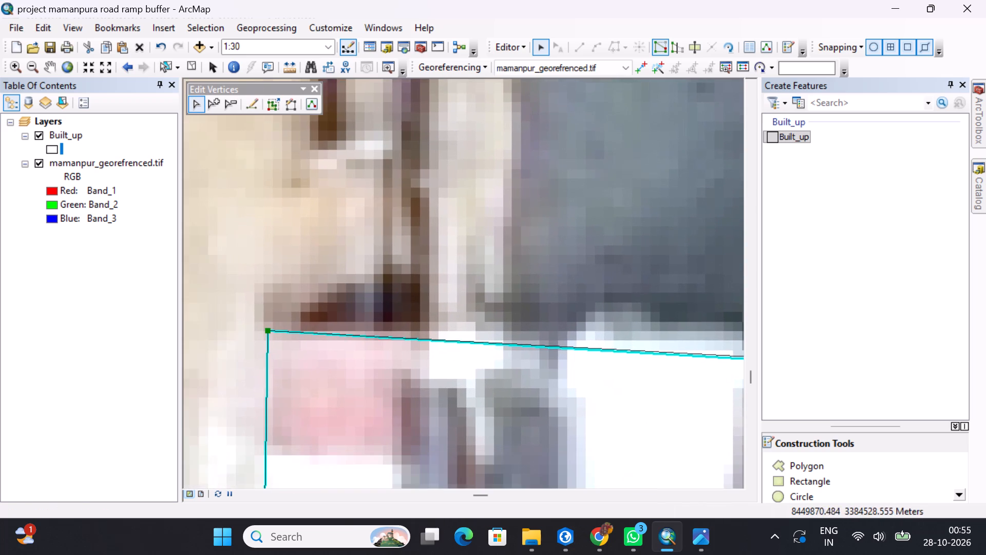
scroll(453, 365, "up", 6)
middle_click_drag(507, 382, 525, 207)
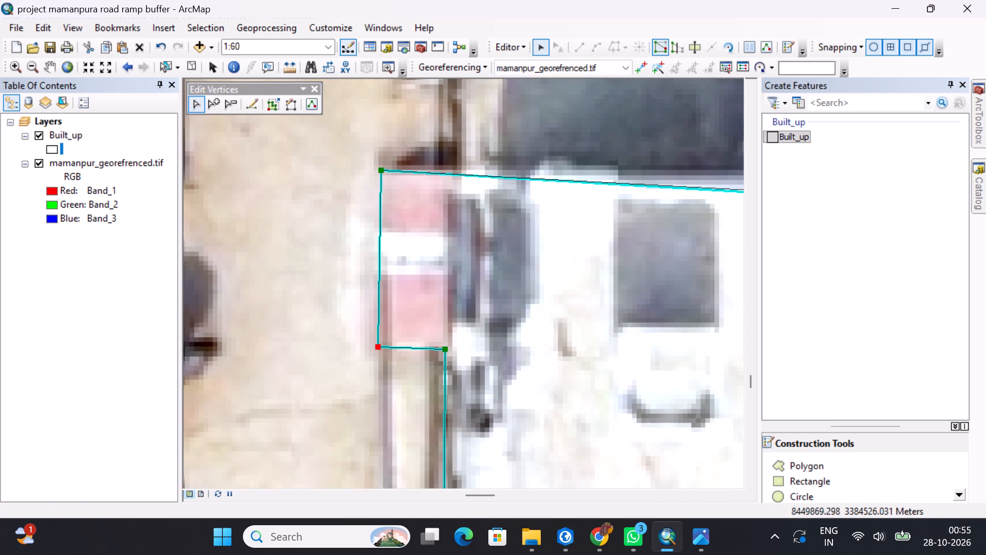
middle_click_drag(426, 321, 466, 261)
scroll(469, 260, "down", 1)
scroll(470, 261, "up", 1)
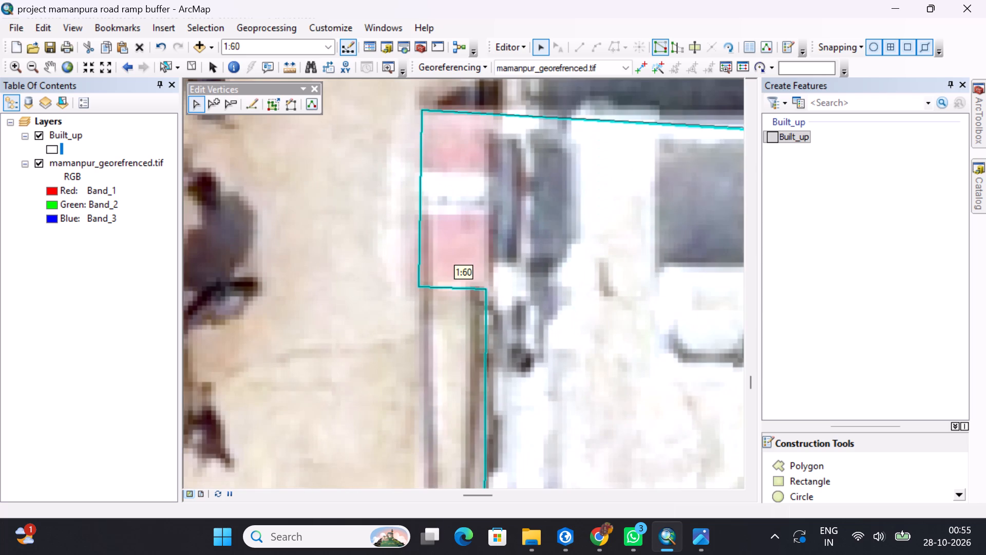
scroll(454, 273, "down", 2)
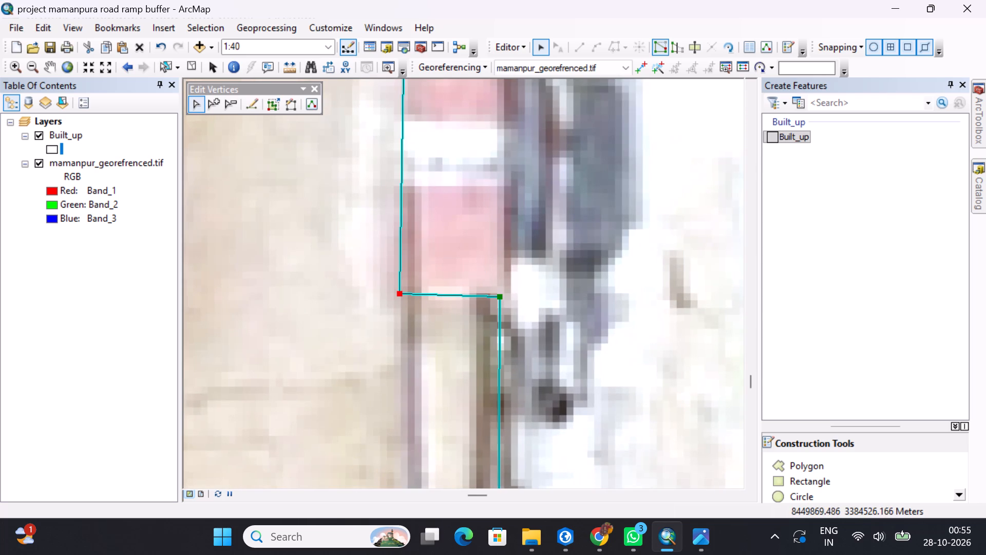
middle_click_drag(468, 229, 494, 361)
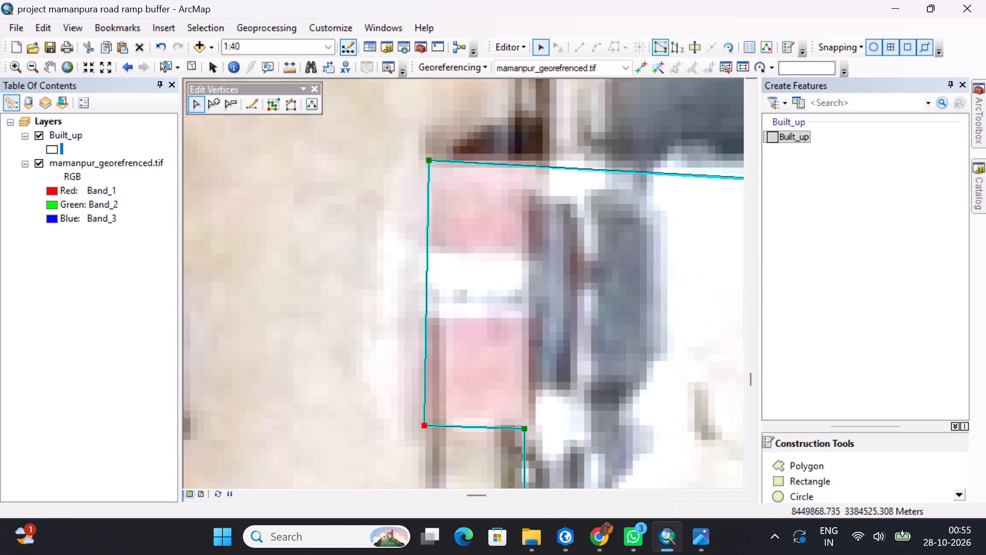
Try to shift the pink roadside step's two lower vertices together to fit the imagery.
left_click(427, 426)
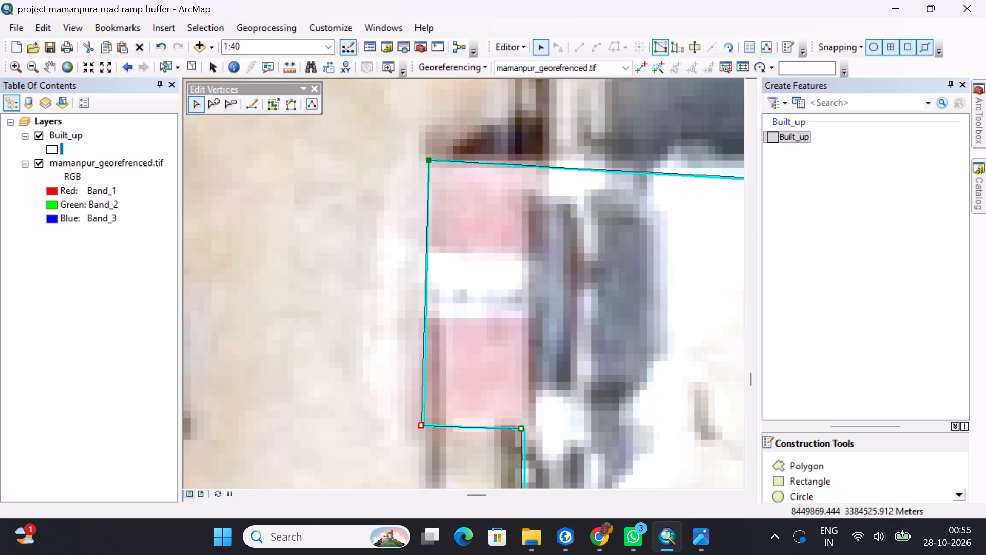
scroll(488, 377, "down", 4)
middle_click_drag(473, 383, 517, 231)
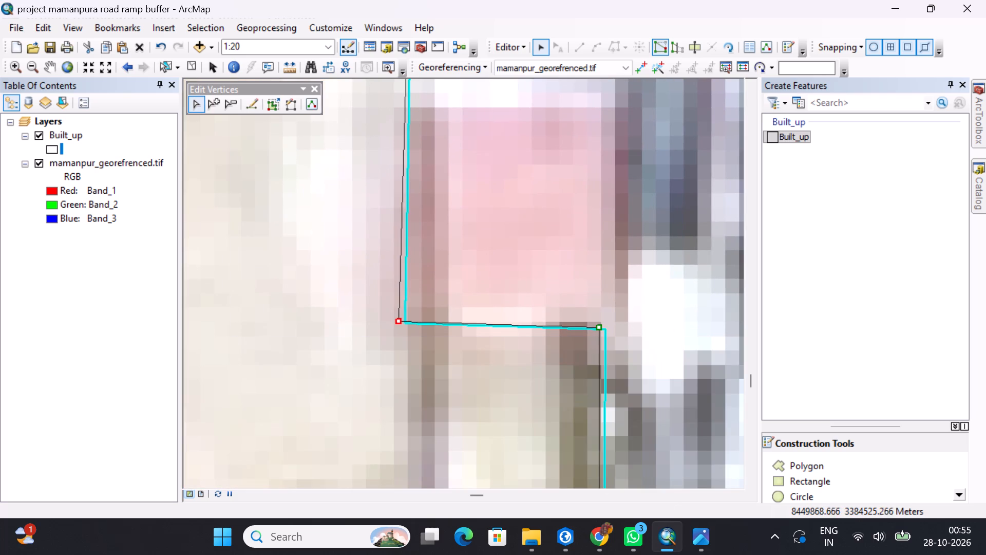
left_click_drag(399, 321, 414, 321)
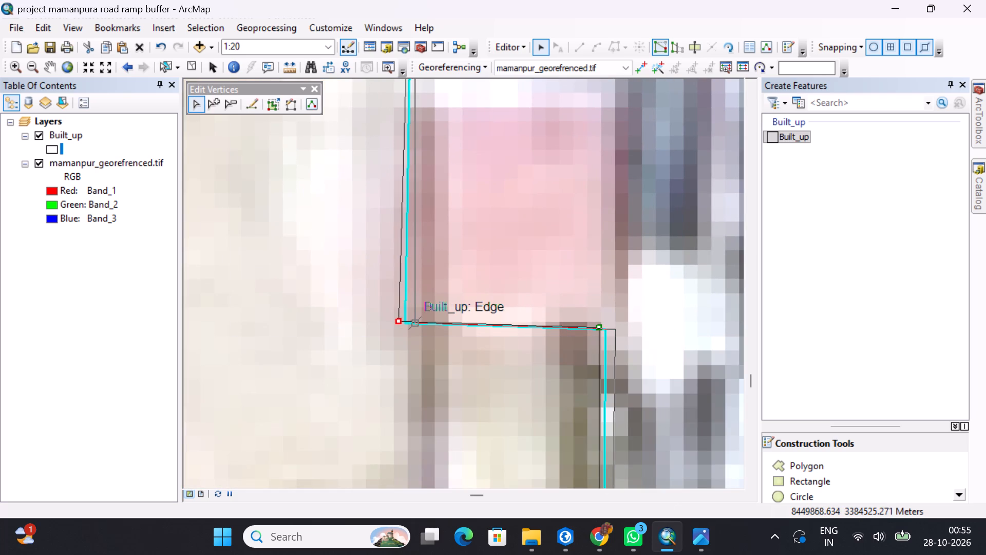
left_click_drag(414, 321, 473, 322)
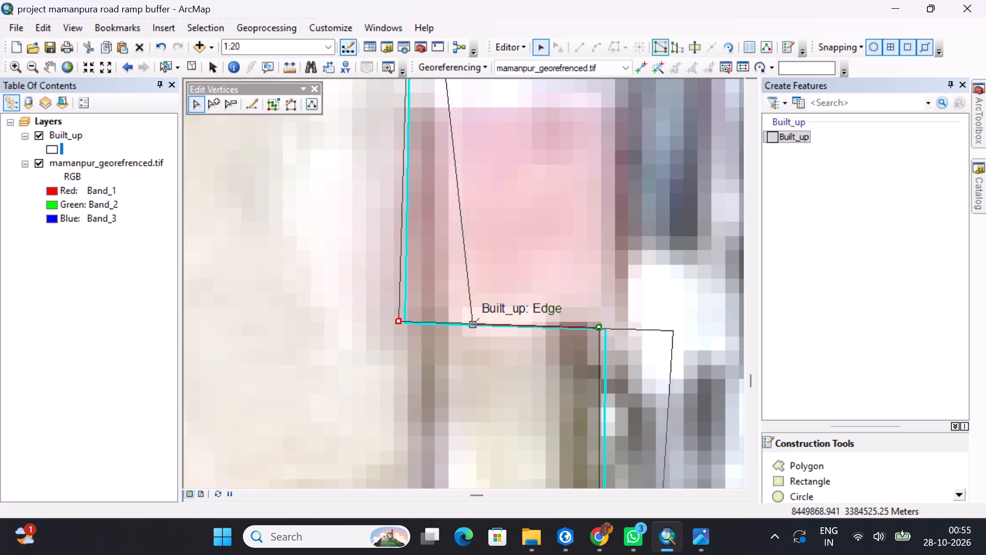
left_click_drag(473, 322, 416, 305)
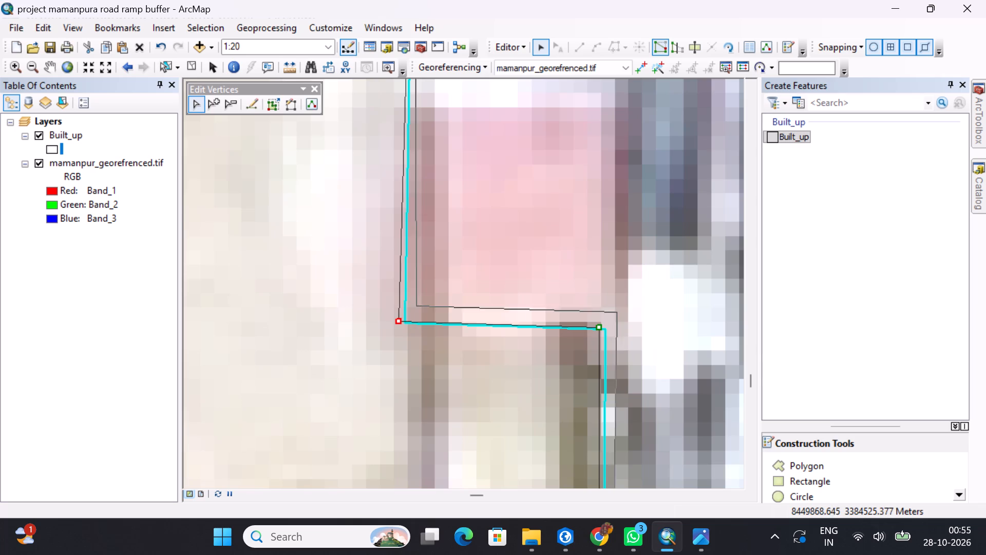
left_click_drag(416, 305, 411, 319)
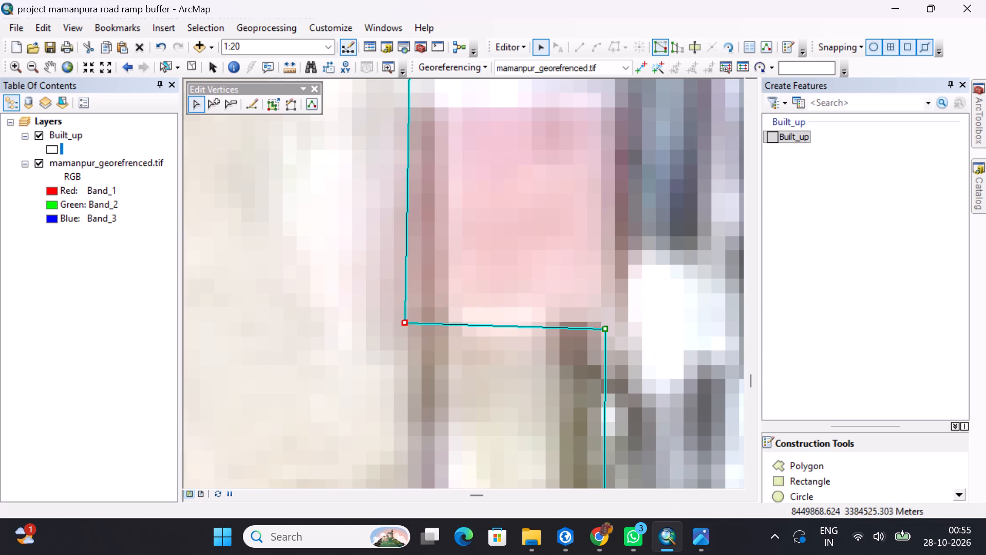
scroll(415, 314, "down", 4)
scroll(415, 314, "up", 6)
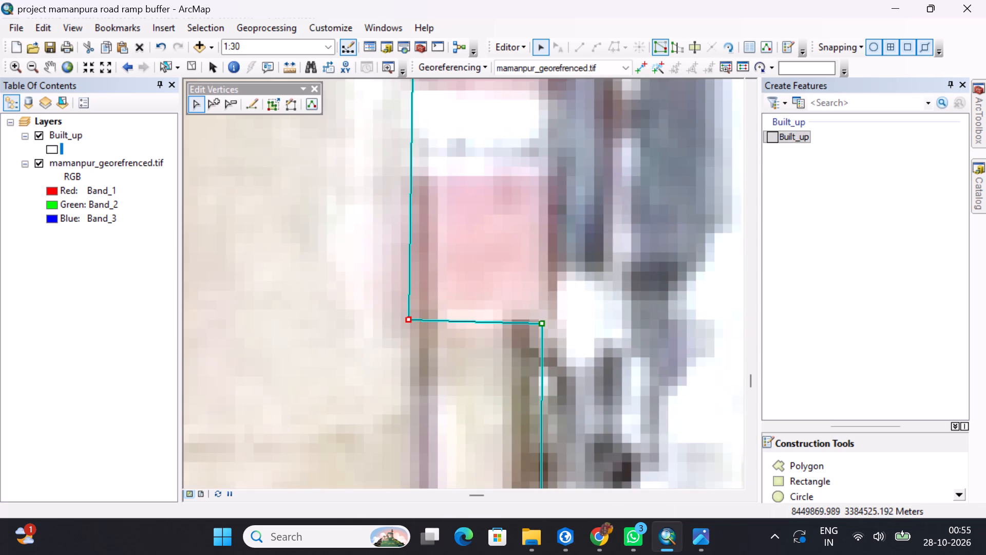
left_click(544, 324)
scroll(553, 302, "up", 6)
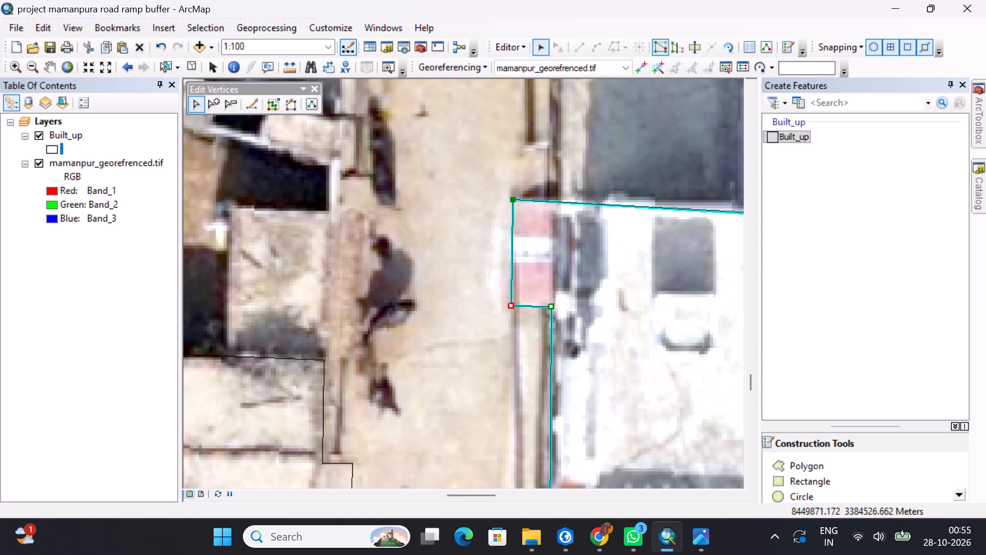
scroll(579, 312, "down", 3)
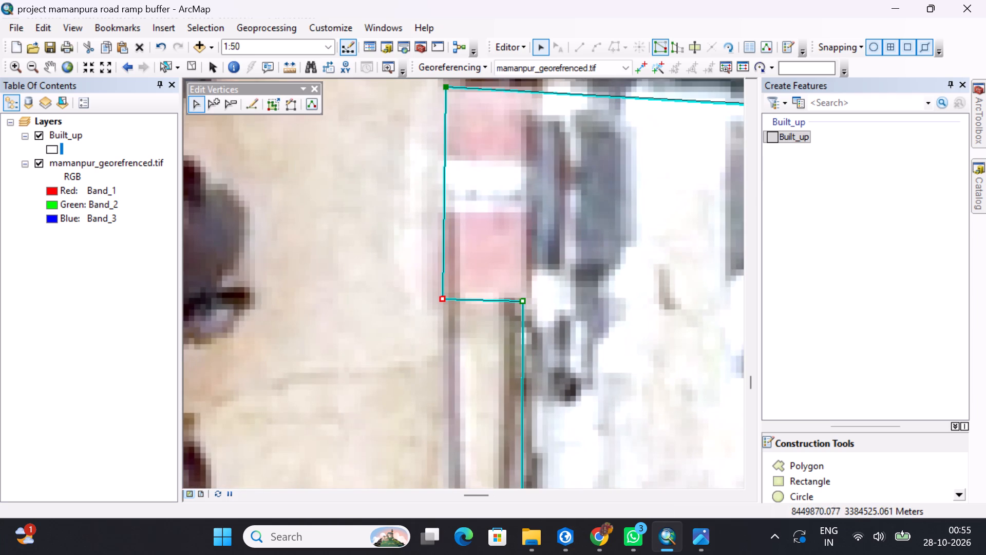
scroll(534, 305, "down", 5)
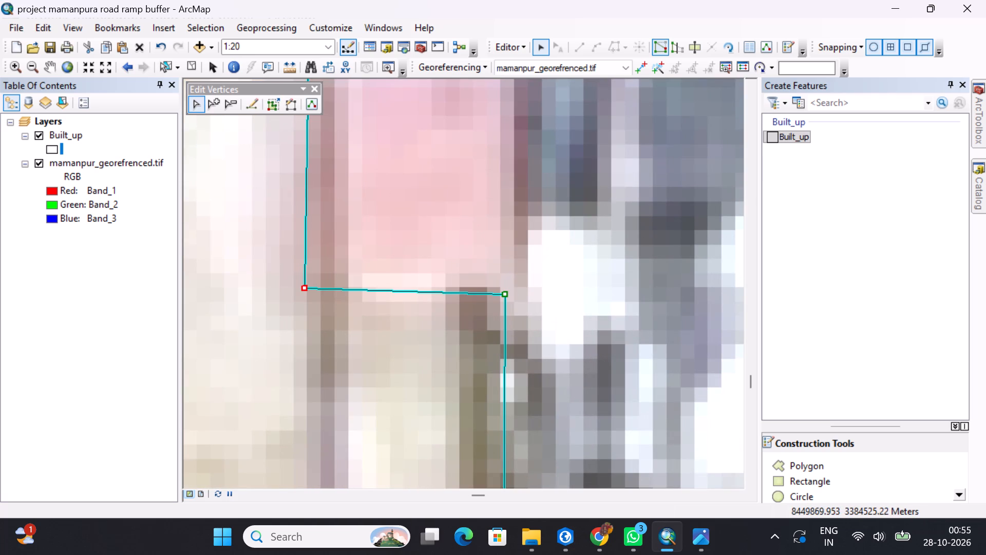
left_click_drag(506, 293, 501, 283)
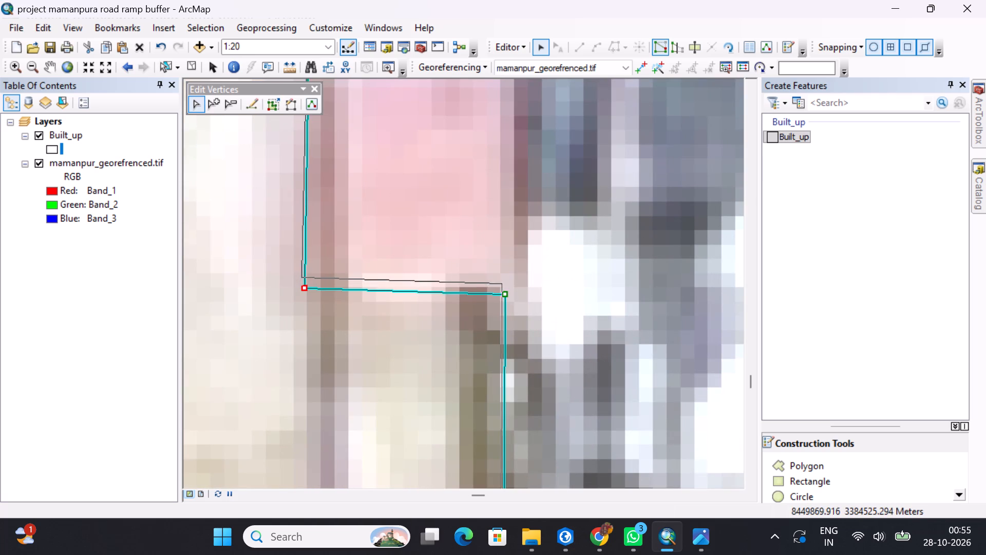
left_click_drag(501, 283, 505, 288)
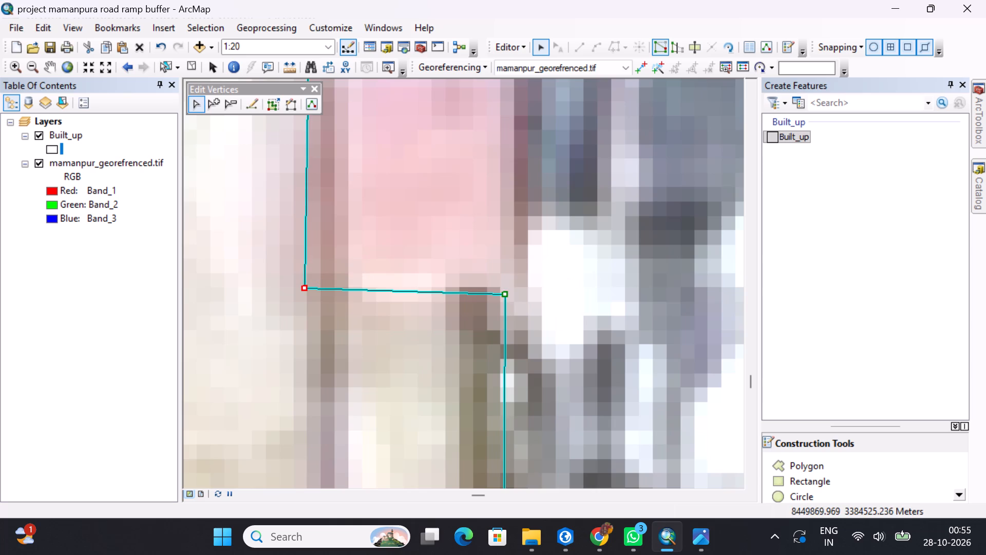
Move only the step's lower inner vertex slightly northwest, roughly level with the lower outer vertex.
left_click(505, 294)
left_click_drag(504, 292, 498, 286)
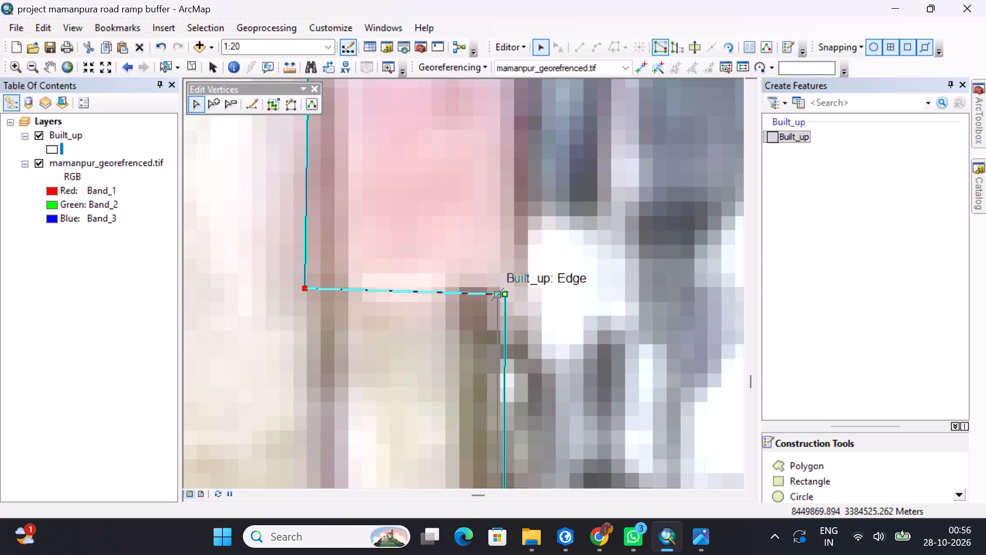
left_click_drag(498, 286, 498, 285)
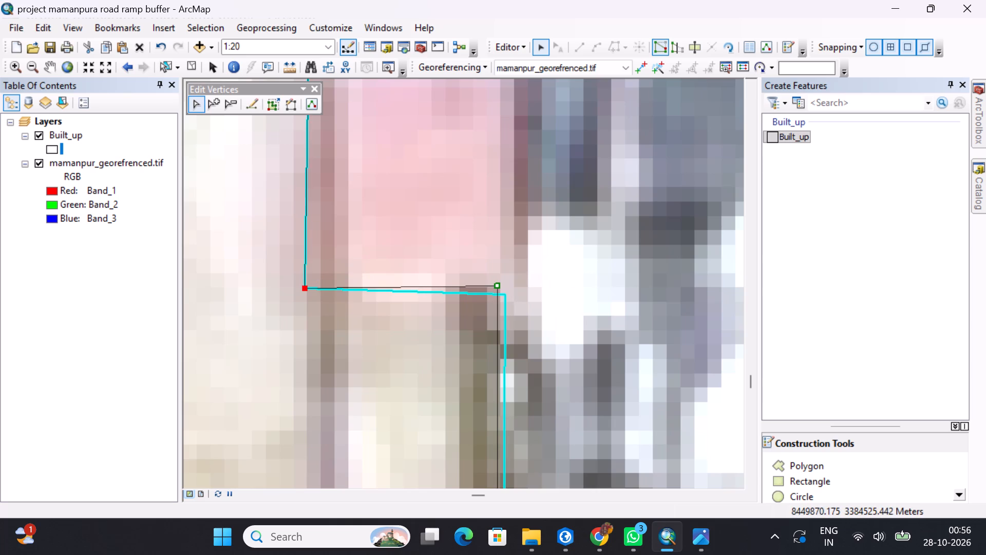
Examine the white-roofed building's roadside edge below the step and its southern edge through to the southeast corner.
scroll(538, 261, "up", 5)
scroll(538, 261, "down", 4)
scroll(538, 261, "up", 6)
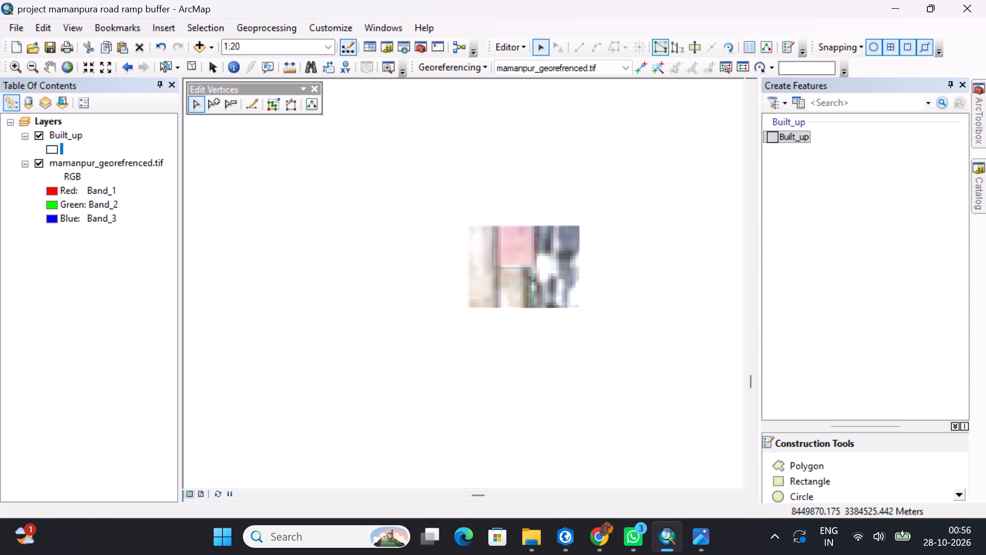
middle_click_drag(576, 309, 549, 139)
middle_click_drag(575, 319, 566, 314)
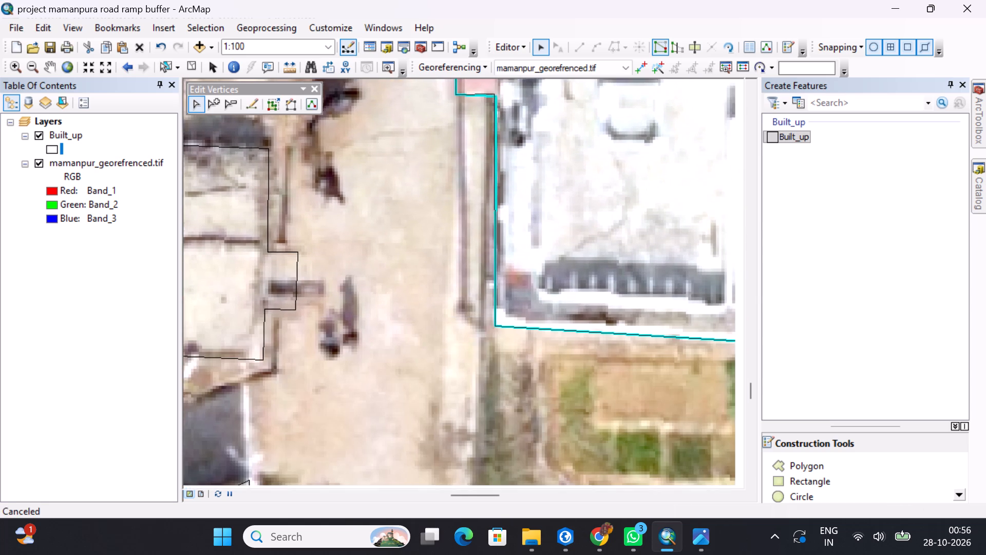
middle_click_drag(566, 314, 369, 278)
middle_click_drag(599, 346, 595, 344)
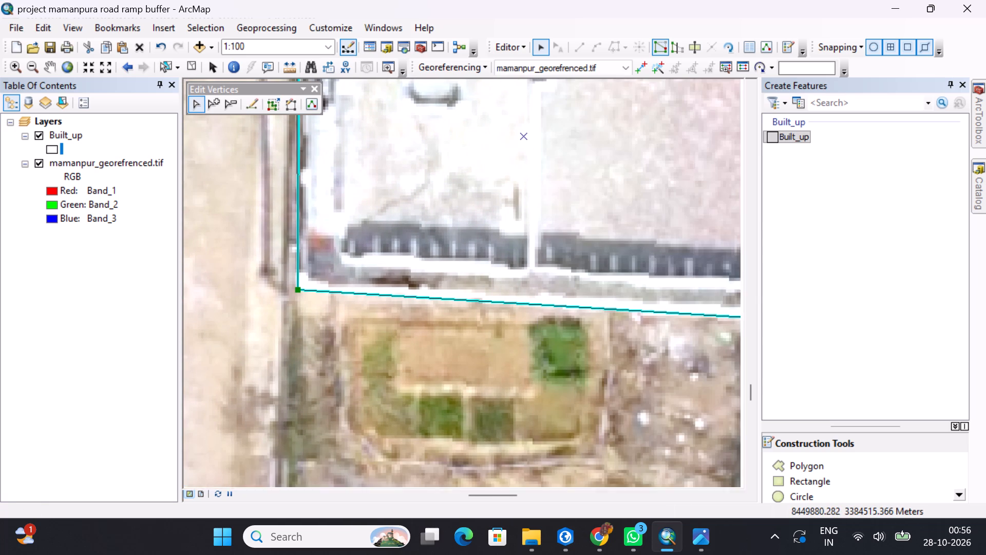
middle_click_drag(595, 344, 358, 325)
middle_click_drag(443, 313, 598, 323)
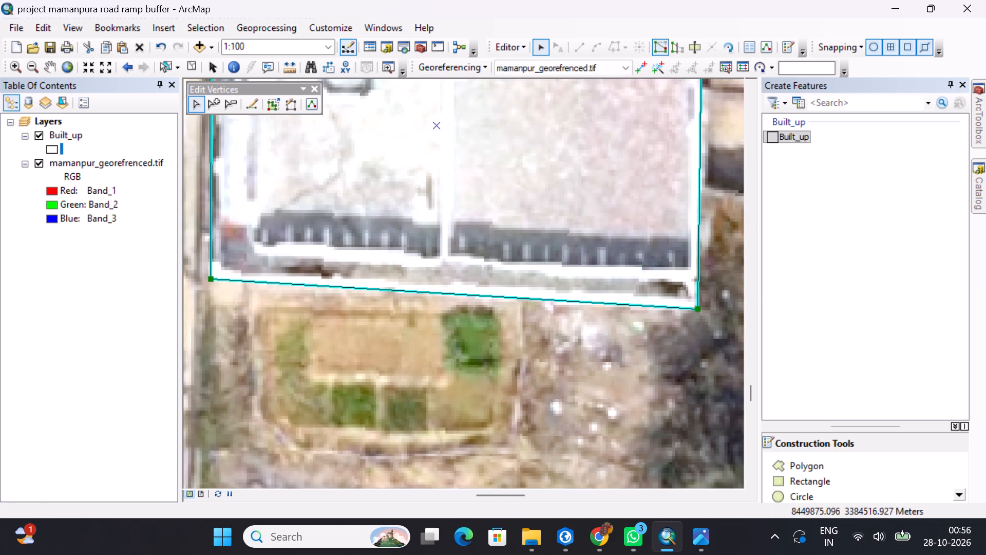
middle_click_drag(359, 289, 555, 336)
Open the Built_up polygon of the walled yard with the small white-roofed building, east of the road, for vertex editing.
middle_click_drag(489, 232, 500, 554)
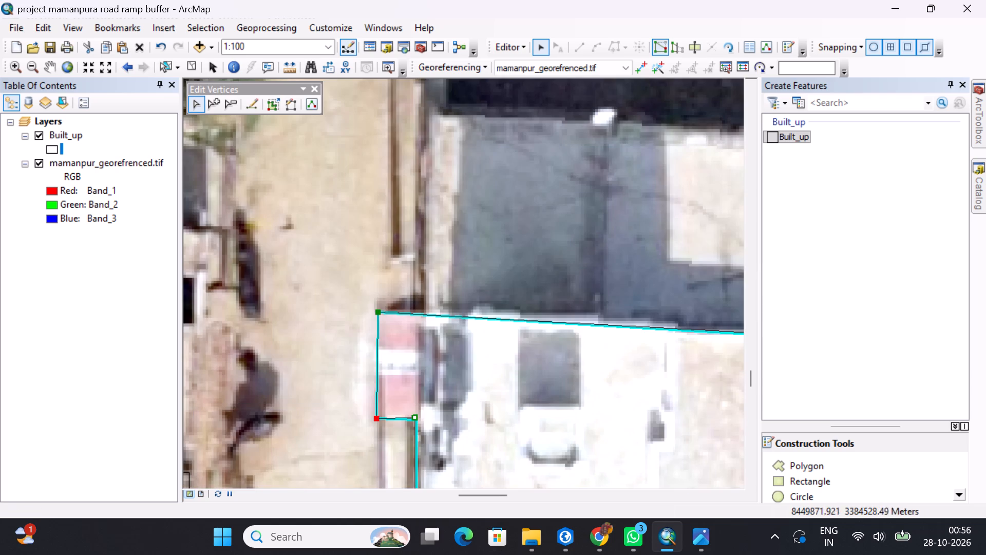
middle_click_drag(510, 190, 523, 516)
scroll(524, 408, "up", 4)
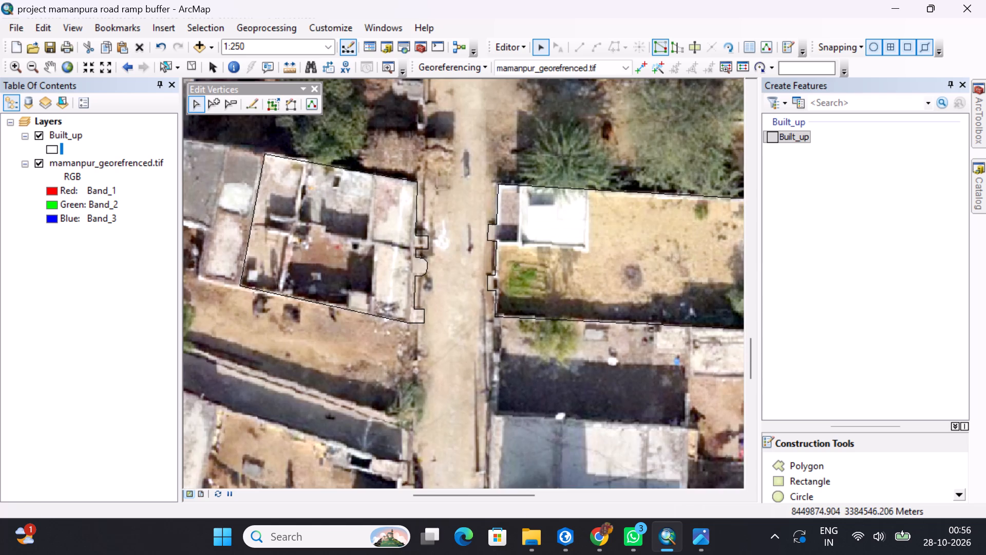
middle_click_drag(543, 292, 502, 404)
scroll(502, 401, "down", 3)
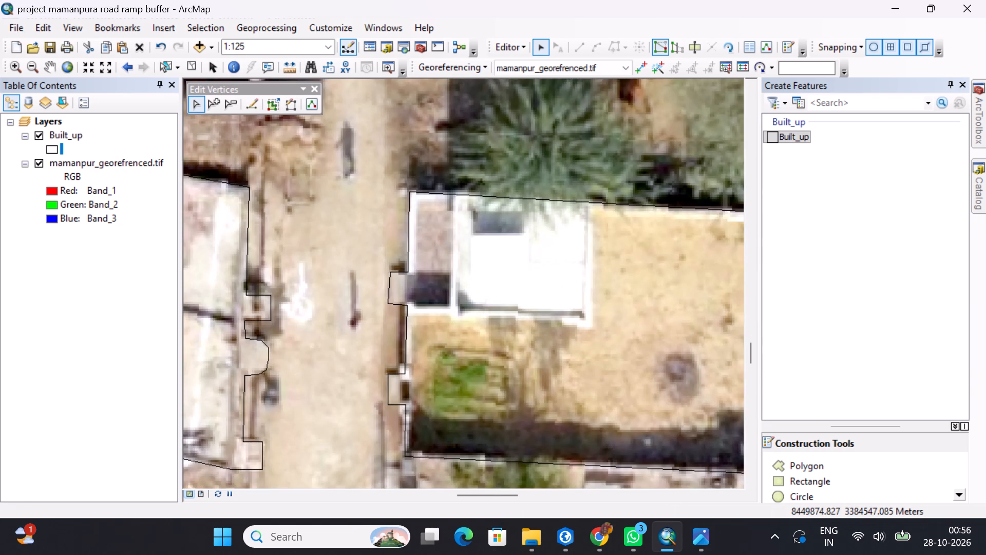
scroll(479, 402, "down", 1)
middle_click_drag(388, 404, 444, 304)
middle_click_drag(429, 438, 487, 351)
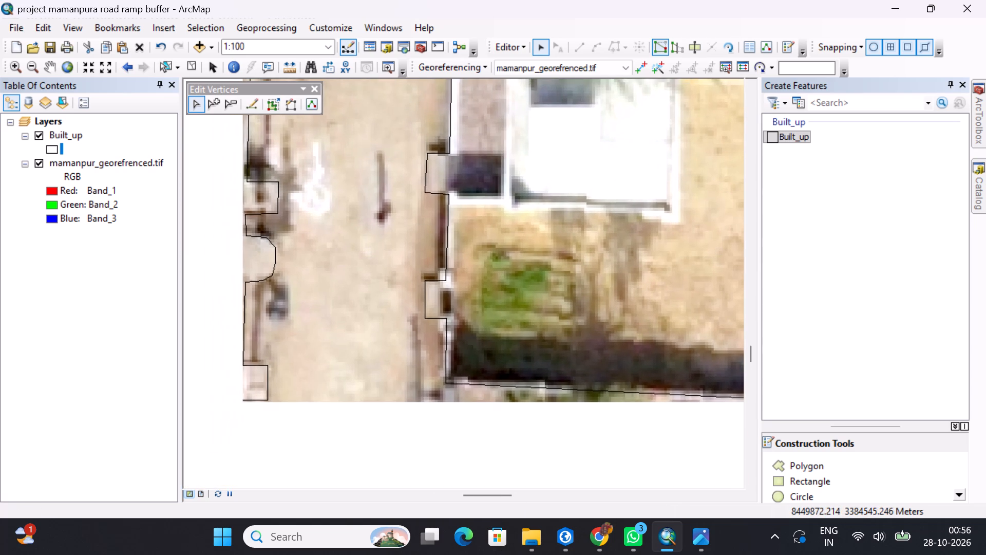
middle_click_drag(487, 351, 490, 345)
middle_click_drag(512, 365, 565, 298)
scroll(563, 297, "up", 1)
scroll(561, 297, "down", 4)
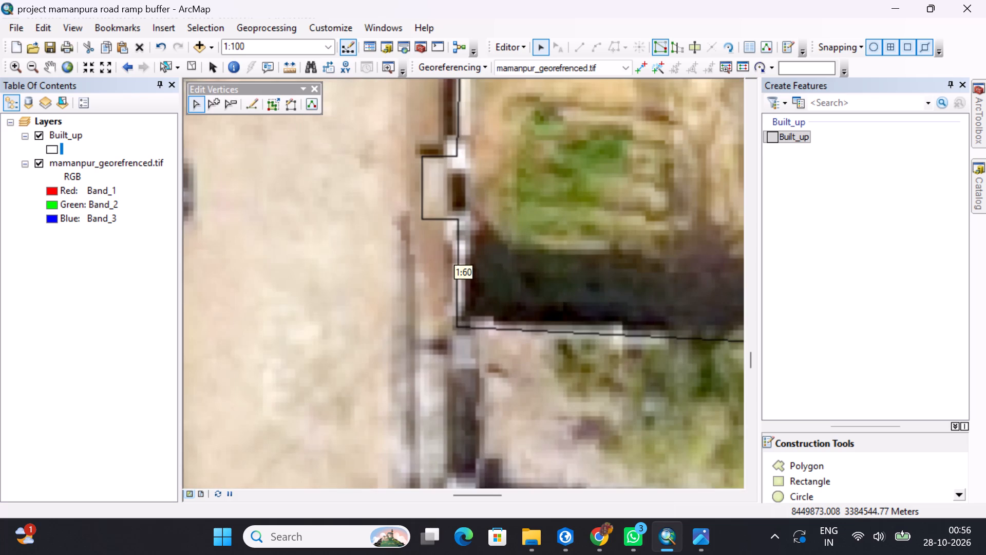
left_click(458, 328)
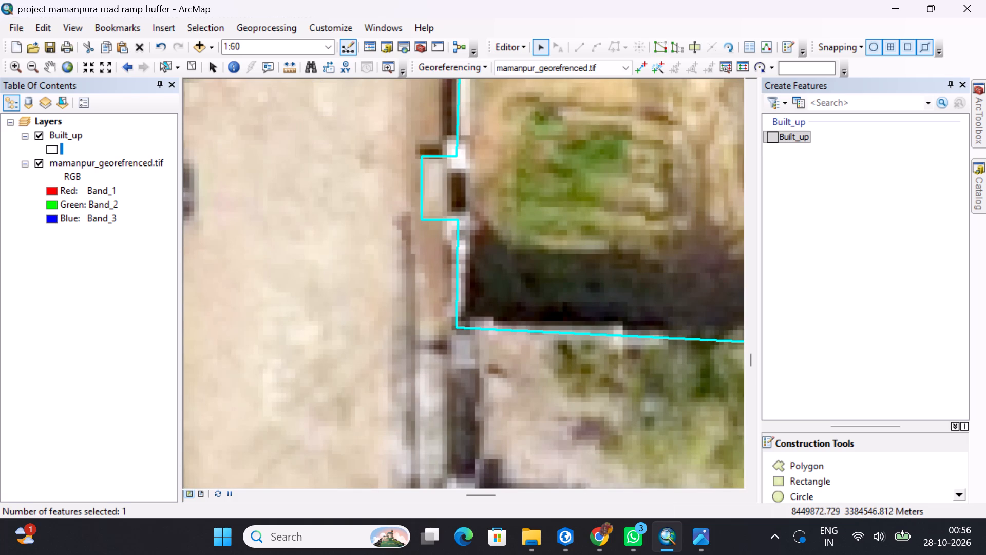
left_click(661, 47)
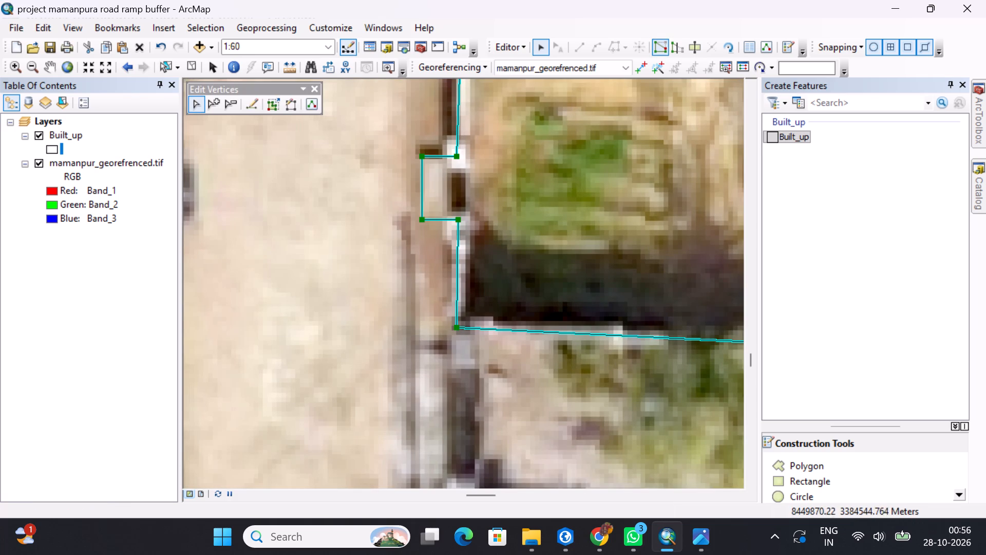
Move the southern inner vertex of the yard's northern roadside step slightly northwest, roughly level with the southern outer vertex.
middle_click_drag(464, 296, 495, 226)
middle_click_drag(648, 223, 648, 280)
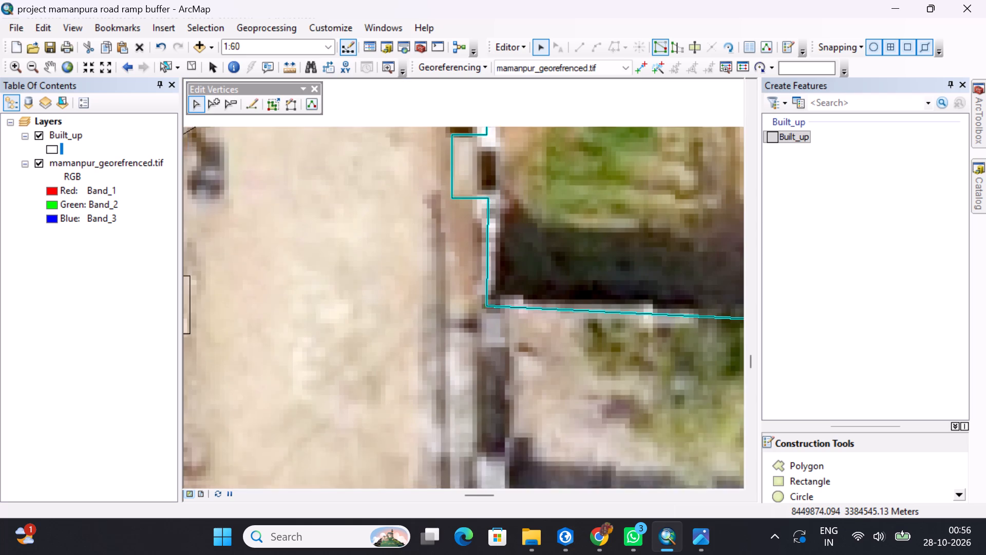
middle_click_drag(648, 280, 637, 344)
middle_click_drag(495, 243, 496, 343)
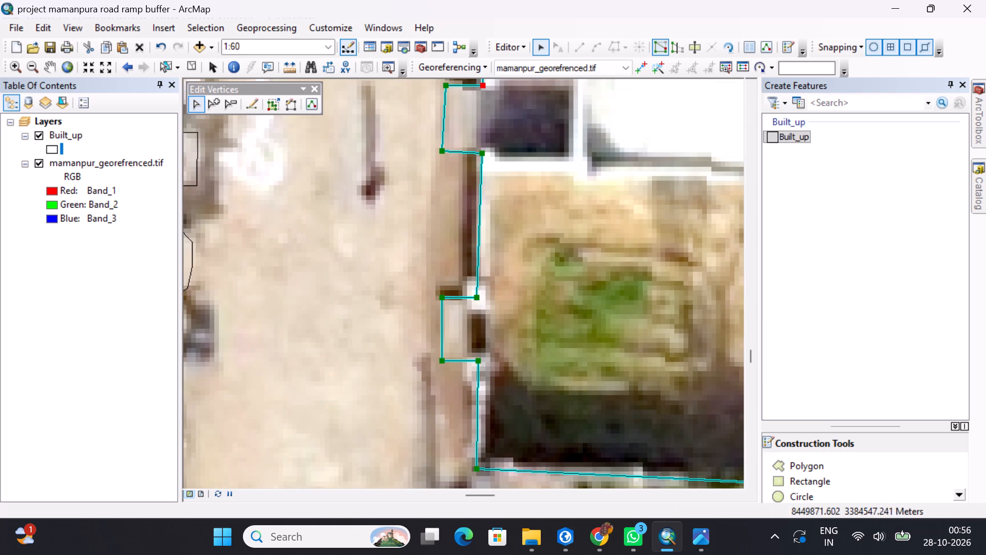
middle_click_drag(523, 188, 522, 379)
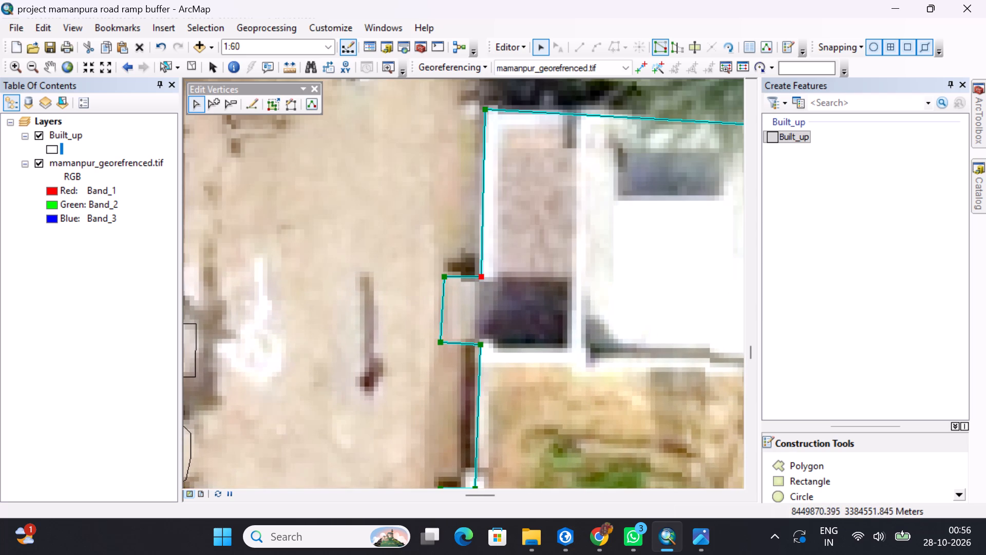
scroll(455, 283, "down", 4)
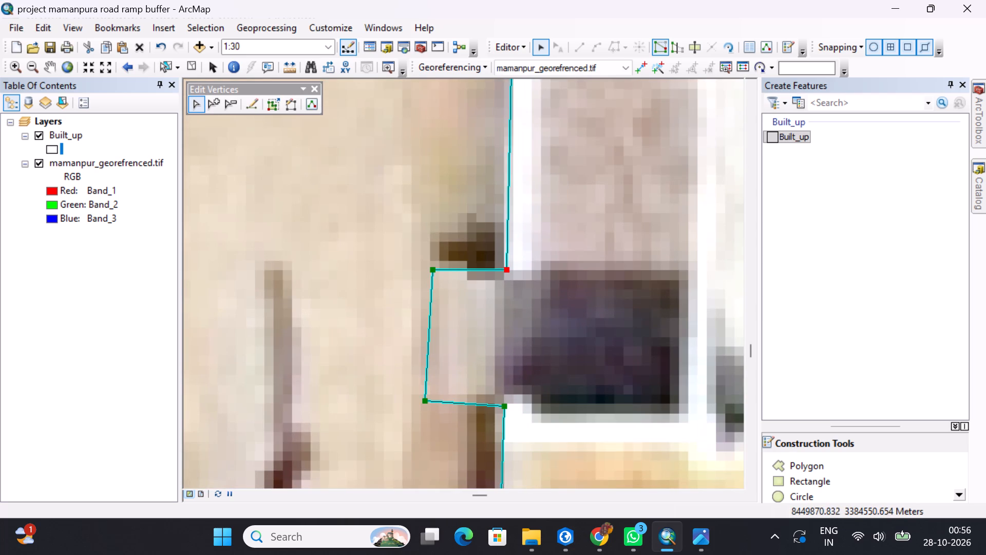
left_click_drag(504, 406, 501, 399)
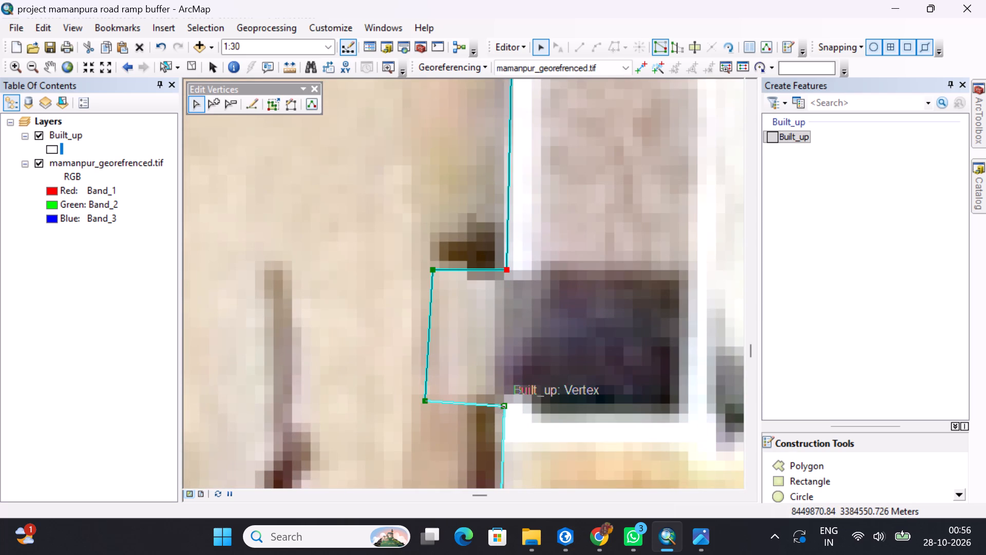
left_click_drag(501, 399, 500, 401)
scroll(498, 401, "down", 5)
middle_click_drag(526, 382, 532, 256)
middle_click_drag(533, 414, 543, 329)
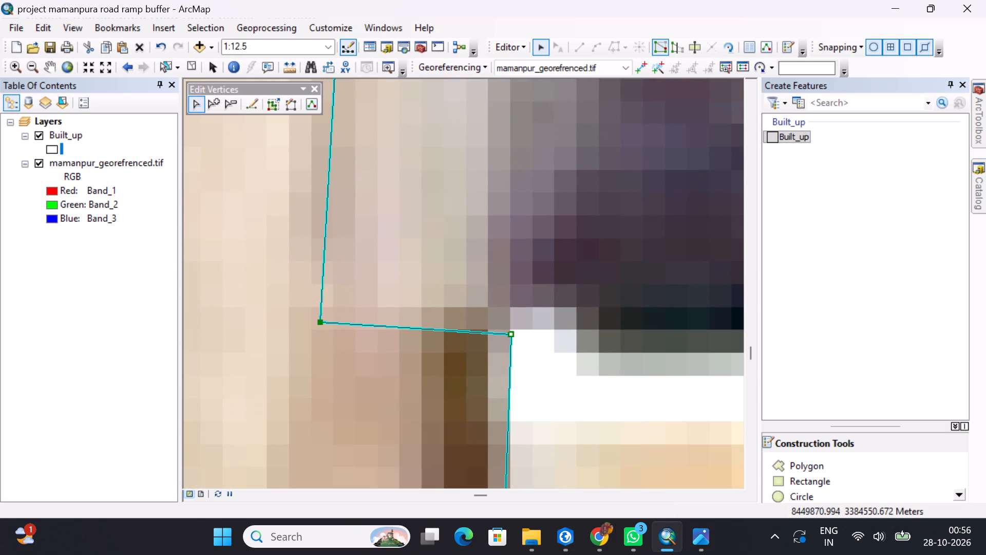
left_click_drag(512, 334, 503, 323)
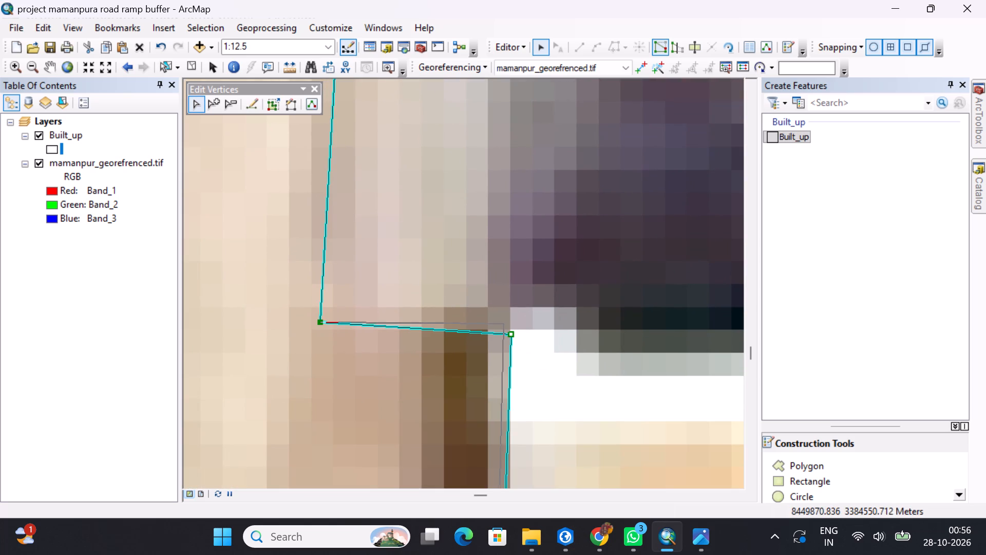
left_click_drag(503, 323, 503, 323)
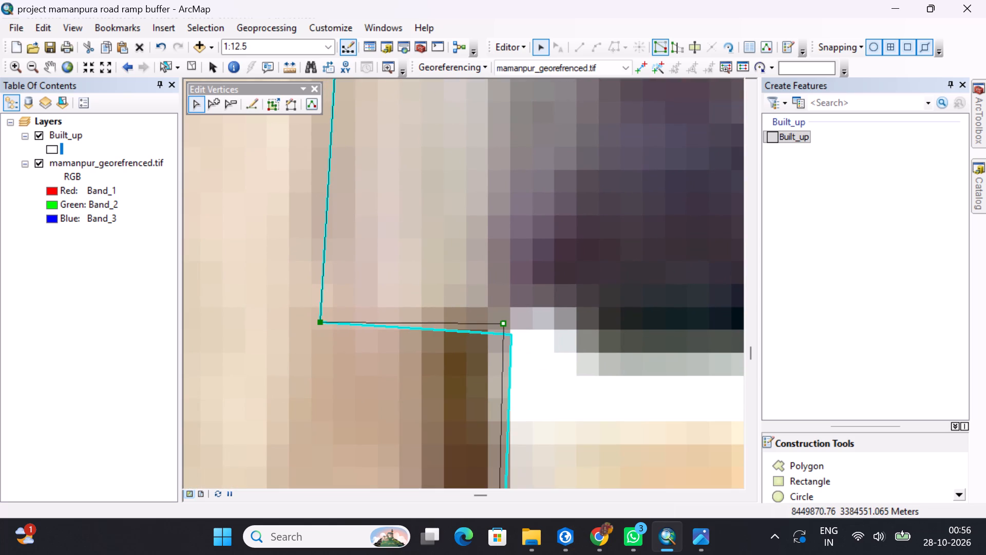
Straighten the same step's roadside edge by moving its northern outer vertex slightly west and its southern outer vertex slightly east.
middle_click_drag(486, 240, 483, 374)
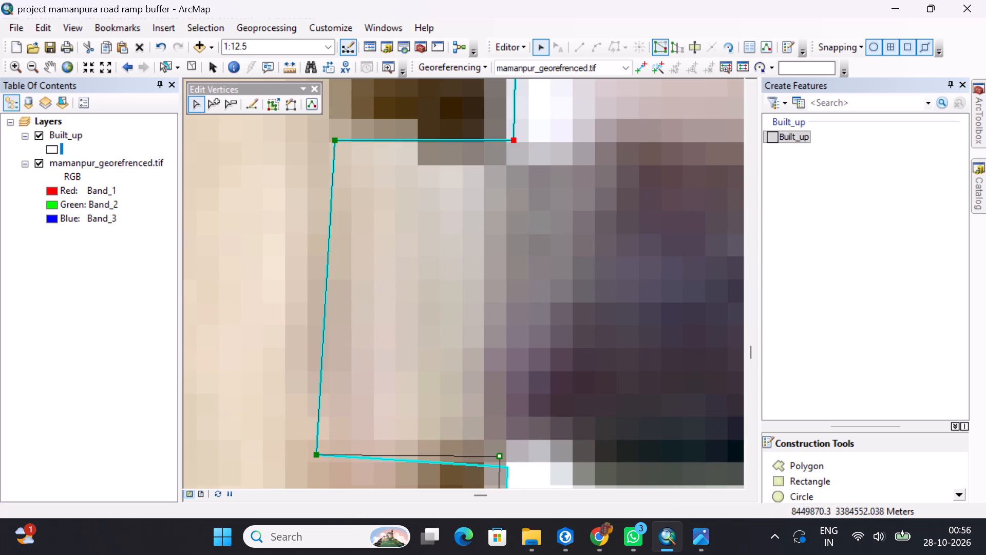
left_click_drag(335, 141, 327, 141)
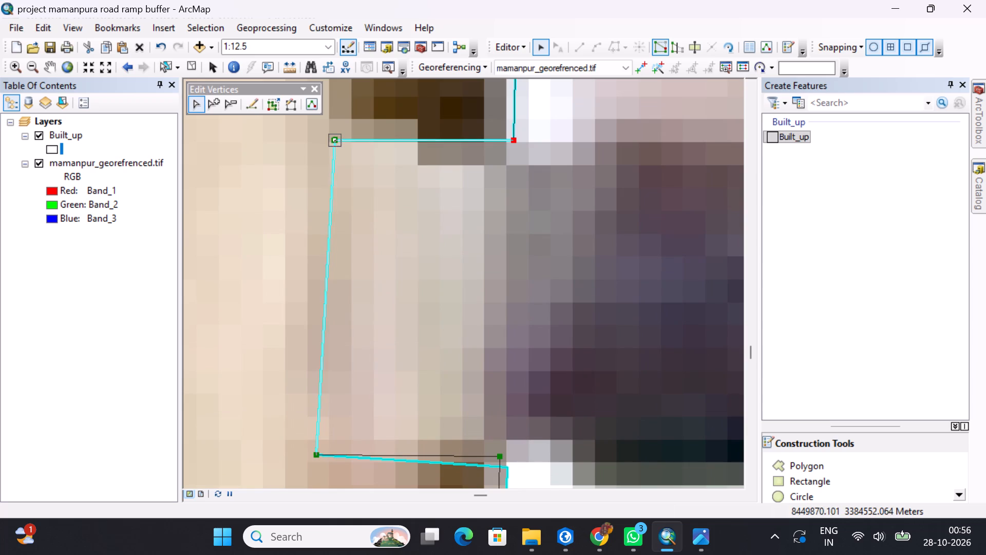
left_click_drag(327, 141, 321, 143)
left_click_drag(315, 454, 317, 454)
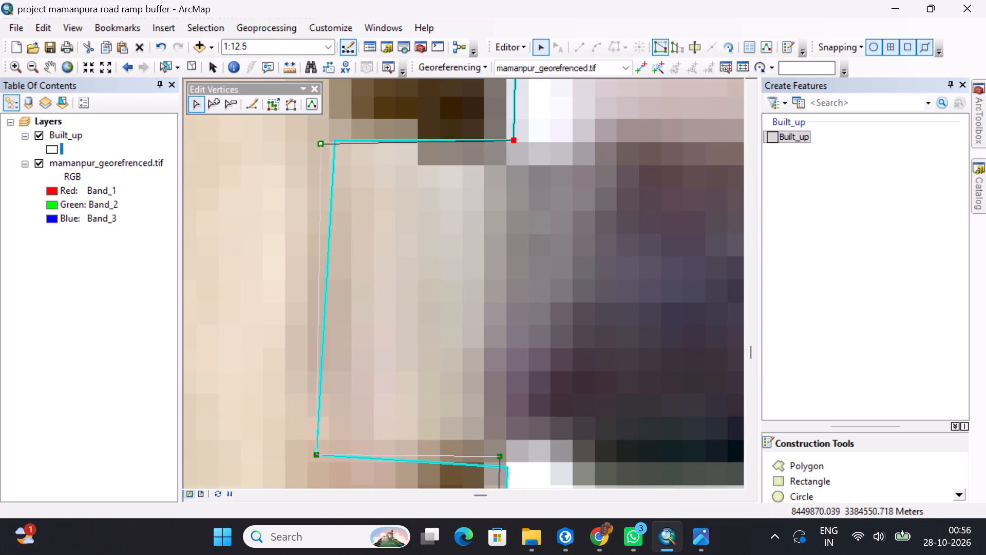
left_click_drag(317, 454, 324, 454)
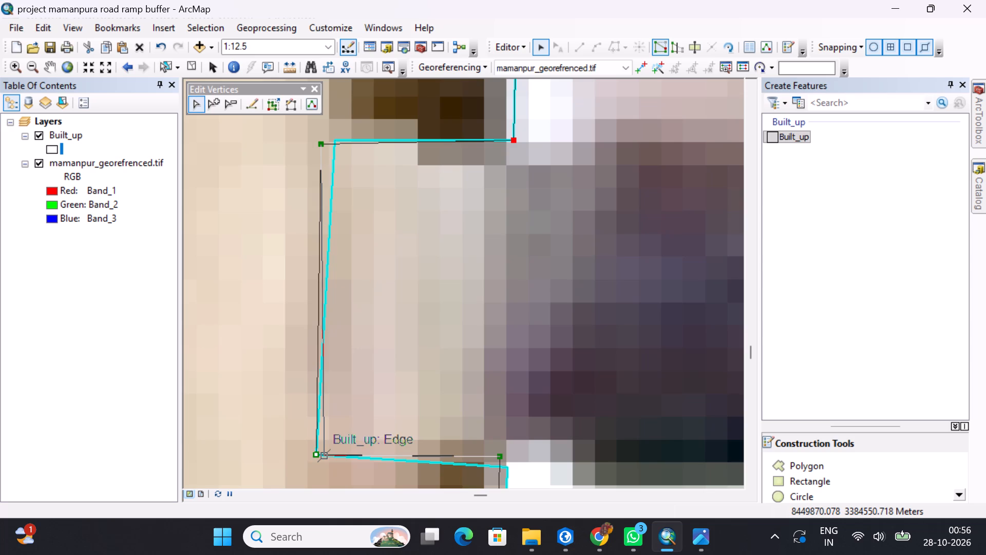
left_click_drag(324, 454, 324, 454)
Check the yard's northwest corner and northern edge, and finish the vertex edits by deselecting the polygon.
middle_click_drag(551, 279, 551, 244)
scroll(551, 244, "up", 6)
middle_click_drag(596, 175, 576, 449)
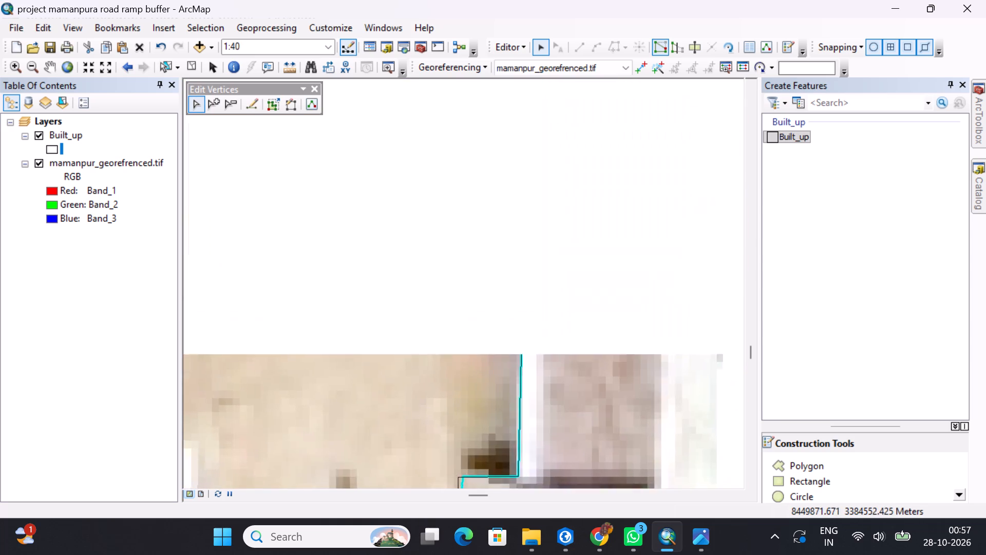
middle_click_drag(576, 449, 575, 453)
scroll(564, 375, "up", 1)
middle_click_drag(632, 293, 447, 277)
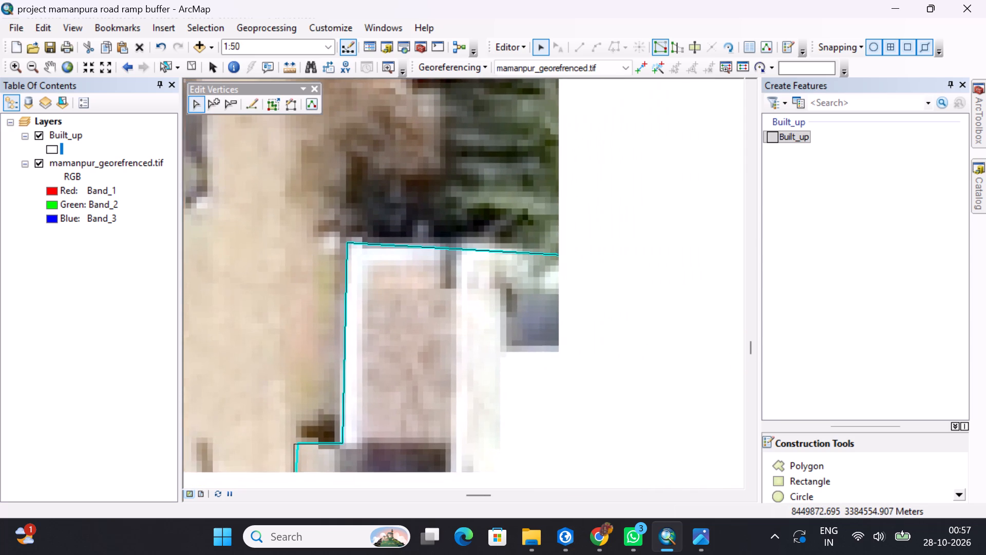
middle_click_drag(447, 277, 444, 277)
middle_click_drag(484, 307, 385, 270)
scroll(563, 326, "up", 3)
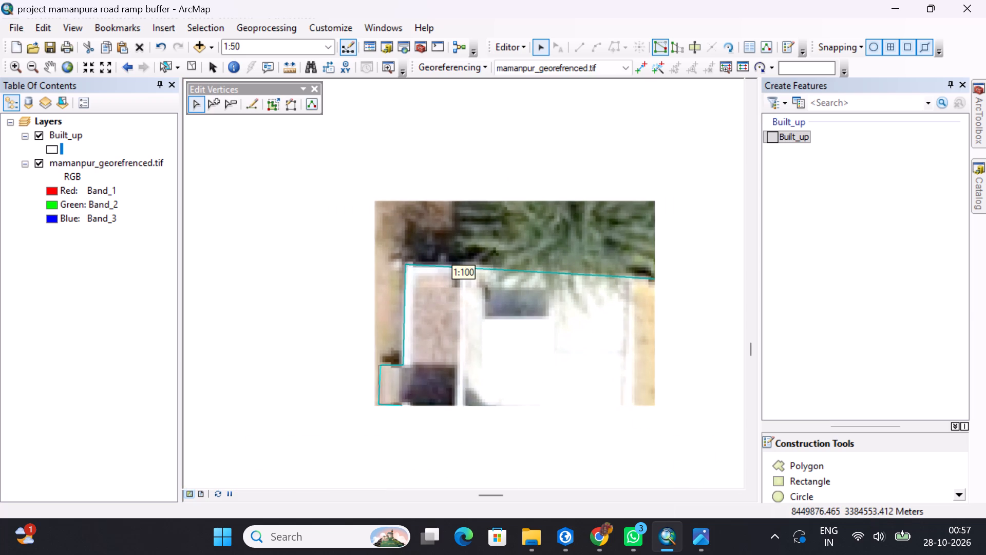
middle_click_drag(621, 303, 558, 467)
scroll(542, 412, "up", 5)
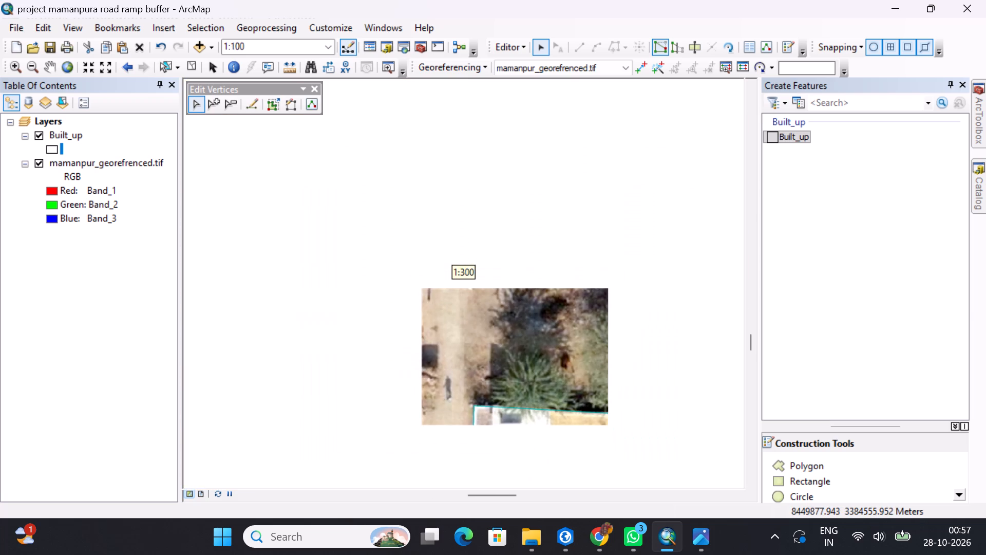
left_click(520, 354)
Examine the undigitized walled compound farther north, east of the road opposite the large trees, including its roadside edge.
middle_click_drag(529, 247, 546, 480)
middle_click_drag(529, 249, 492, 554)
scroll(492, 554, "up", 1)
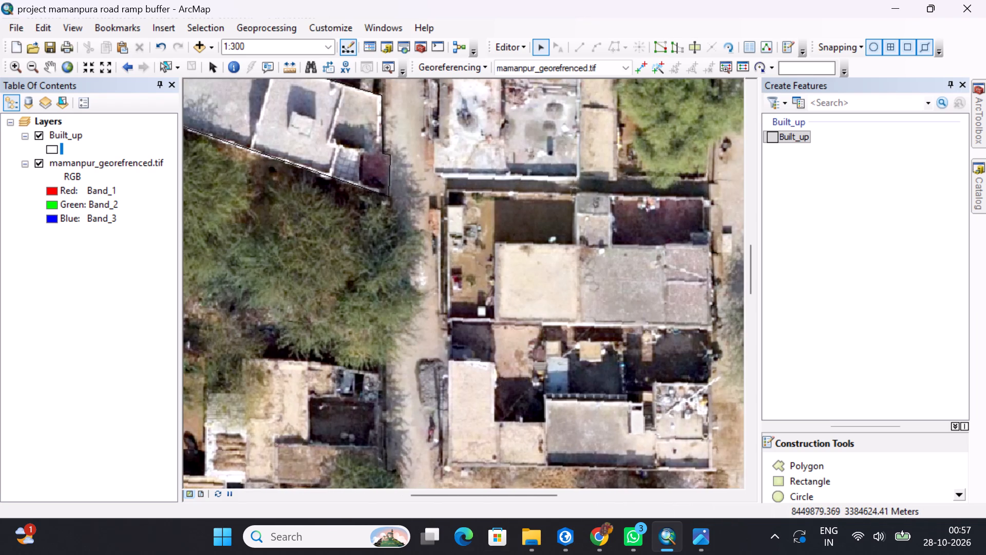
middle_click_drag(534, 286, 522, 375)
middle_click_drag(533, 405, 529, 322)
scroll(459, 234, "up", 3)
scroll(459, 229, "down", 2)
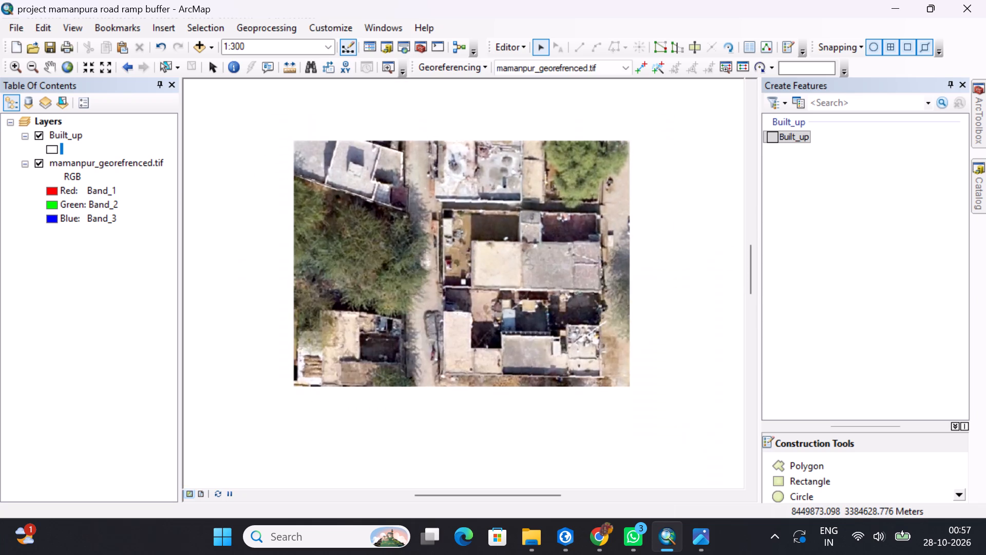
scroll(458, 225, "down", 7)
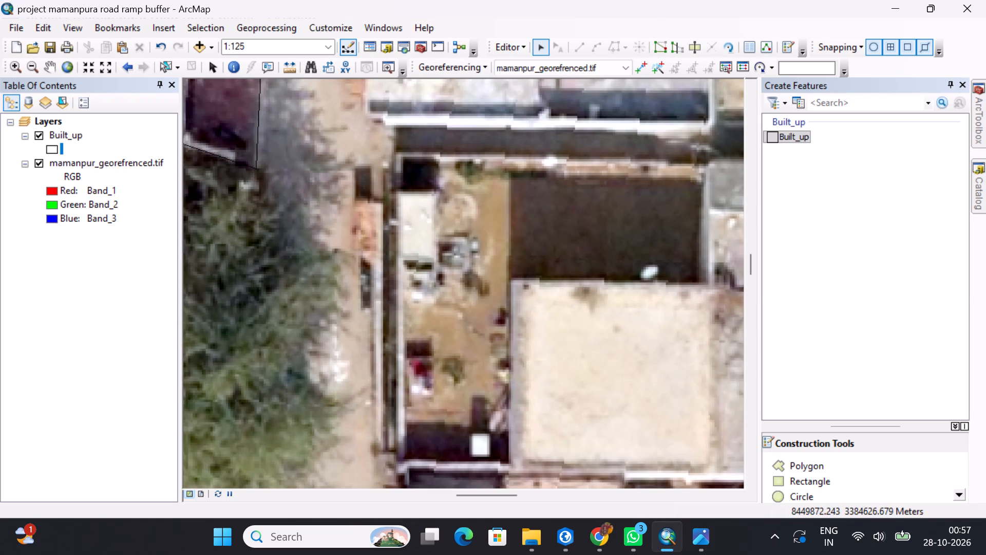
middle_click_drag(442, 302, 513, 220)
middle_click_drag(536, 194, 537, 311)
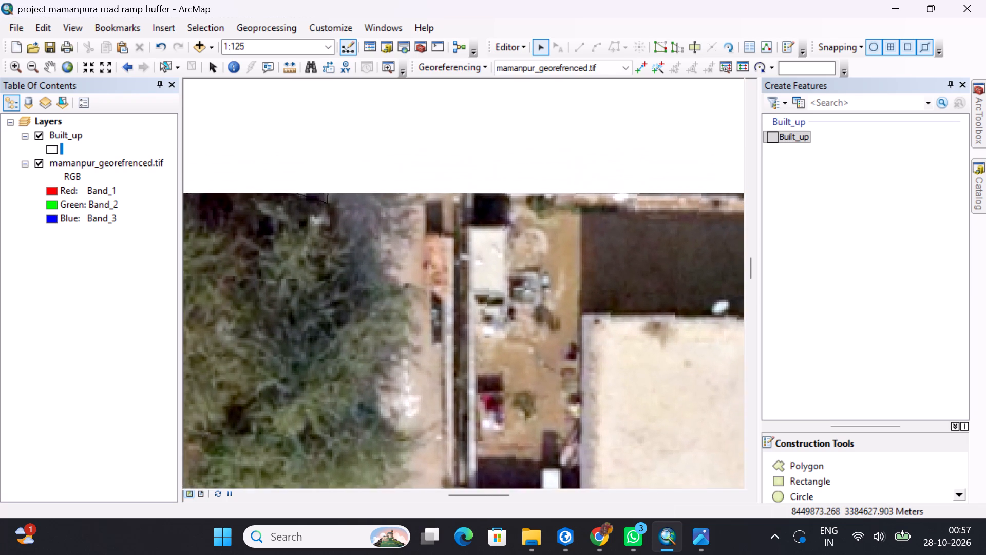
middle_click_drag(537, 311, 536, 334)
scroll(530, 311, "up", 1)
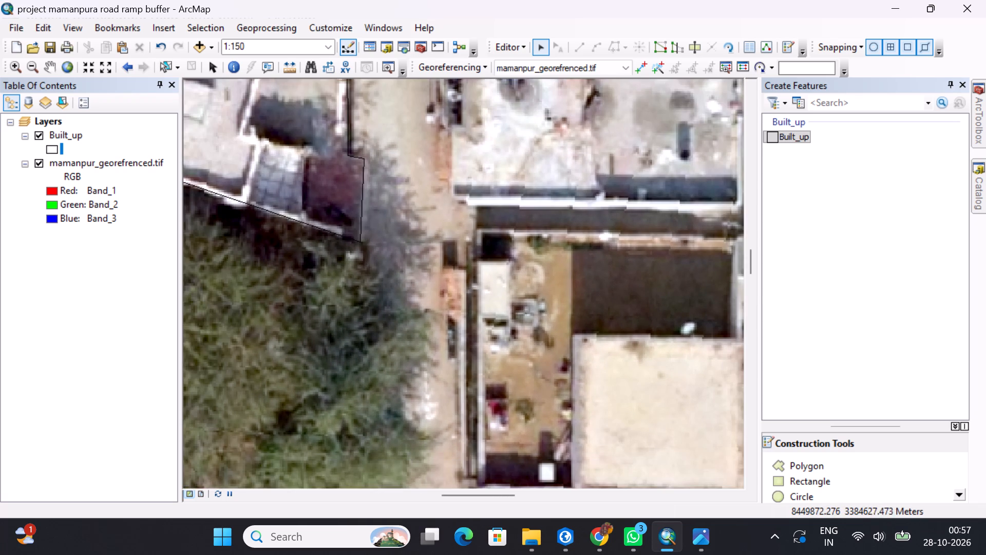
Examine the undigitized walled compounds and roofs along the road's east side, from south of the large trees up to the digitized buildings.
middle_click_drag(525, 355, 569, 200)
middle_click_drag(518, 302, 558, 203)
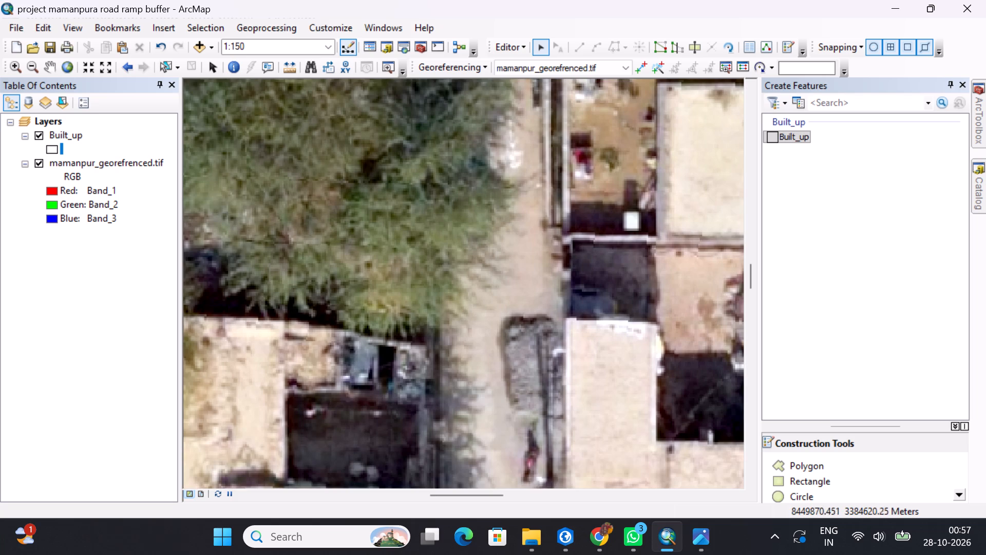
scroll(633, 357, "up", 1)
middle_click_drag(633, 355, 623, 264)
middle_click_drag(665, 358, 630, 215)
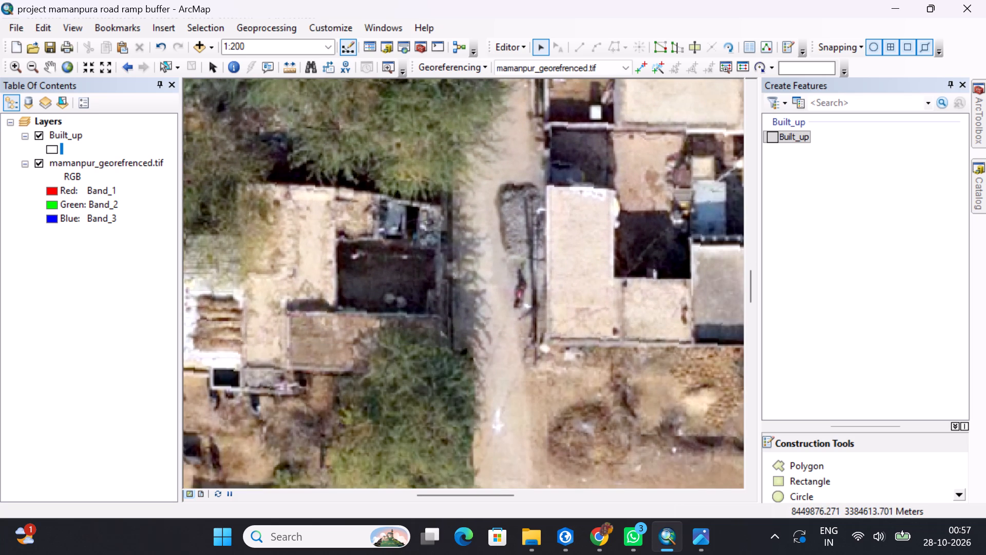
middle_click_drag(630, 212, 628, 232)
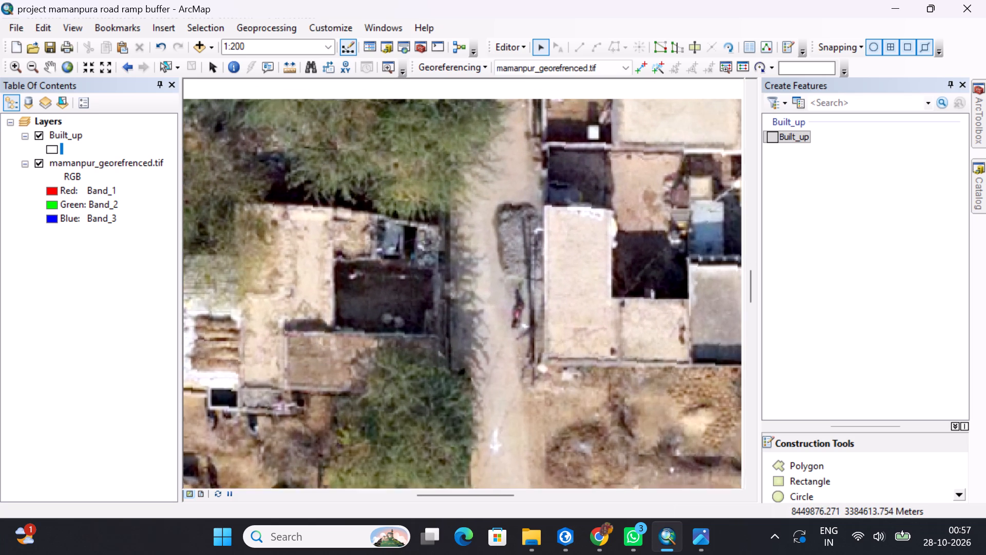
middle_click_drag(628, 232, 621, 272)
middle_click_drag(628, 157, 616, 269)
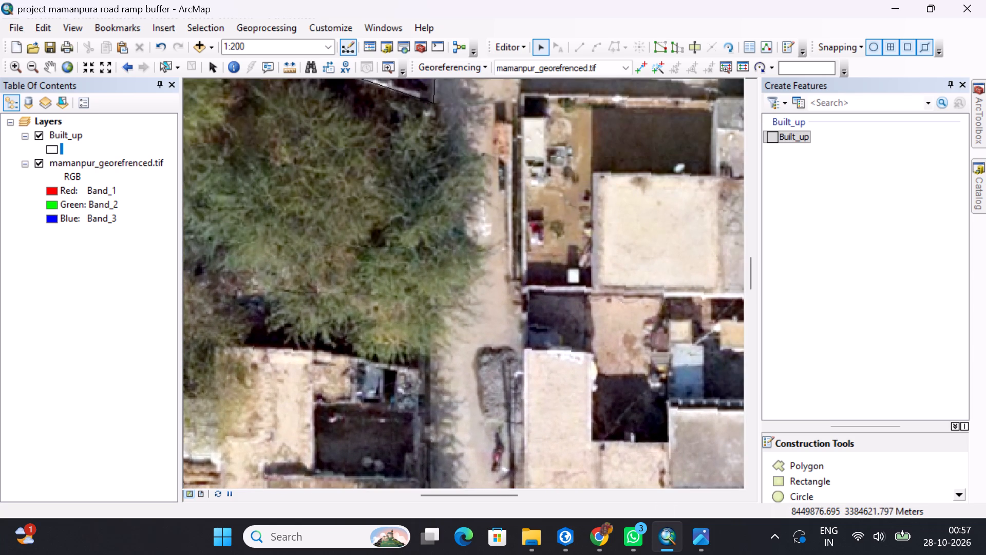
middle_click_drag(615, 254, 614, 268)
middle_click_drag(563, 127, 580, 243)
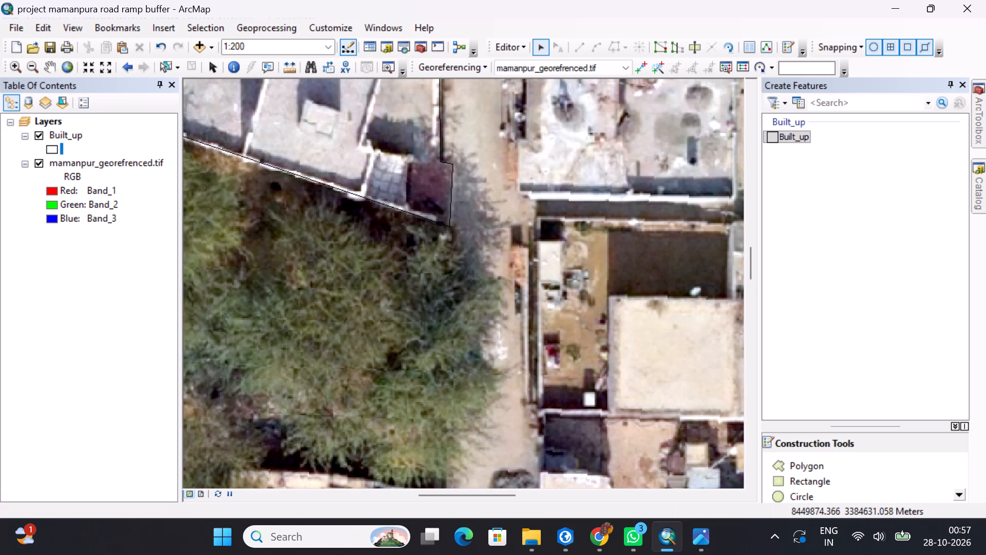
middle_click_drag(599, 264, 597, 311)
middle_click_drag(587, 129, 590, 214)
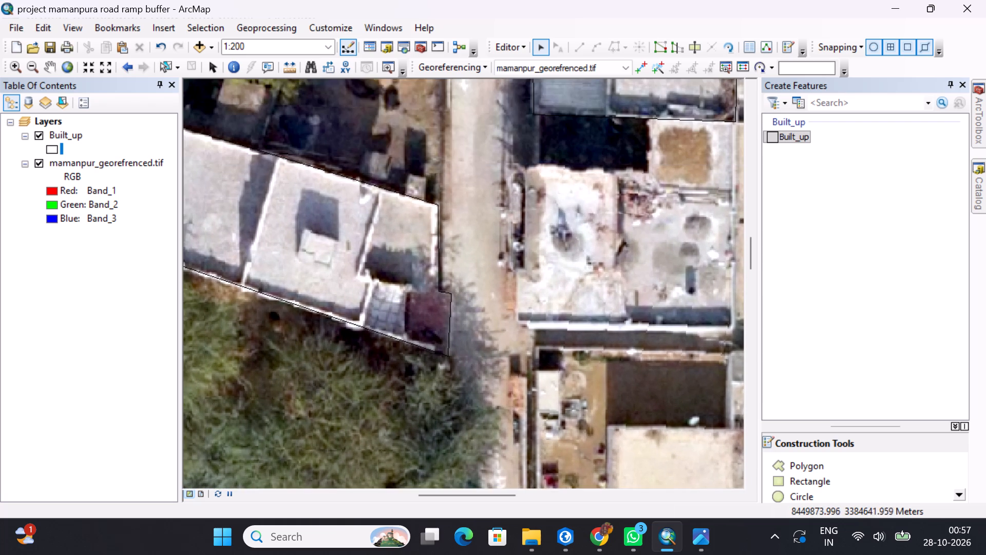
middle_click_drag(587, 197, 591, 247)
middle_click_drag(578, 129, 582, 169)
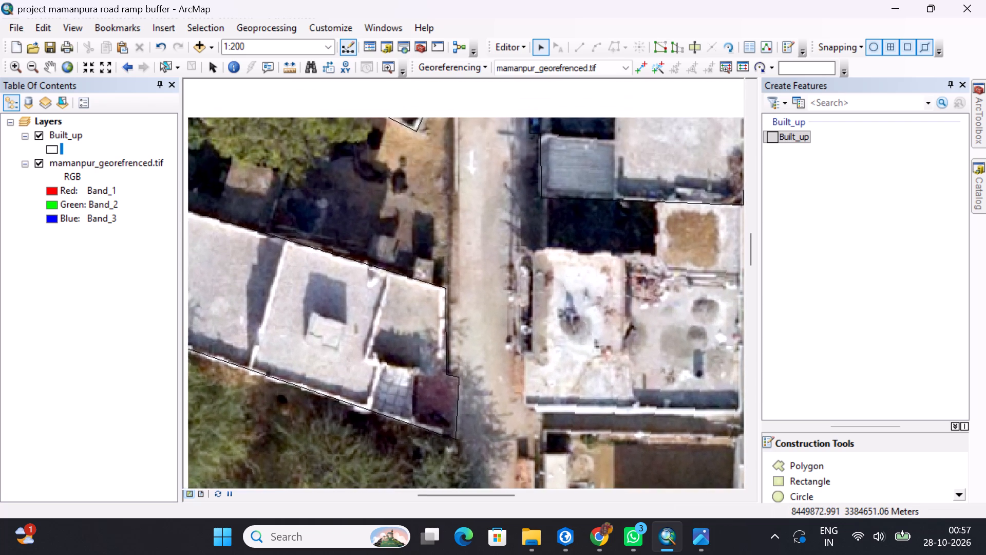
middle_click_drag(582, 169, 582, 172)
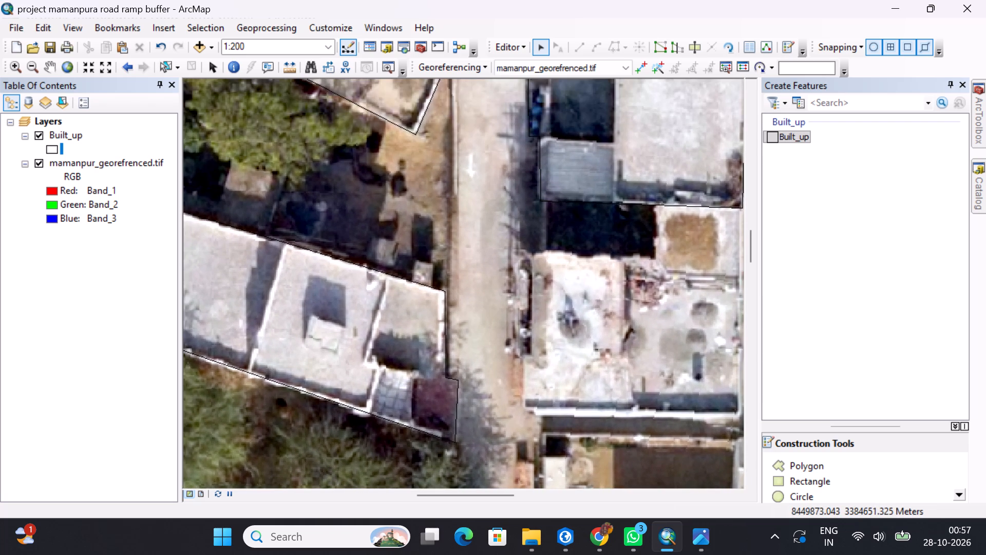
Move the southwest corner vertex of the Built_up polygon around the grey sheet-roofed building east of the road slightly northwest.
scroll(582, 167, "down", 1)
middle_click_drag(582, 167, 567, 211)
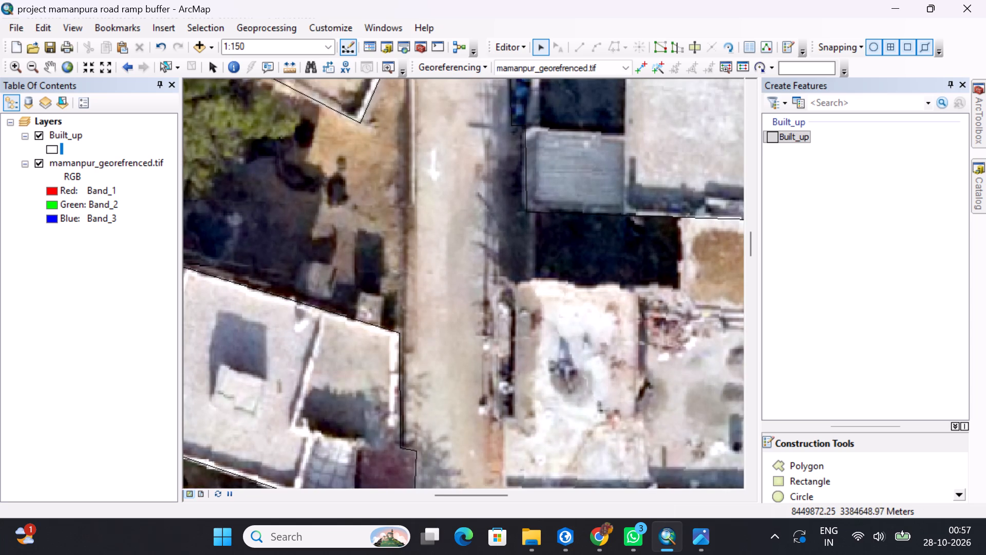
middle_click_drag(567, 205, 540, 299)
scroll(537, 287, "up", 2)
scroll(561, 228, "down", 3)
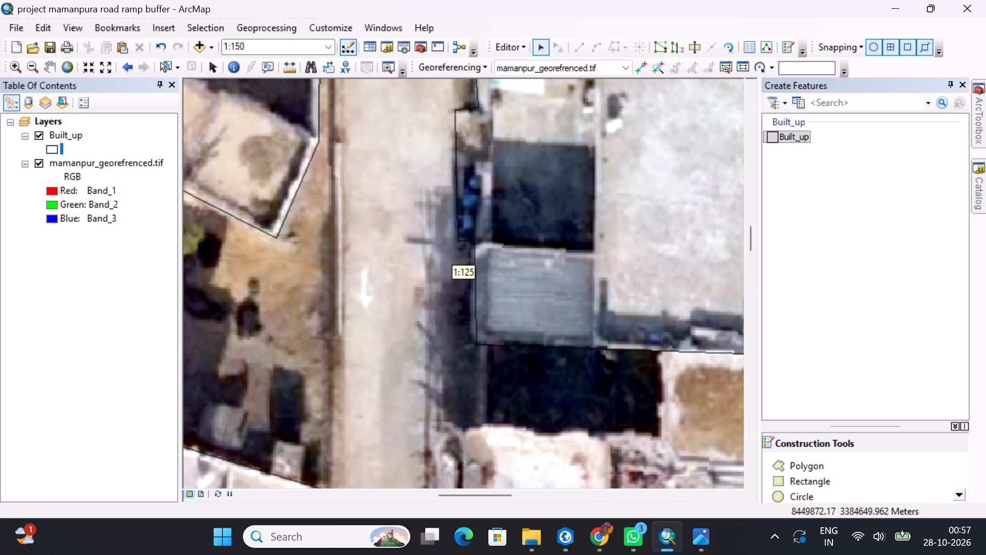
middle_click_drag(492, 287, 492, 265)
left_click(485, 318)
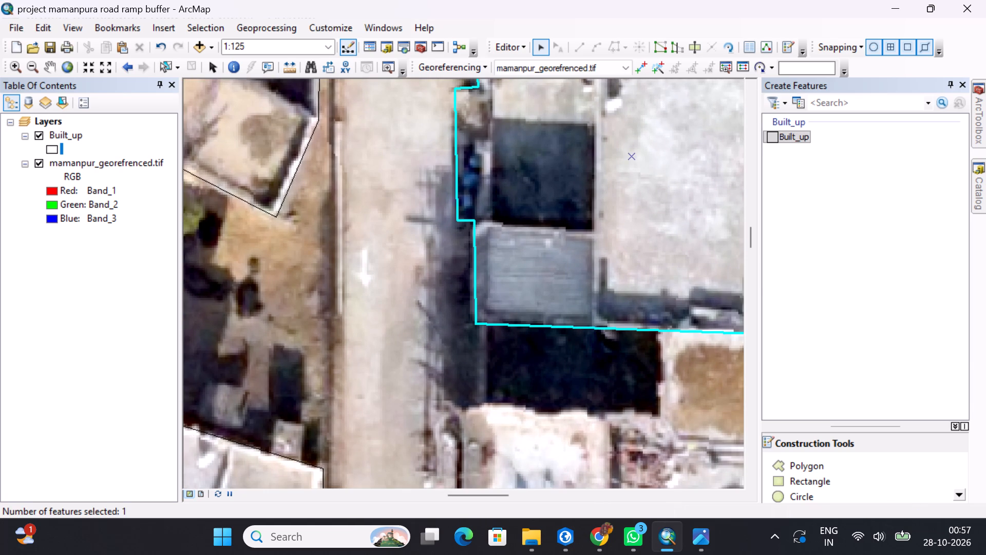
left_click(654, 49)
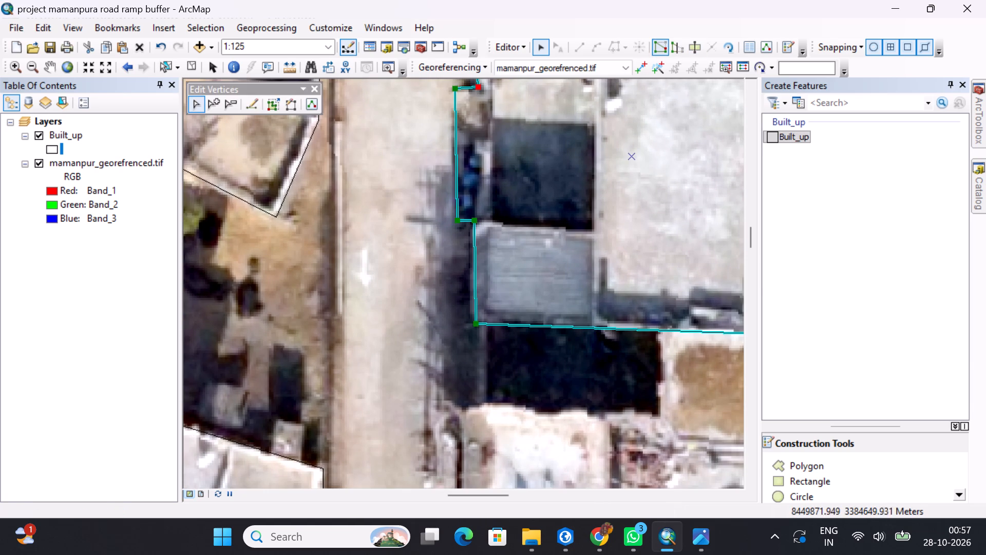
scroll(500, 302, "down", 3)
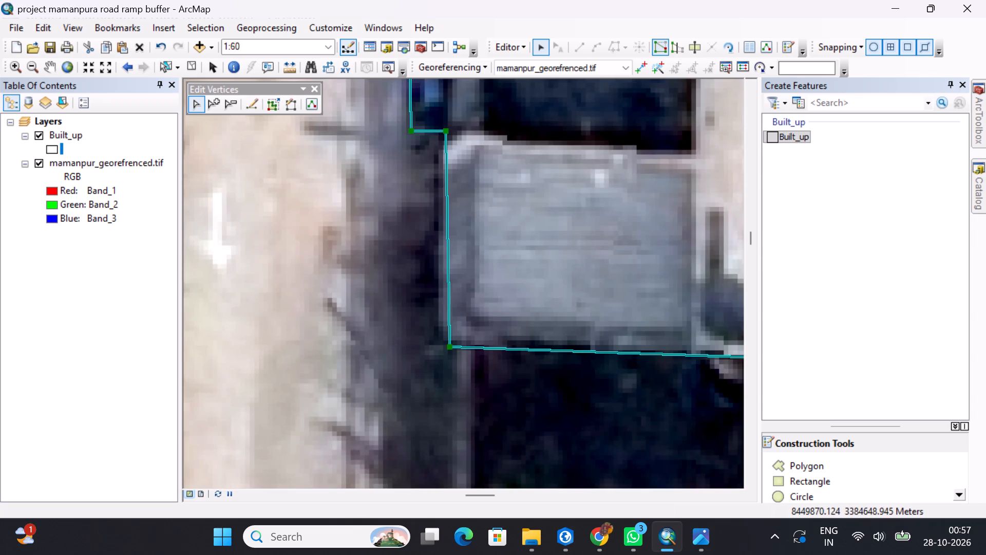
left_click_drag(449, 347, 437, 335)
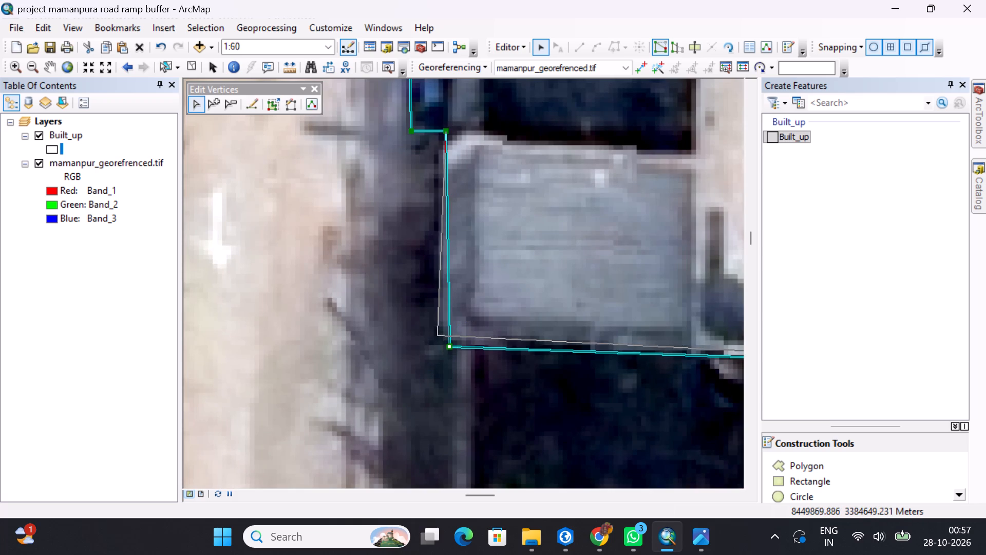
left_click_drag(437, 335, 441, 340)
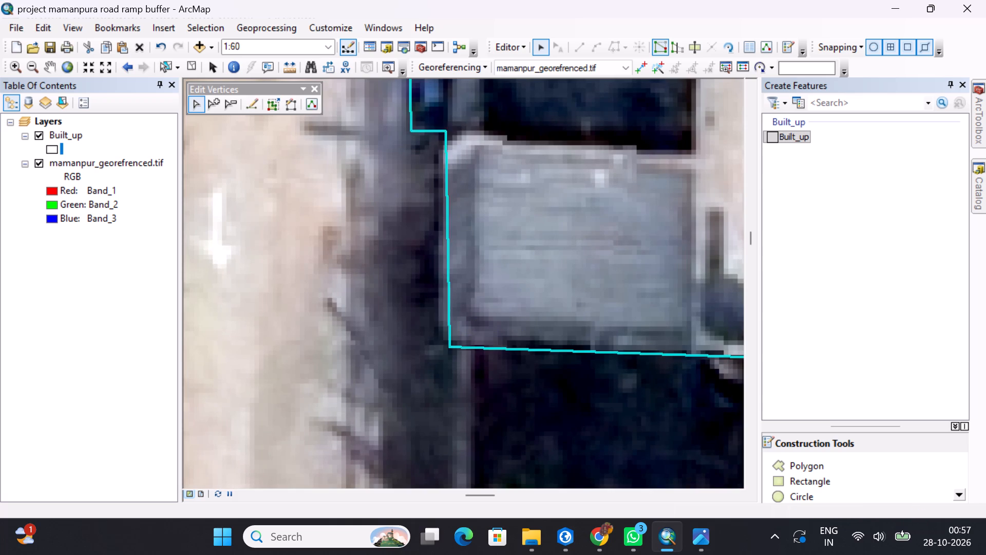
Move the northern inner vertex of this polygon's roadside step slightly south, level with the step's northern outer vertex.
middle_click_drag(522, 247, 509, 397)
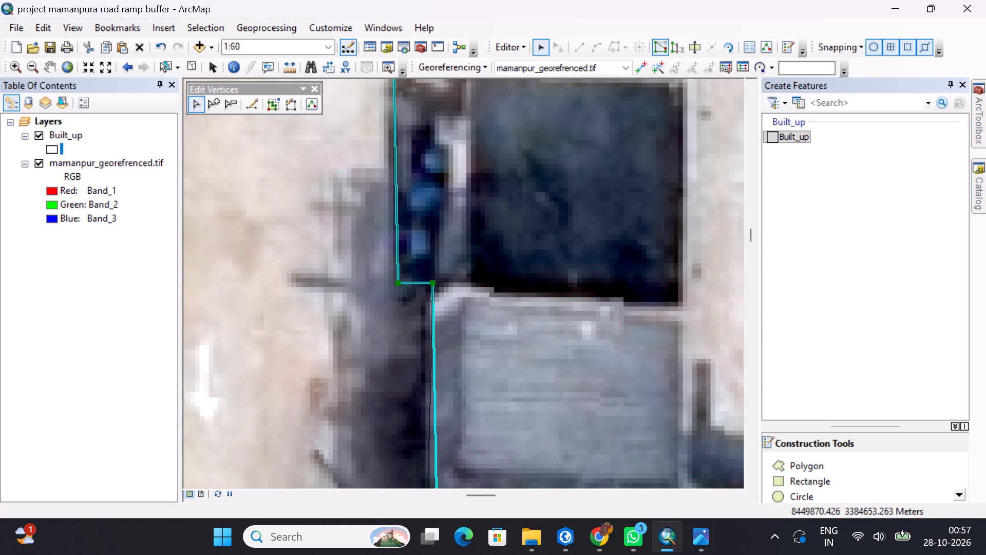
middle_click_drag(441, 225, 406, 359)
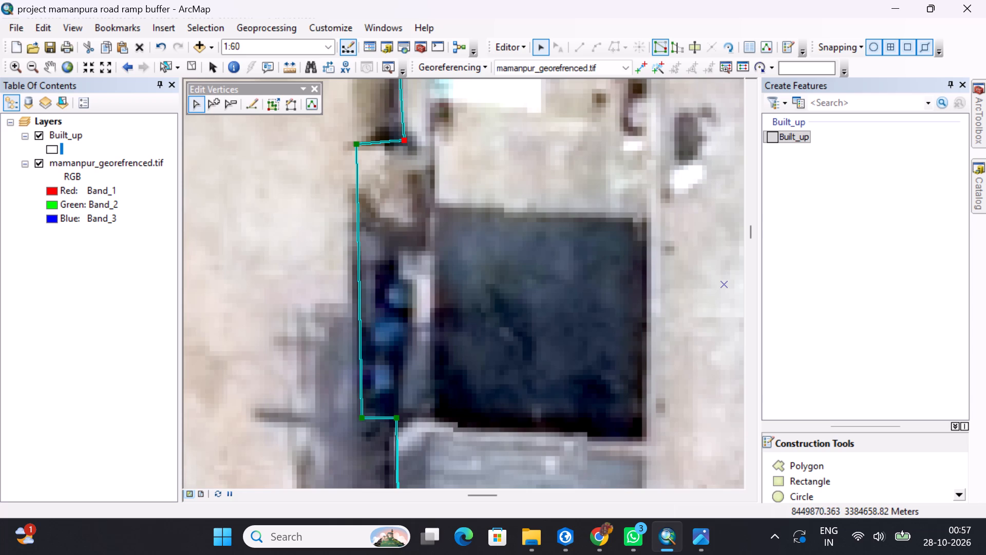
middle_click_drag(411, 154, 399, 261)
scroll(399, 261, "up", 1)
scroll(394, 249, "down", 4)
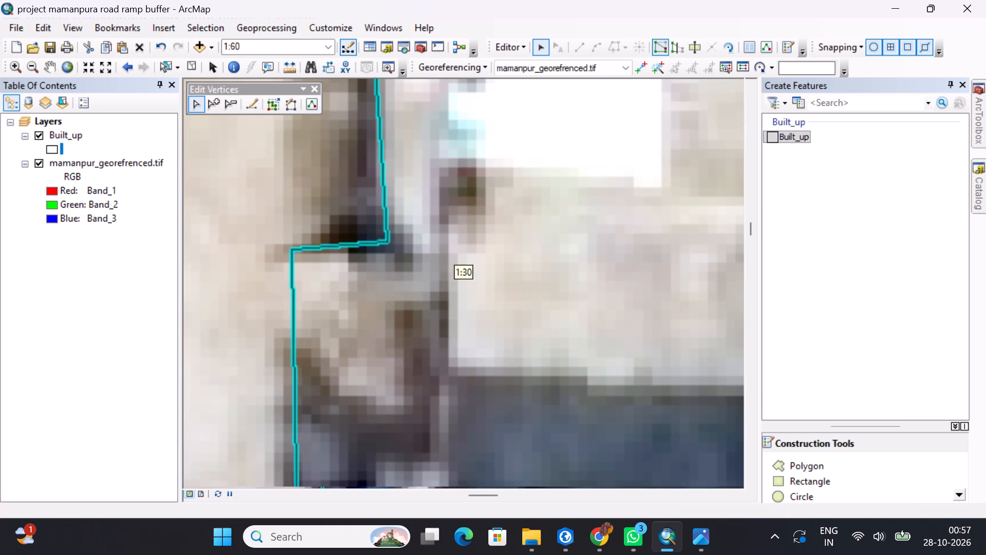
left_click_drag(387, 243, 388, 254)
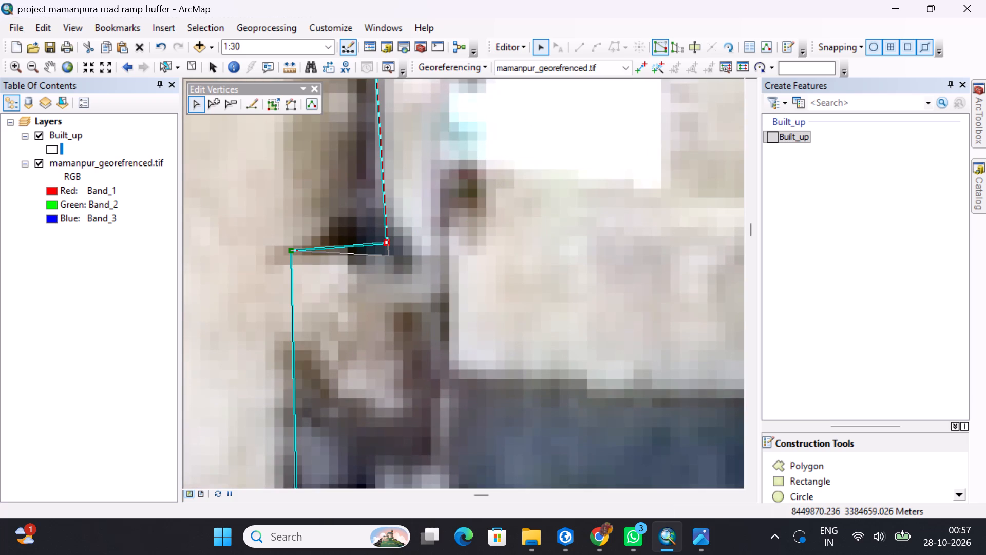
left_click_drag(388, 254, 388, 250)
scroll(388, 247, "down", 5)
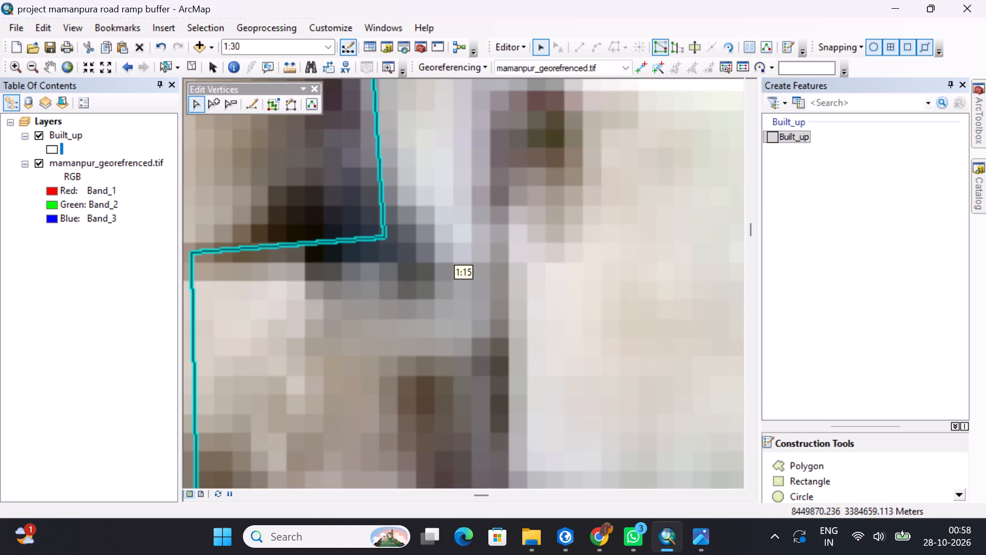
middle_click_drag(391, 224, 438, 272)
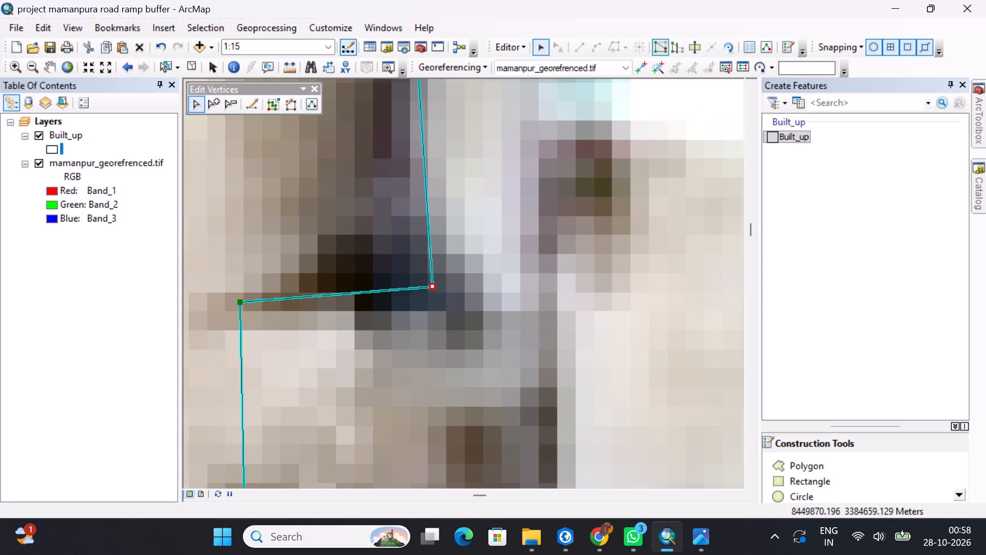
left_click_drag(432, 287, 431, 301)
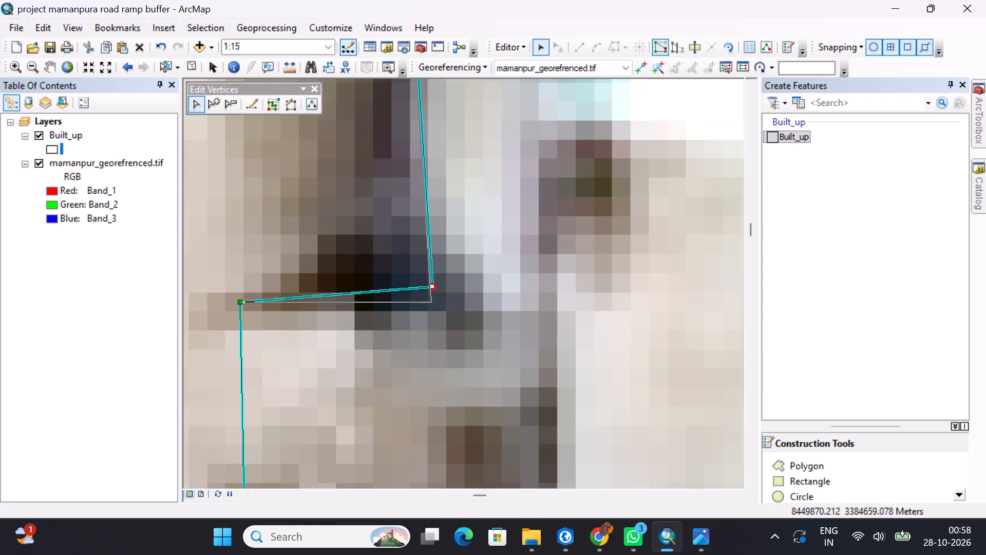
left_click_drag(431, 301, 430, 301)
Move the same roadside step's southern outer vertex slightly west to straighten its roadside edge, and finish by deselecting the polygon.
middle_click_drag(308, 342, 390, 321)
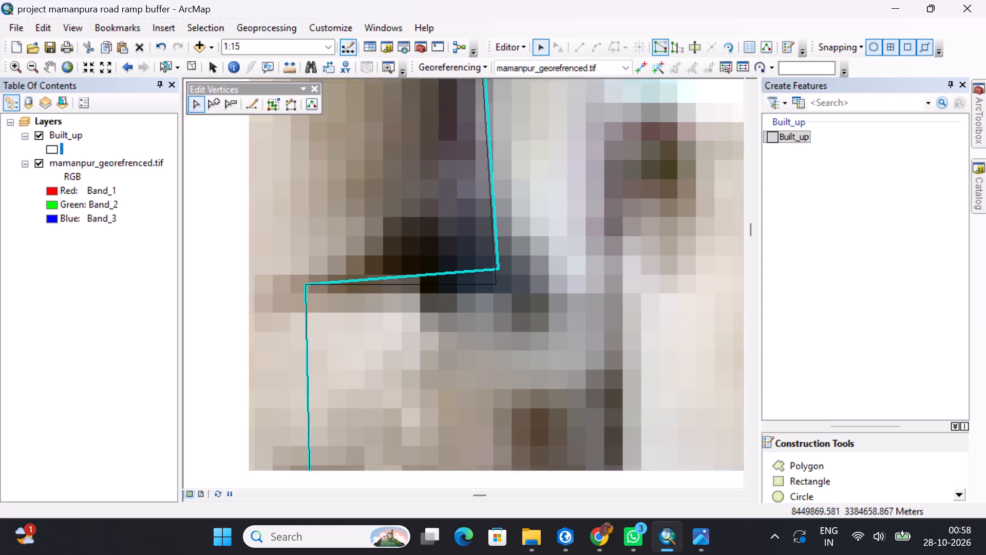
middle_click_drag(390, 321, 476, 295)
scroll(477, 292, "up", 6)
middle_click_drag(485, 319, 481, 210)
middle_click_drag(496, 358, 490, 143)
scroll(454, 289, "down", 10)
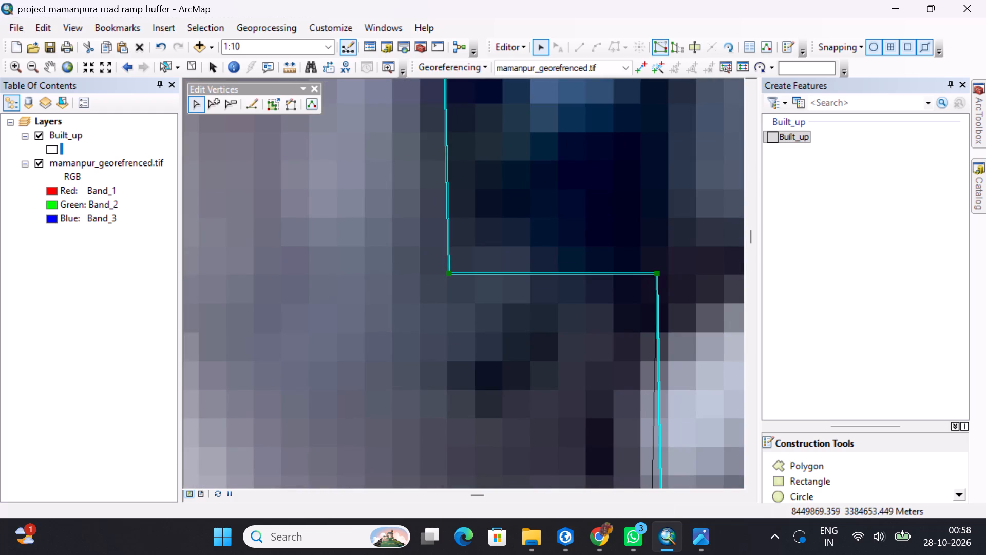
left_click_drag(449, 272, 422, 272)
left_click_drag(422, 272, 420, 272)
scroll(530, 279, "up", 7)
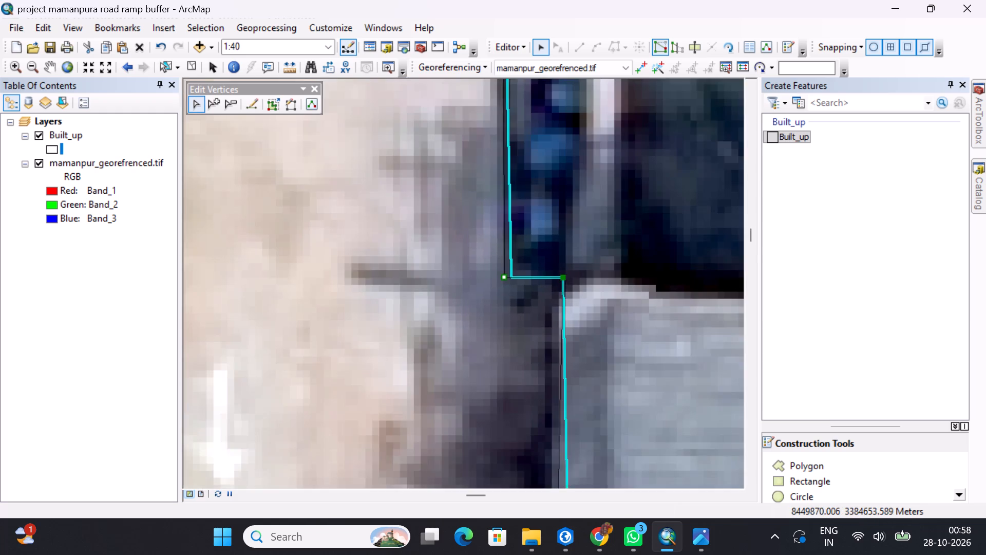
scroll(559, 266, "up", 2)
middle_click_drag(577, 184, 541, 360)
middle_click_drag(576, 198, 519, 436)
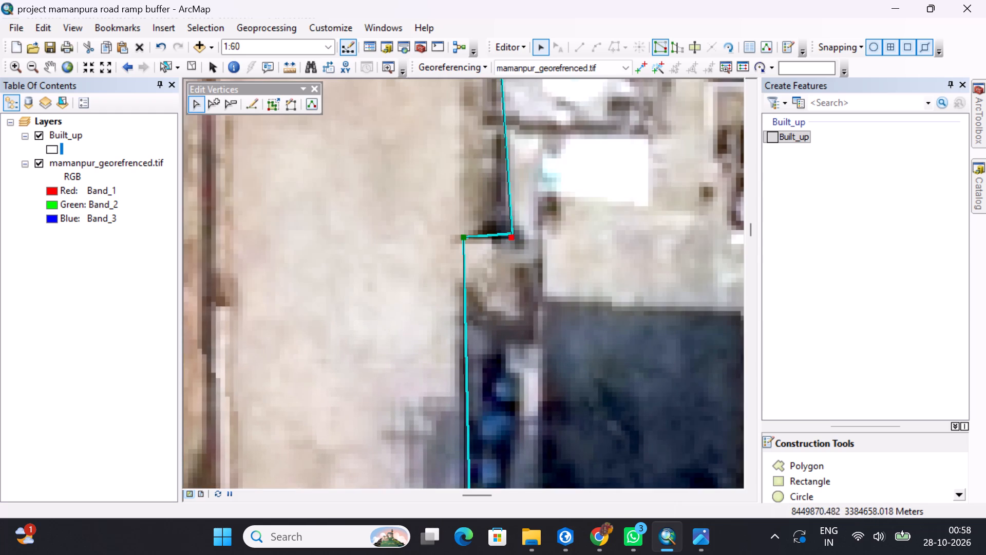
middle_click_drag(560, 238, 525, 421)
middle_click_drag(503, 242, 490, 419)
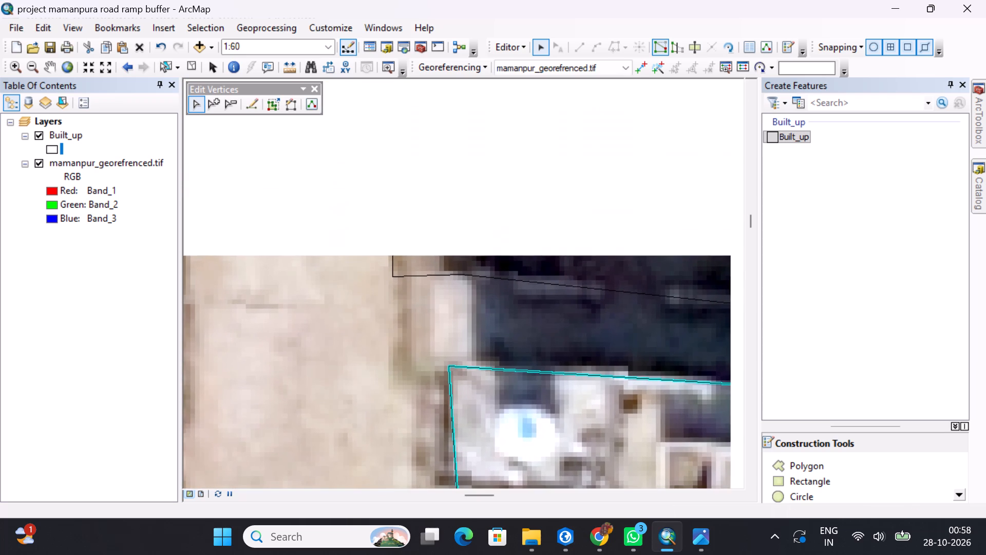
left_click(475, 306)
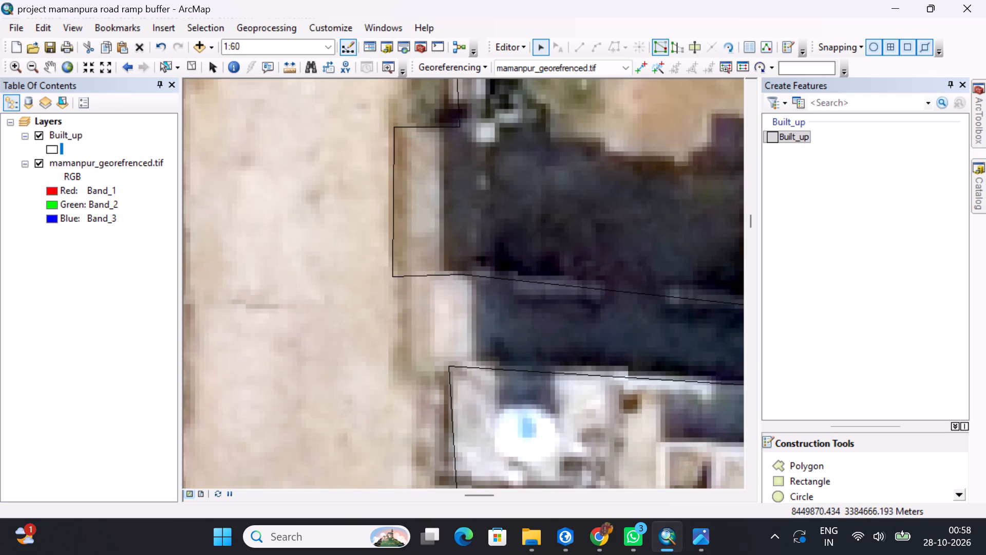
Move the roadside step's northern inner vertex slightly west on the Built_up polygon enclosing the white round object and white rectangular roof.
middle_click_drag(489, 425, 495, 250)
scroll(491, 262, "up", 1)
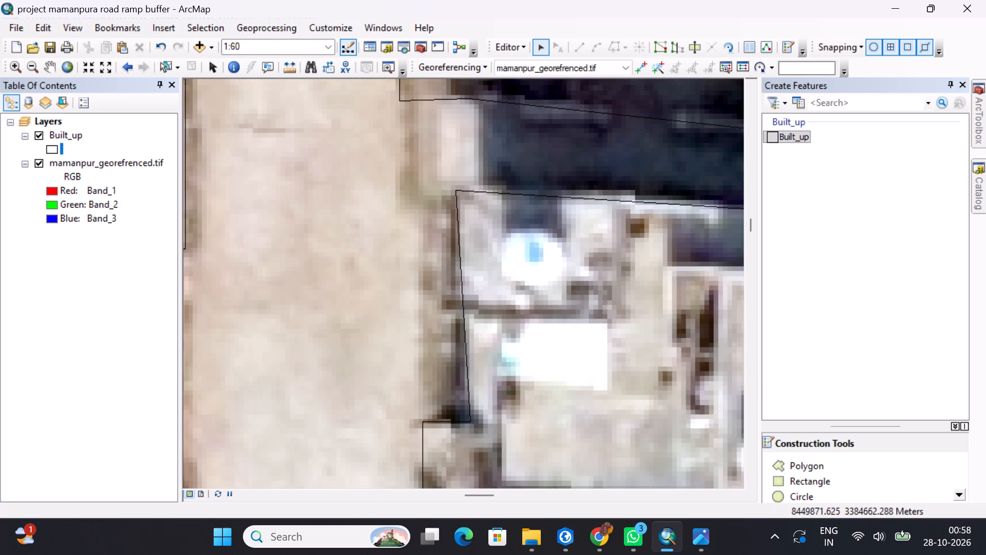
middle_click_drag(517, 378, 523, 346)
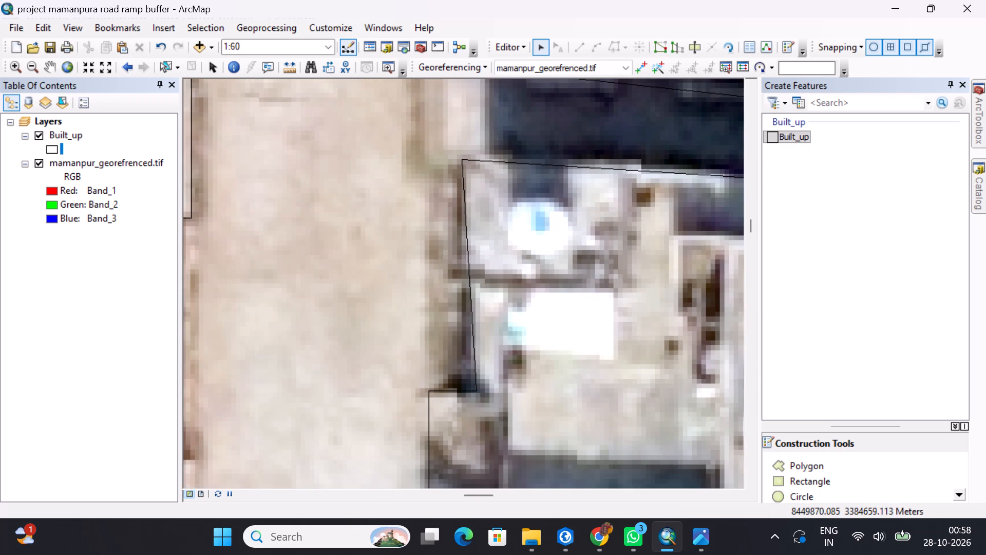
left_click(470, 388)
left_click(478, 393)
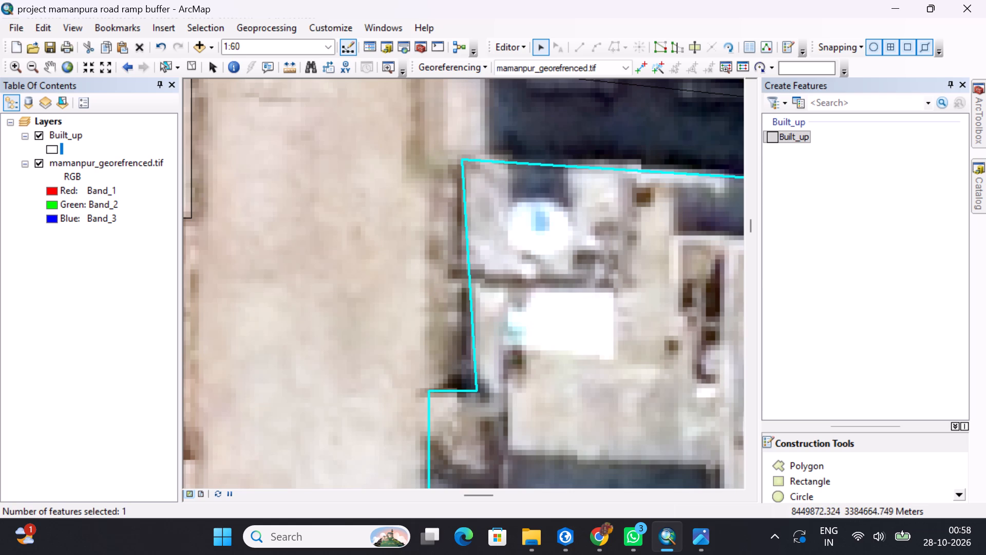
left_click(661, 45)
middle_click_drag(506, 430, 500, 415)
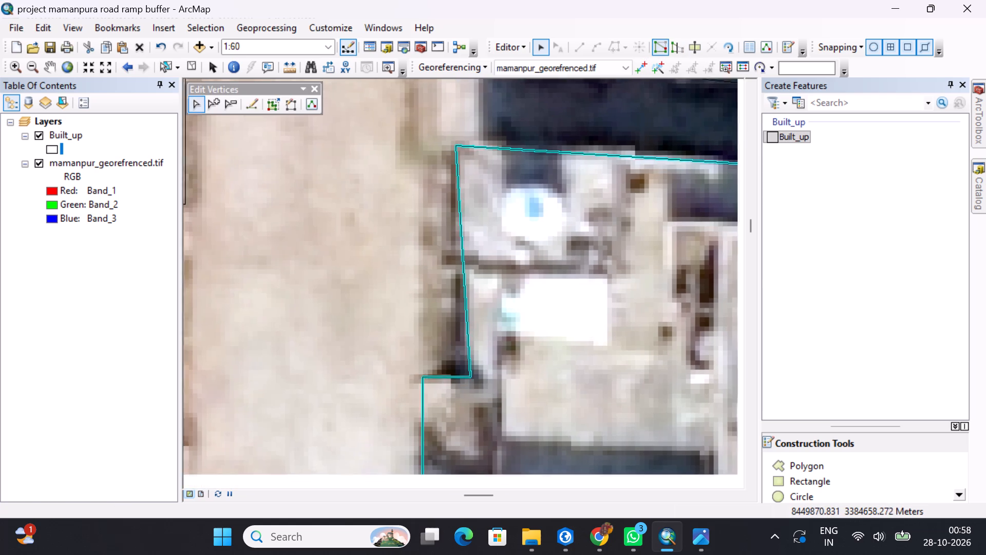
middle_click_drag(500, 415, 483, 376)
scroll(466, 332, "down", 5)
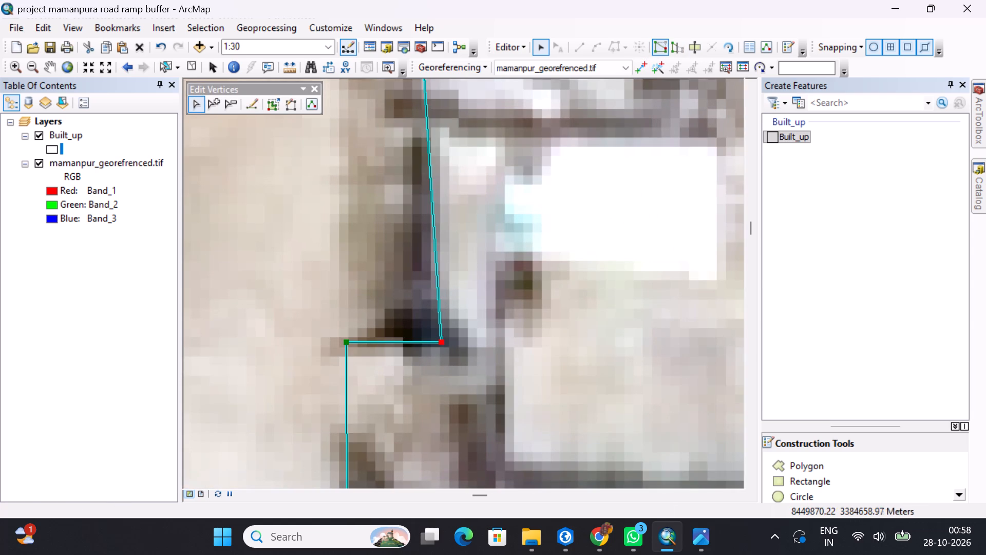
left_click_drag(442, 344, 440, 343)
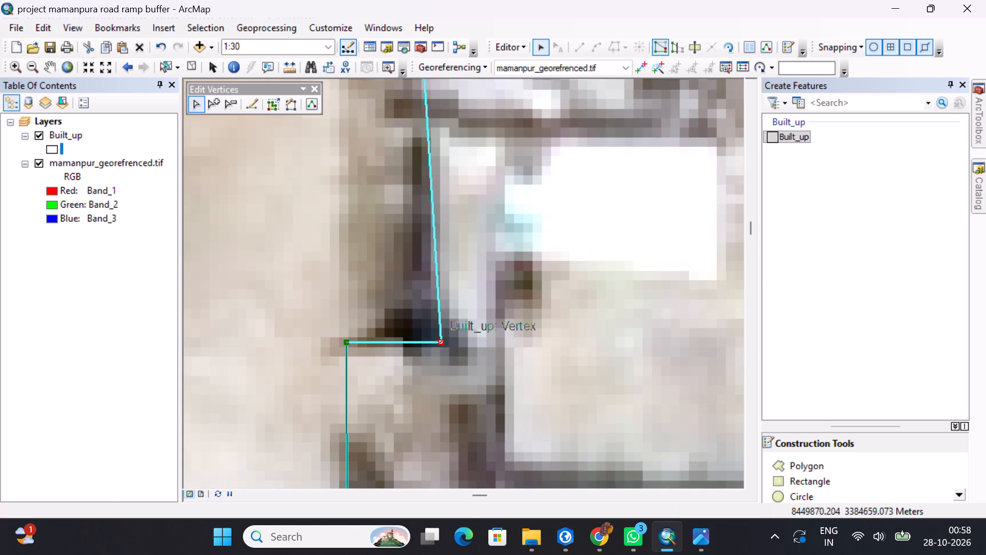
left_click_drag(440, 343, 426, 343)
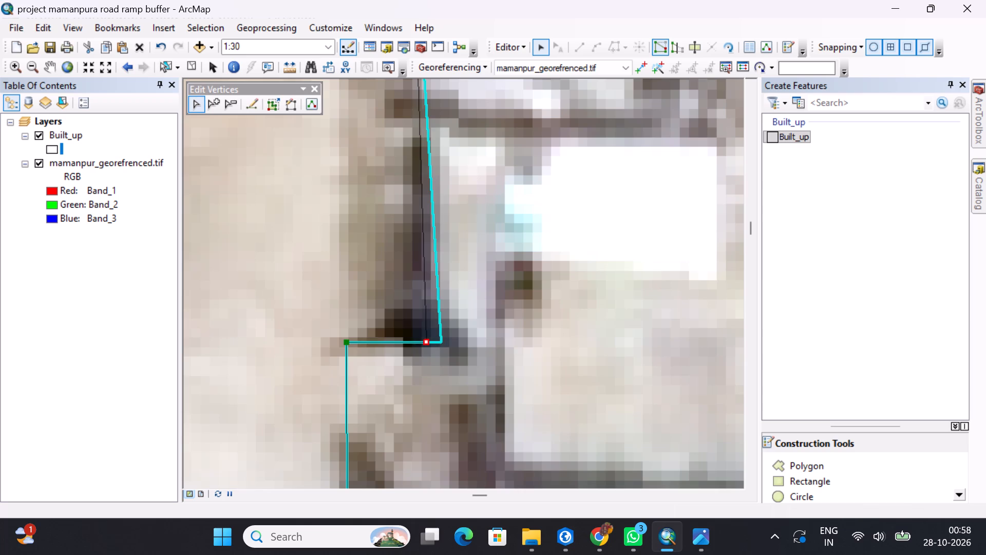
left_click(482, 349)
On the next Built_up polygon north, shift the roadside step's southern outer vertex slightly northeast and its southern inner vertex slightly north.
middle_click_drag(497, 277, 400, 510)
scroll(403, 475, "up", 4)
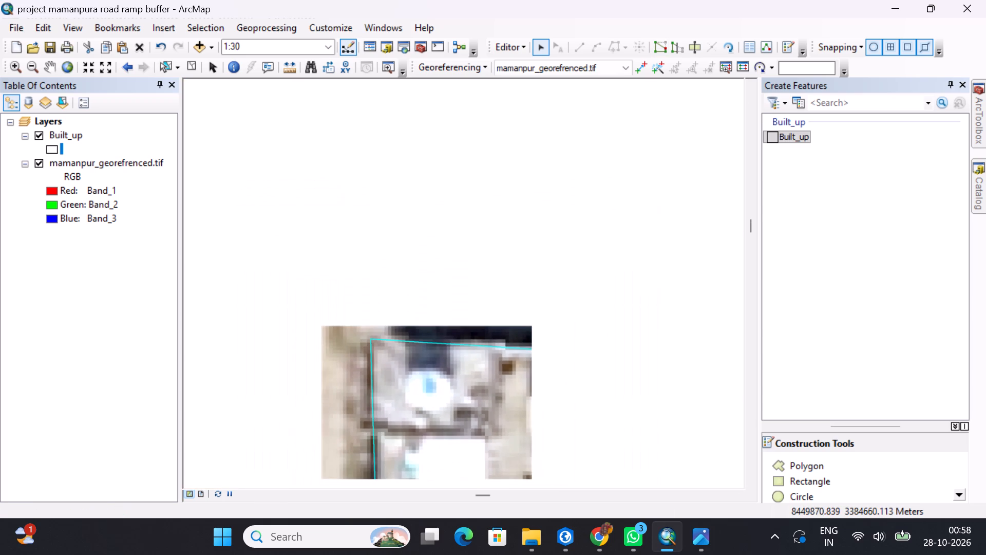
middle_click_drag(410, 425, 476, 337)
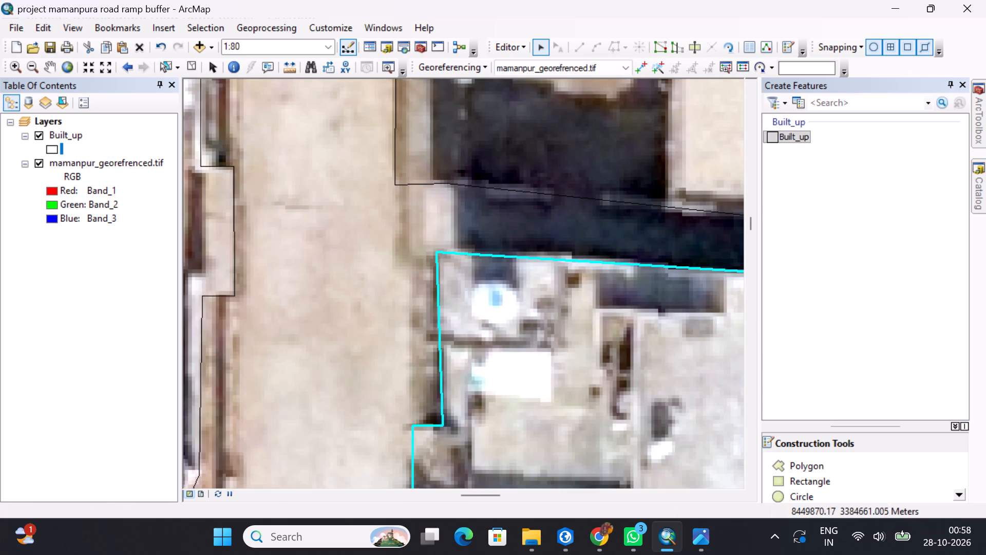
middle_click(467, 365)
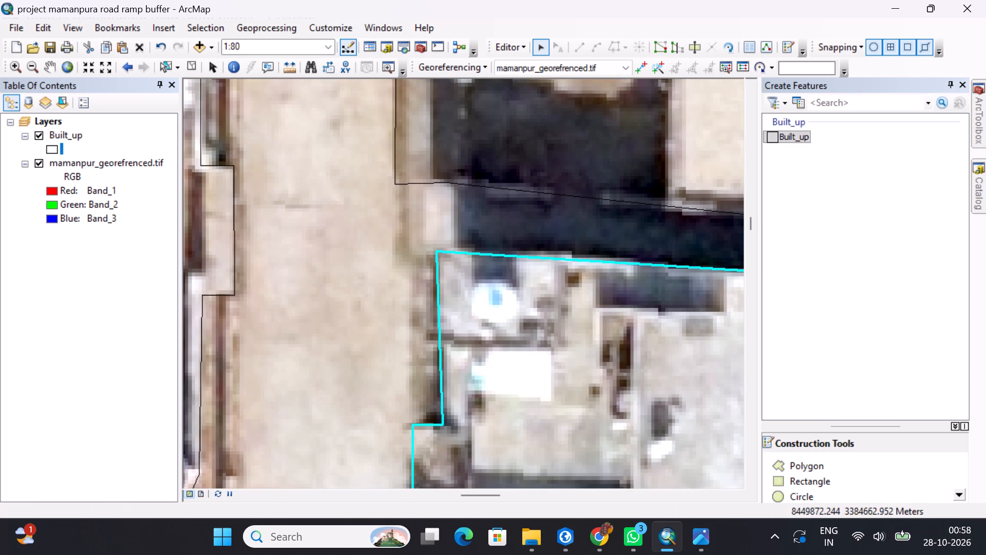
middle_click_drag(521, 283, 520, 405)
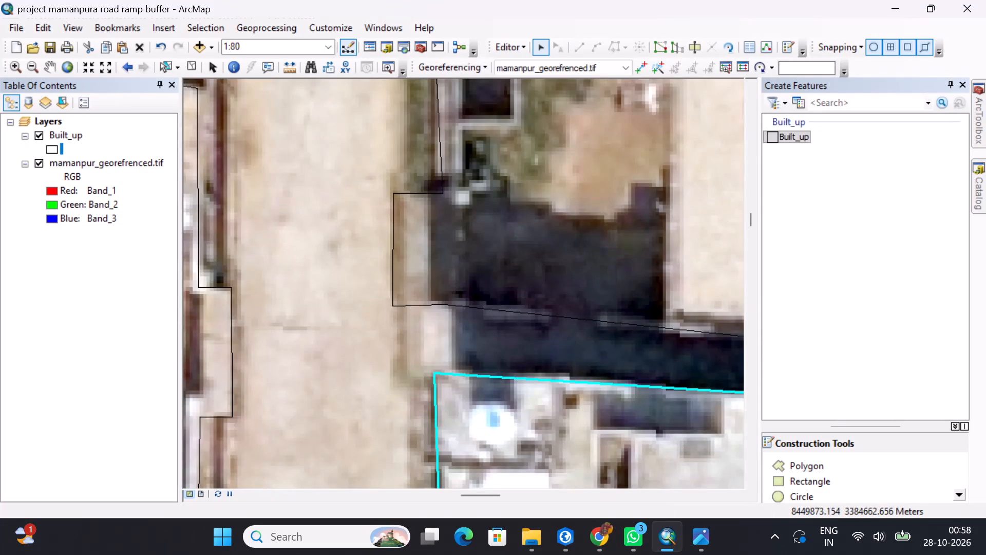
middle_click_drag(562, 272, 562, 349)
scroll(562, 349, "up", 1)
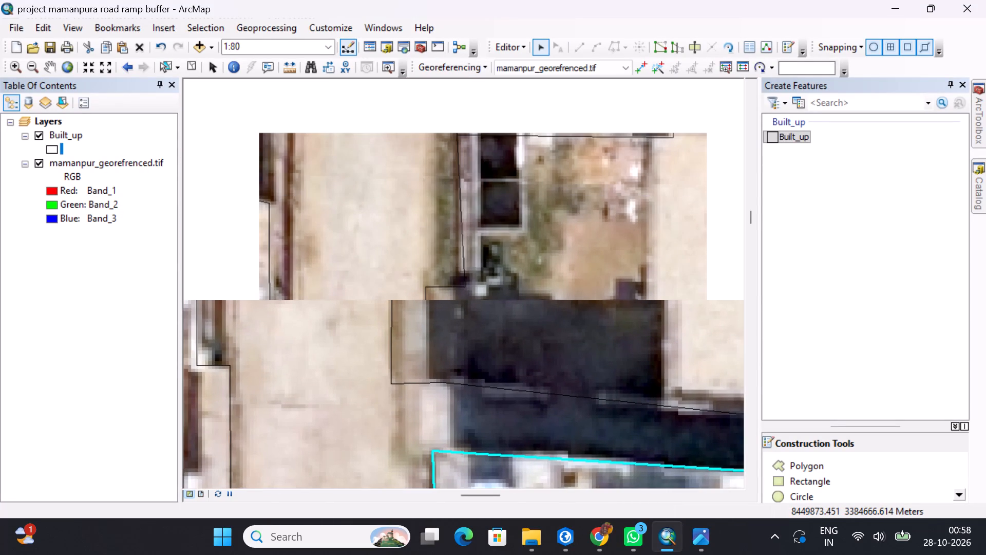
scroll(602, 345, "down", 1)
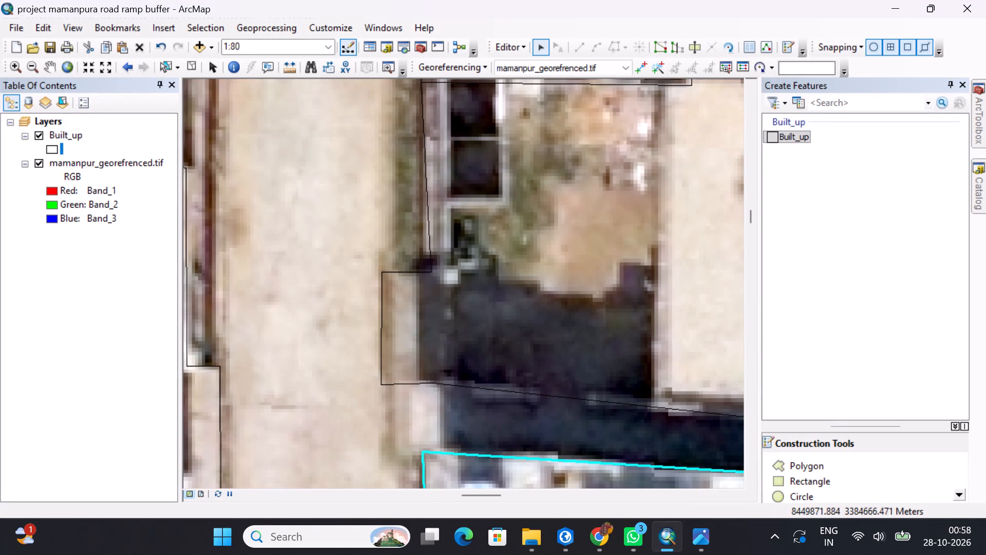
left_click(387, 381)
middle_click_drag(492, 348, 501, 337)
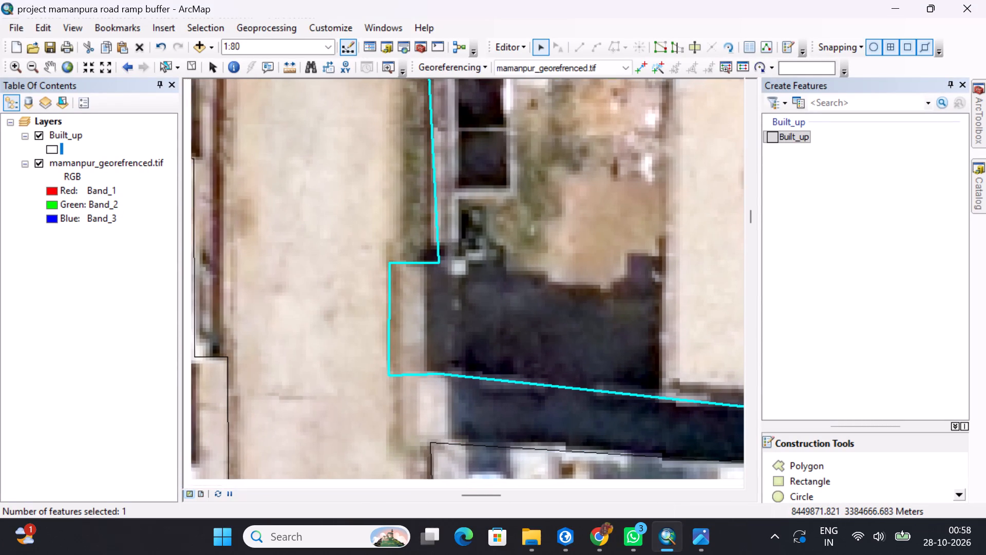
middle_click_drag(501, 337, 502, 336)
left_click(659, 55)
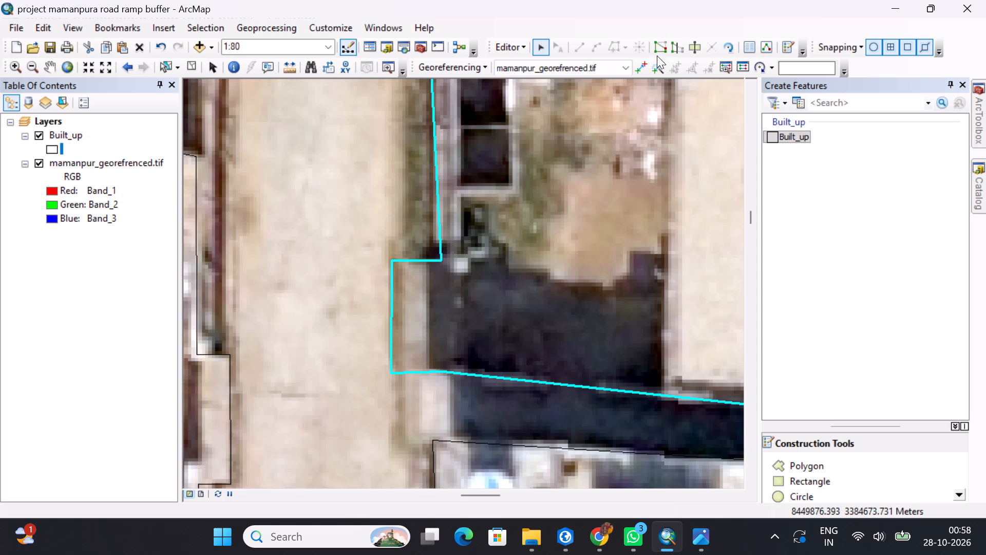
left_click(658, 49)
left_click_drag(506, 307, 536, 299)
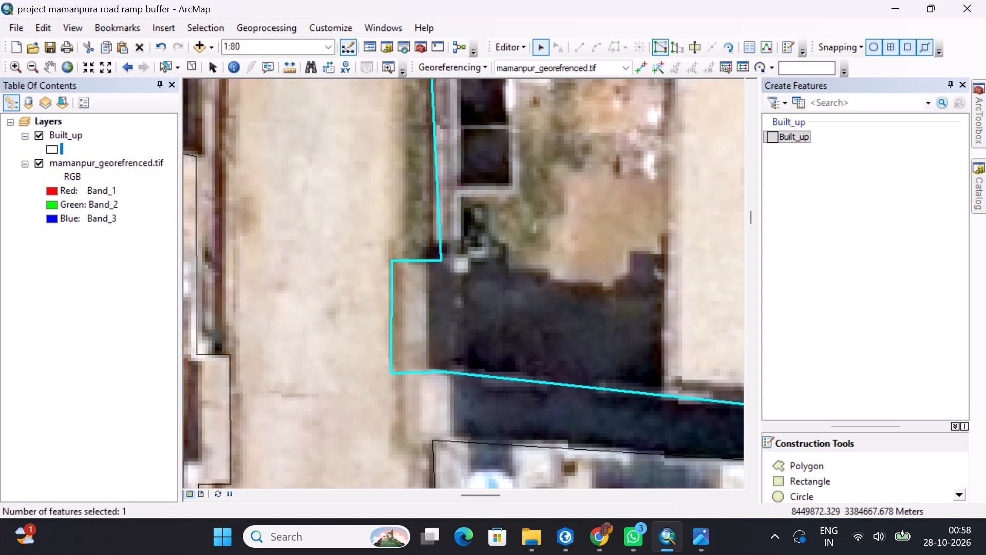
middle_click_drag(521, 300, 649, 279)
left_click(665, 52)
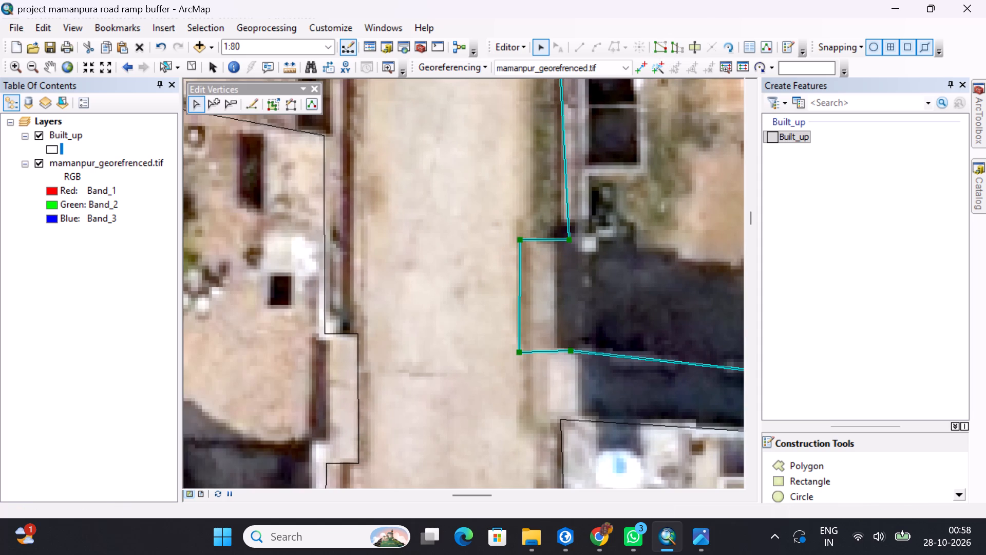
scroll(624, 314, "down", 5)
middle_click_drag(537, 322, 629, 274)
middle_click_drag(507, 300, 622, 235)
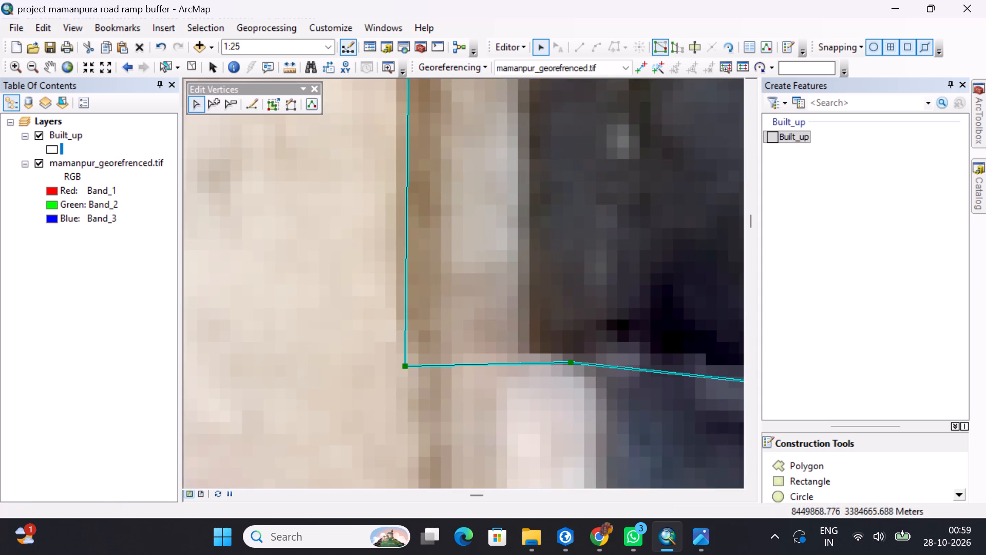
left_click_drag(406, 365, 411, 356)
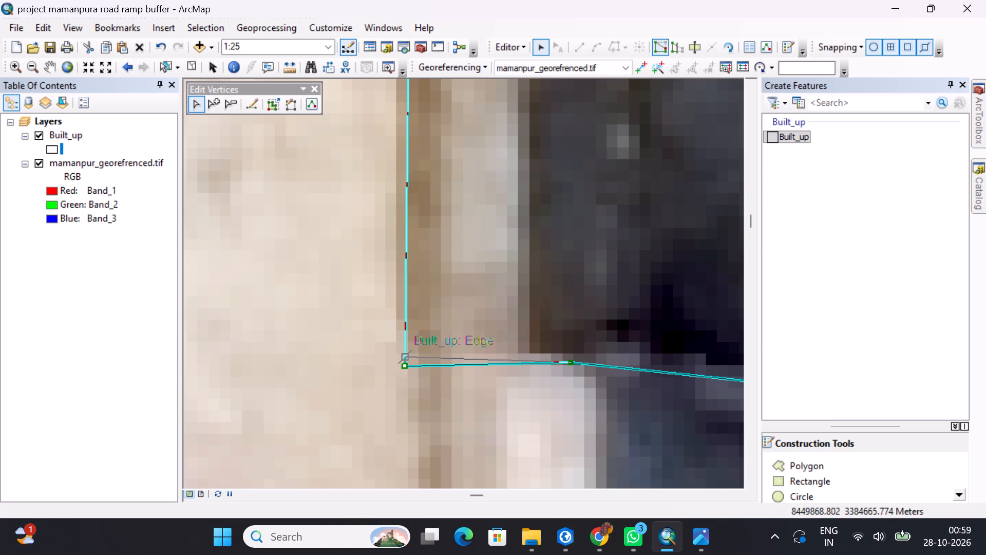
left_click_drag(411, 356, 412, 356)
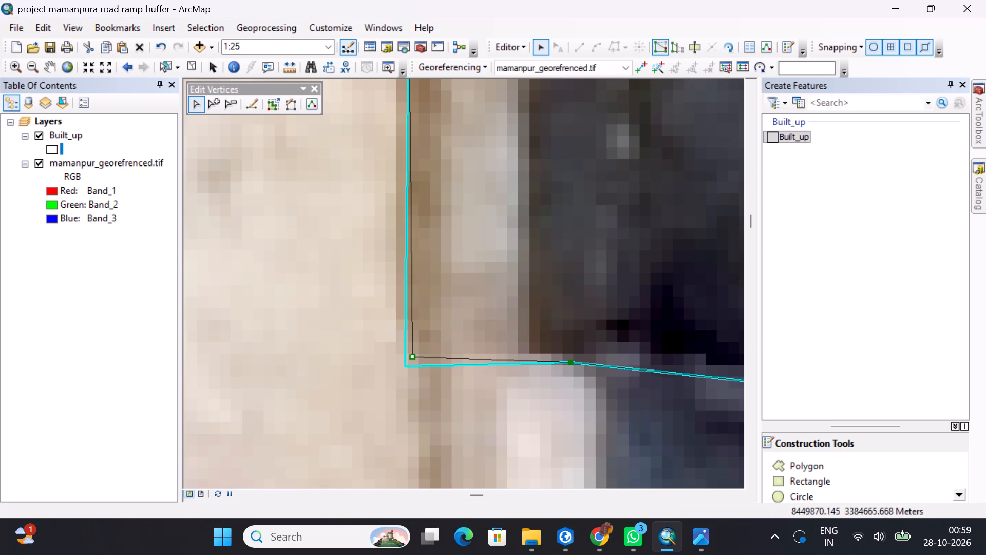
left_click_drag(569, 363, 569, 354)
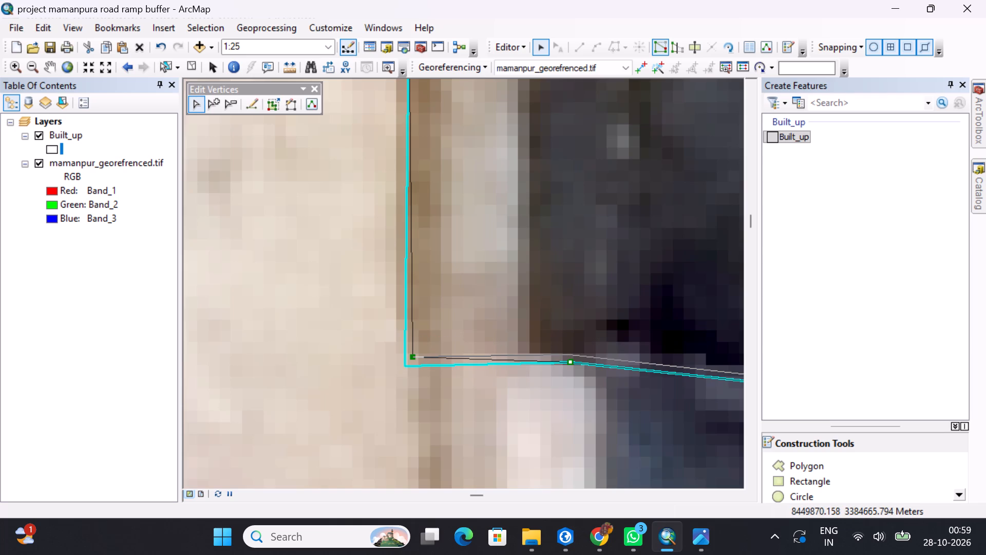
left_click_drag(569, 354, 568, 354)
Move the same roadside step's northern inner vertex slightly west along the step's northern edge, and finish by deselecting the polygon.
middle_click_drag(593, 285, 581, 302)
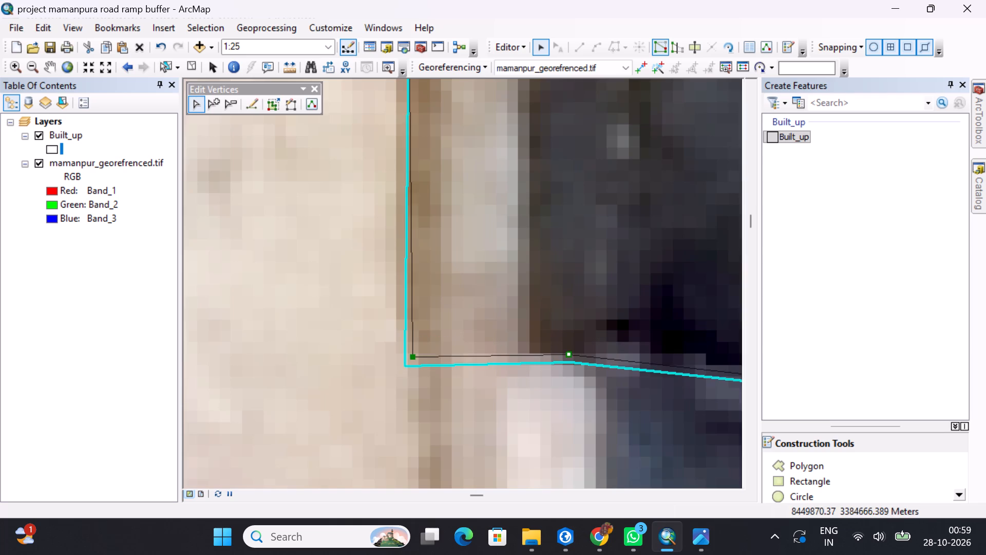
middle_click_drag(581, 302, 536, 400)
scroll(534, 400, "up", 2)
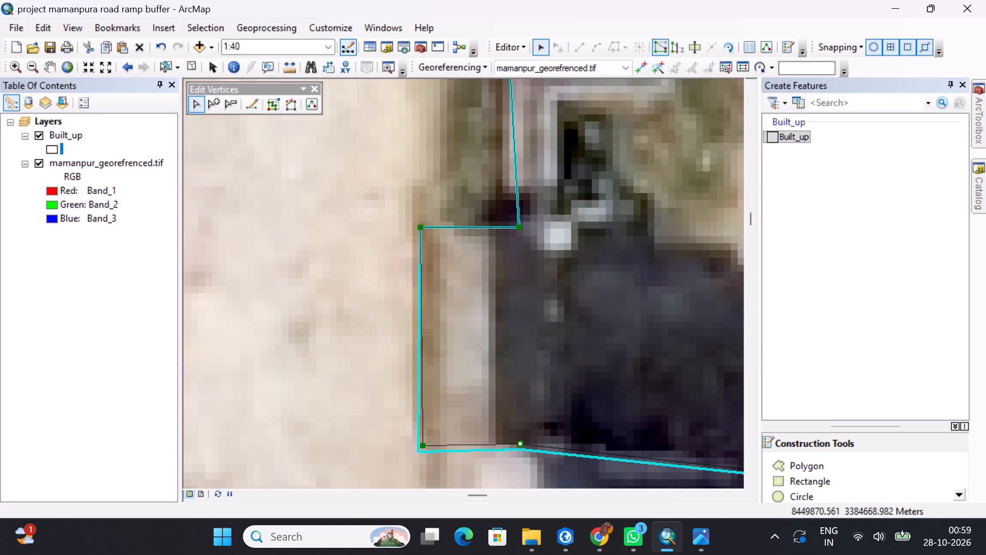
middle_click_drag(549, 211, 502, 386)
scroll(500, 332, "up", 3)
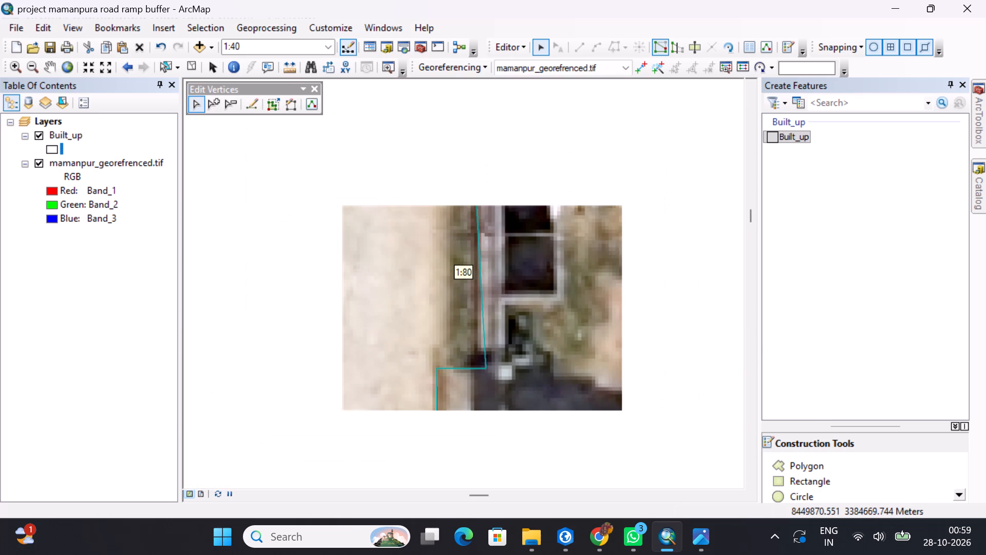
middle_click_drag(531, 342, 552, 302)
scroll(528, 315, "down", 3)
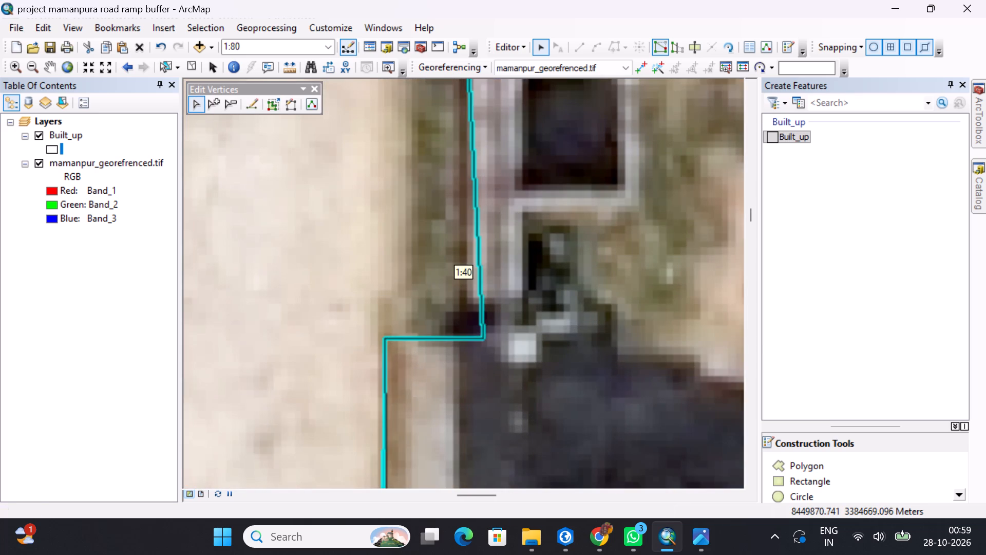
left_click_drag(484, 339, 482, 339)
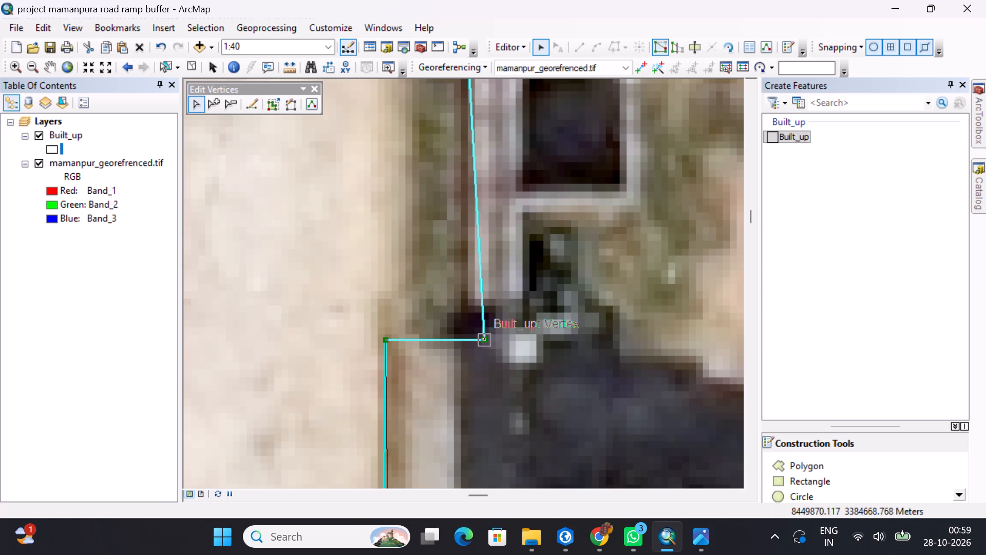
left_click_drag(482, 339, 472, 335)
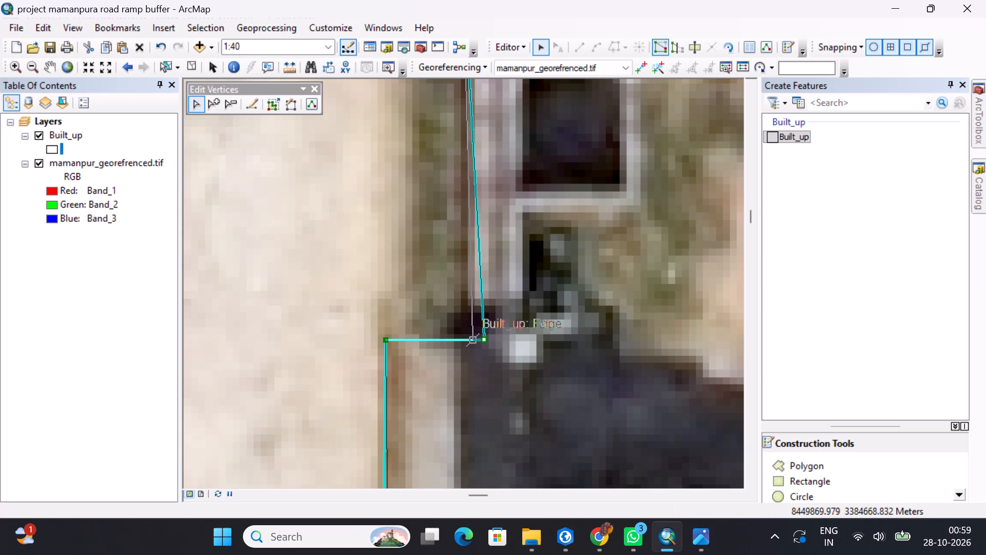
left_click_drag(472, 335, 471, 335)
middle_click_drag(587, 289, 583, 425)
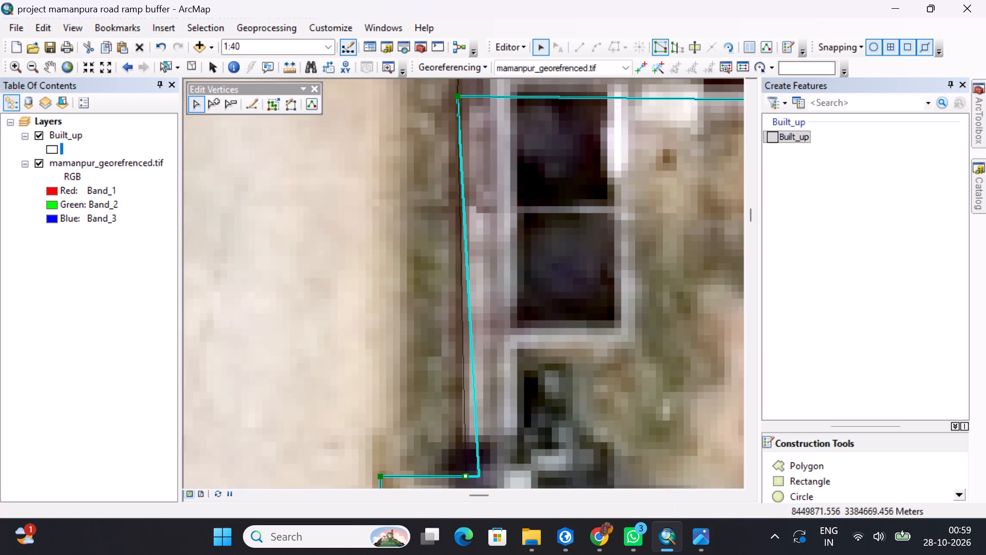
middle_click_drag(522, 244, 514, 397)
scroll(521, 374, "up", 4)
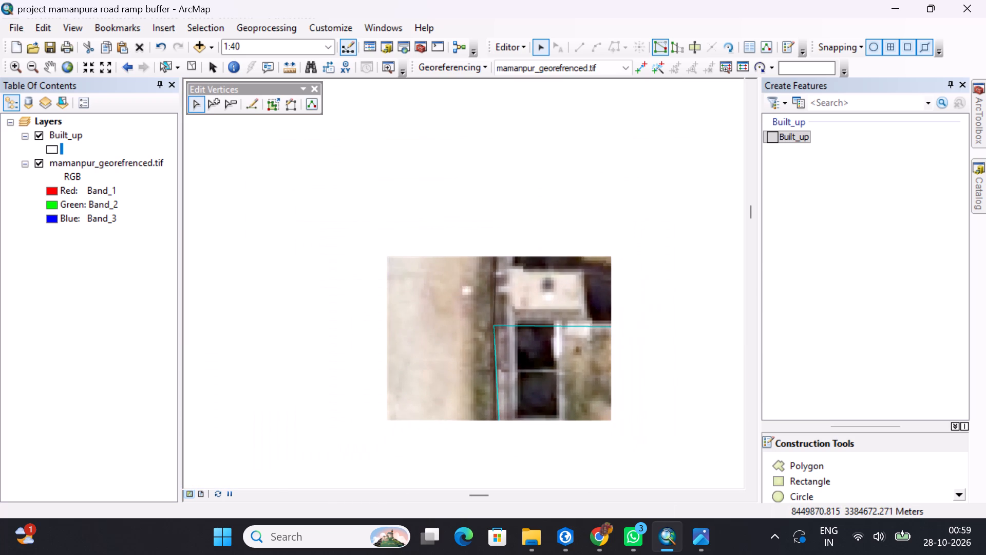
middle_click_drag(503, 402, 510, 257)
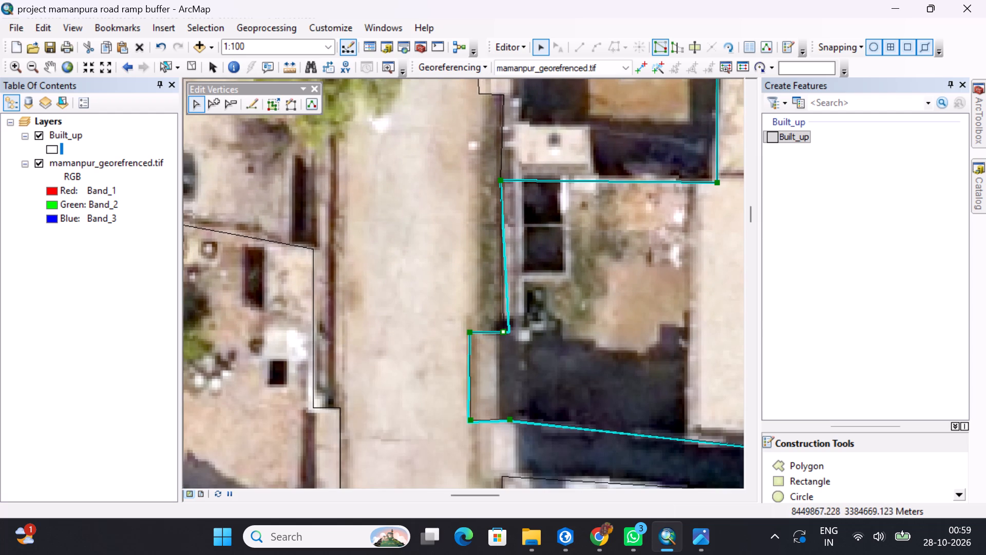
scroll(465, 390, "down", 4)
middle_click_drag(557, 405, 557, 404)
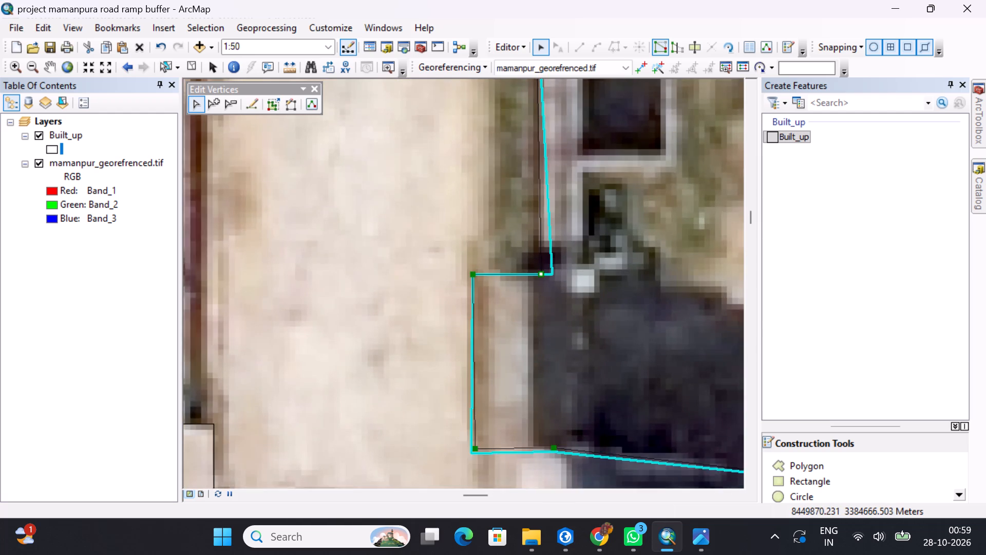
middle_click_drag(557, 404, 545, 298)
left_click(414, 345)
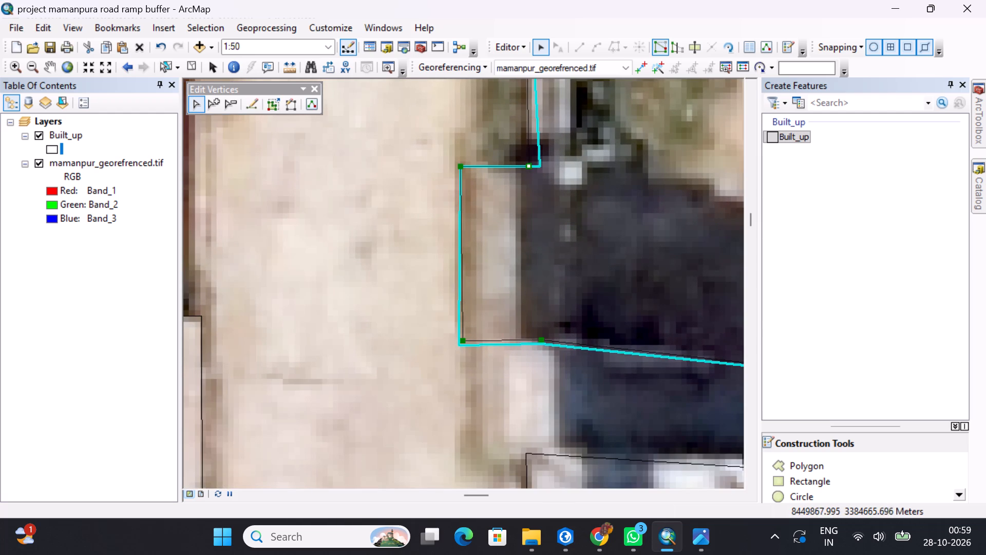
Start editing vertices of the next Built_up polygon north, enclosing the white roof with a dark spot and the tan yard.
middle_click_drag(604, 228, 609, 431)
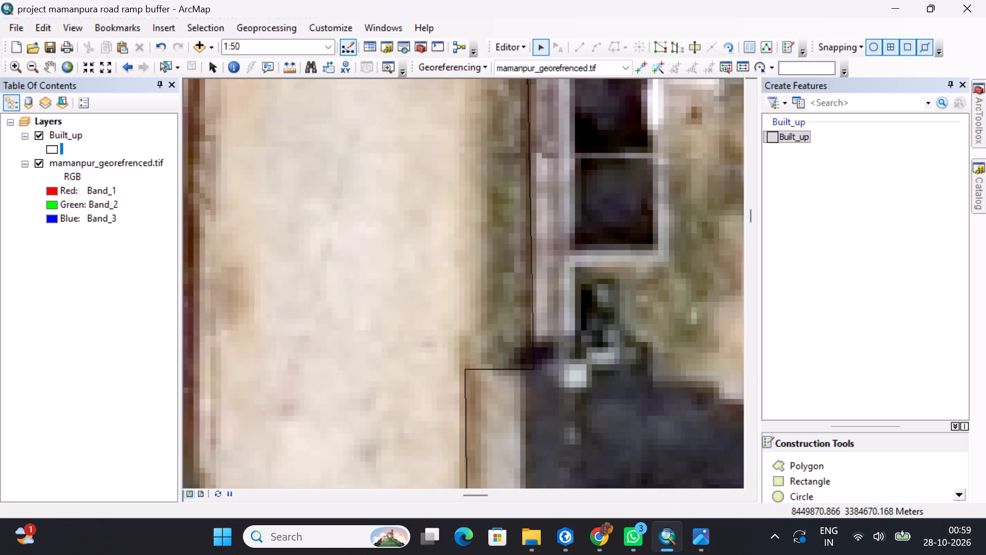
middle_click_drag(586, 286, 581, 496)
middle_click_drag(579, 319, 587, 417)
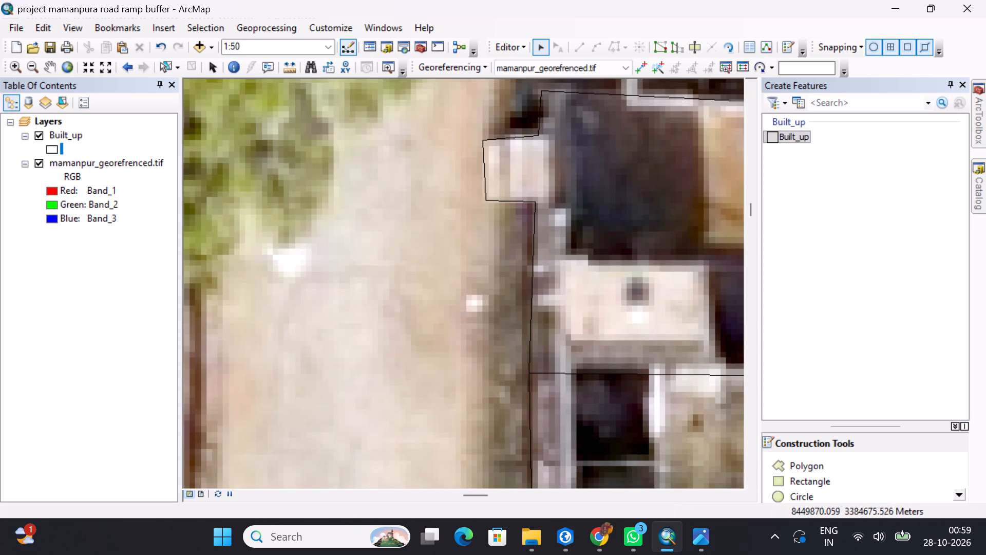
left_click(535, 206)
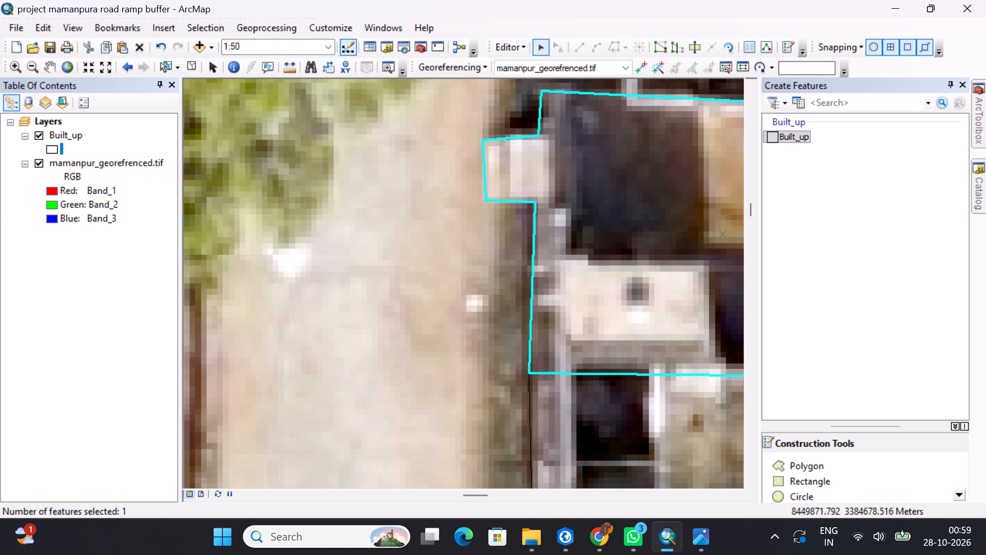
left_click(661, 49)
scroll(546, 194, "down", 4)
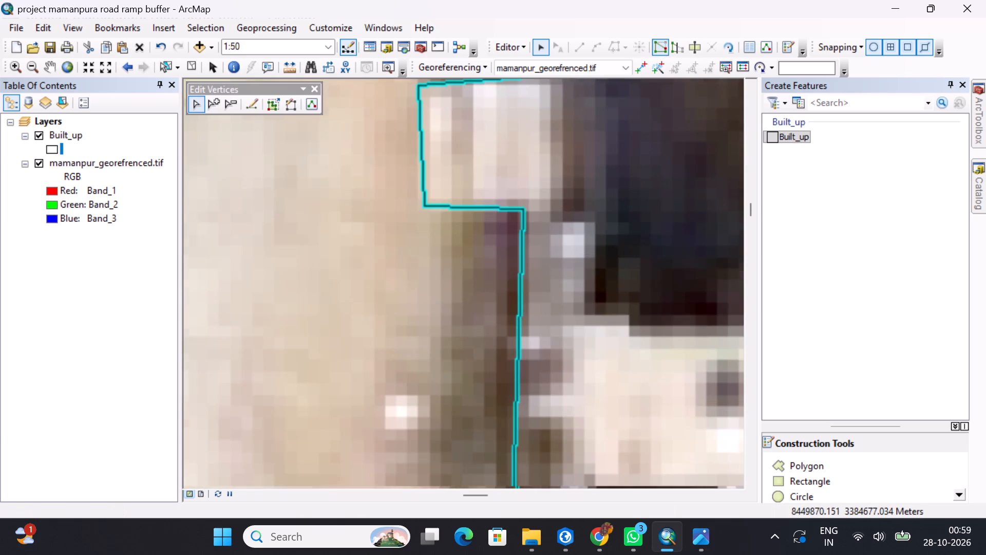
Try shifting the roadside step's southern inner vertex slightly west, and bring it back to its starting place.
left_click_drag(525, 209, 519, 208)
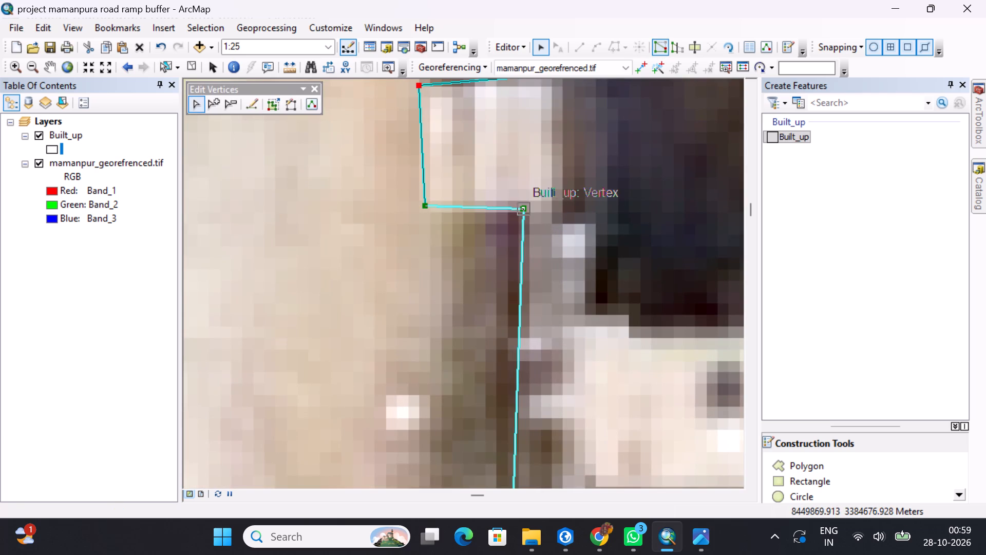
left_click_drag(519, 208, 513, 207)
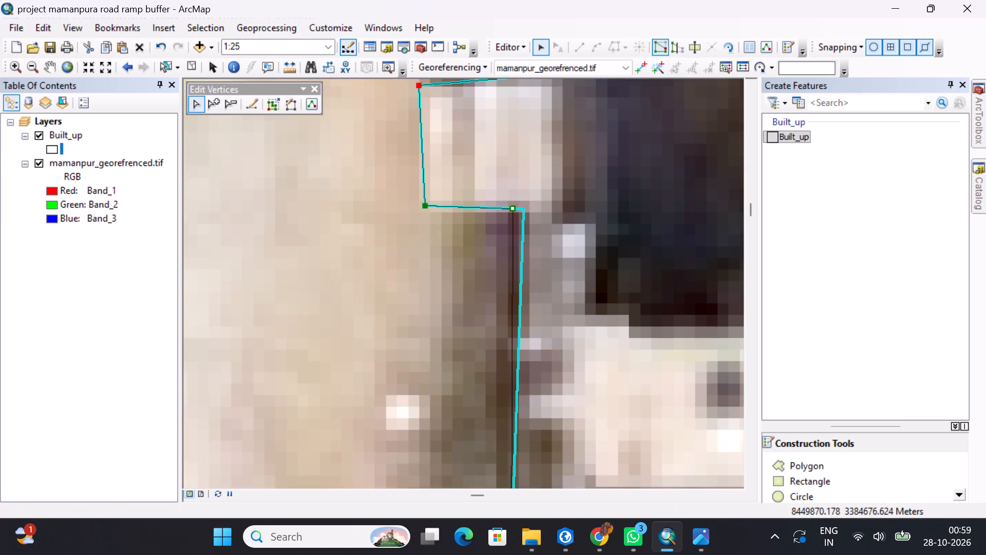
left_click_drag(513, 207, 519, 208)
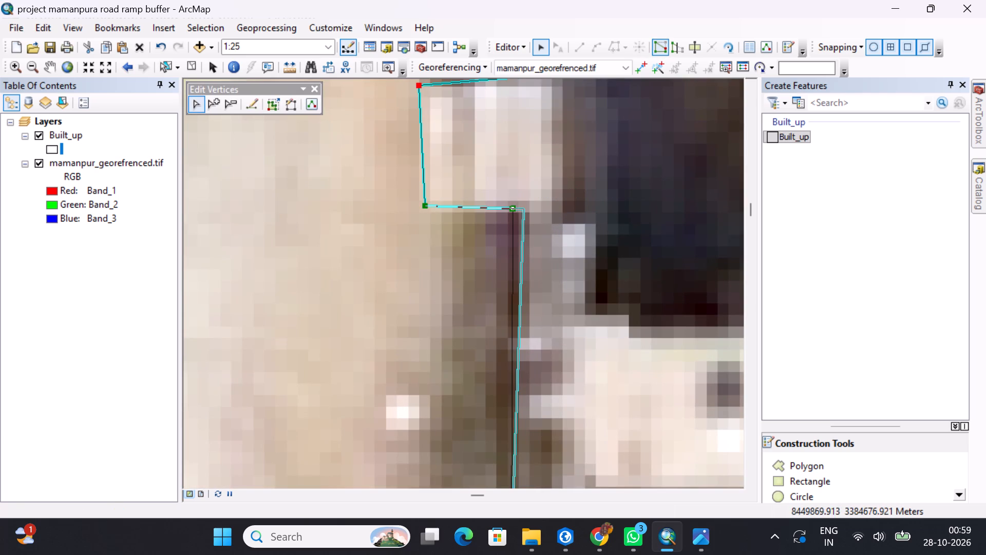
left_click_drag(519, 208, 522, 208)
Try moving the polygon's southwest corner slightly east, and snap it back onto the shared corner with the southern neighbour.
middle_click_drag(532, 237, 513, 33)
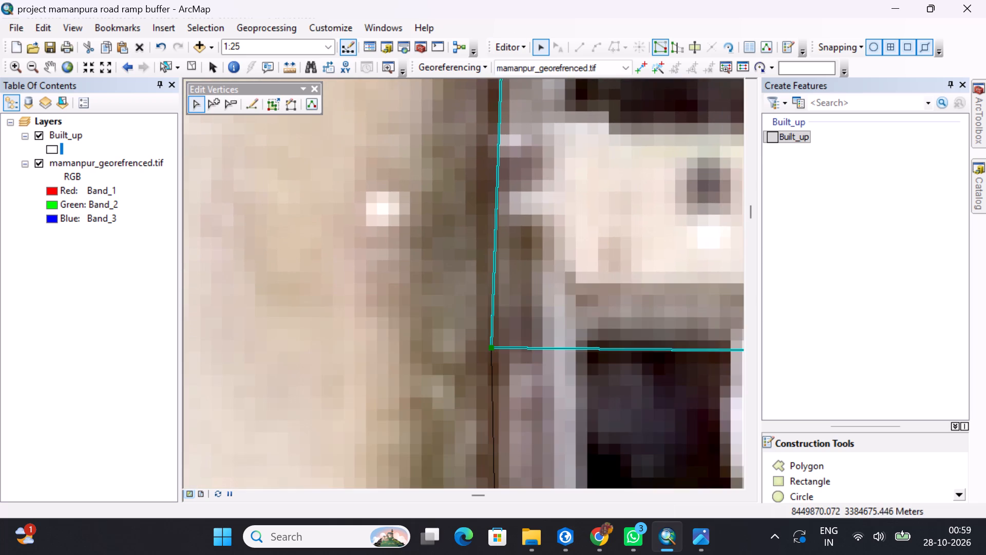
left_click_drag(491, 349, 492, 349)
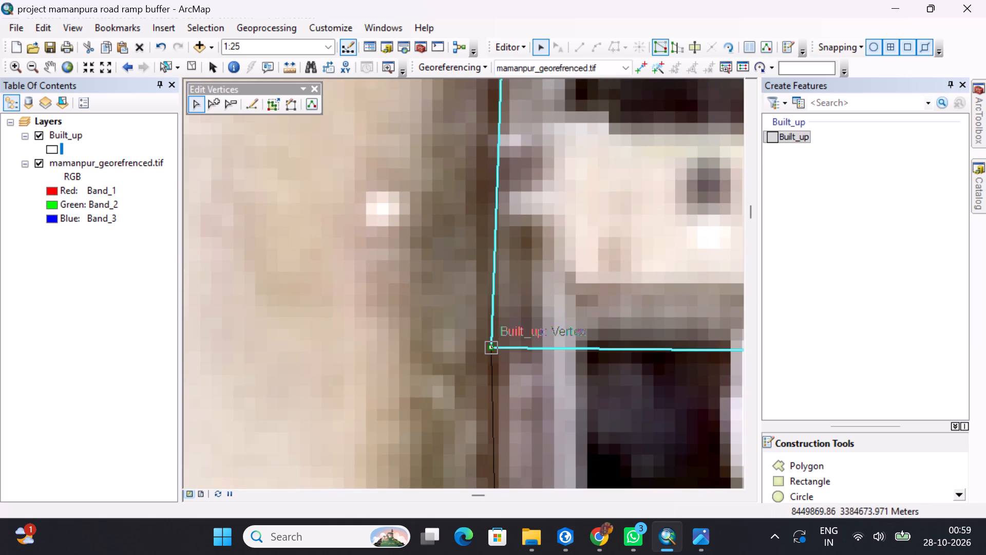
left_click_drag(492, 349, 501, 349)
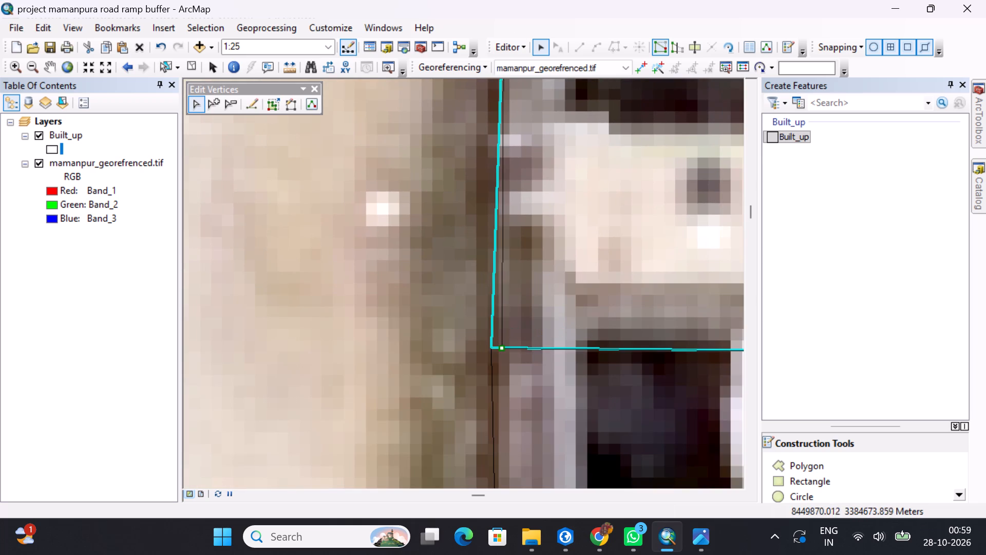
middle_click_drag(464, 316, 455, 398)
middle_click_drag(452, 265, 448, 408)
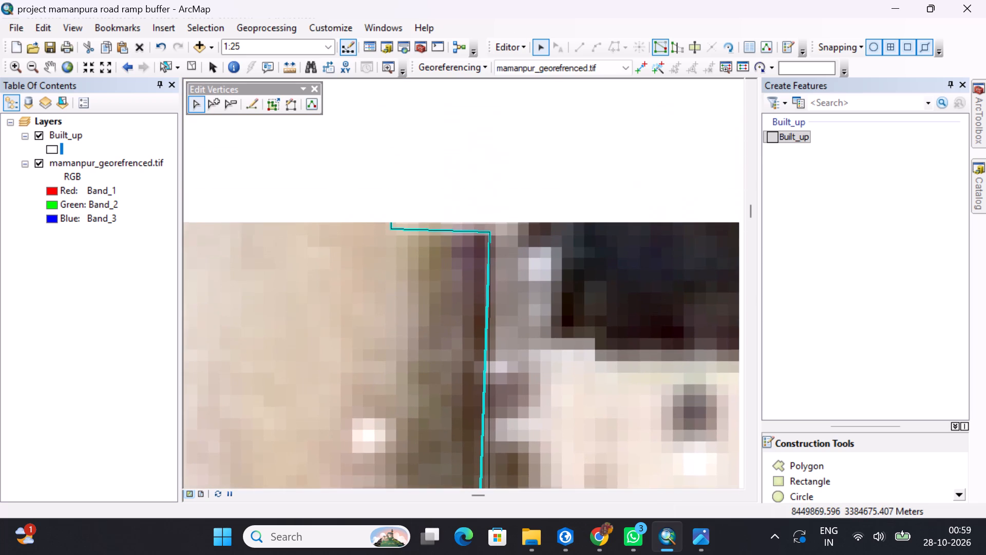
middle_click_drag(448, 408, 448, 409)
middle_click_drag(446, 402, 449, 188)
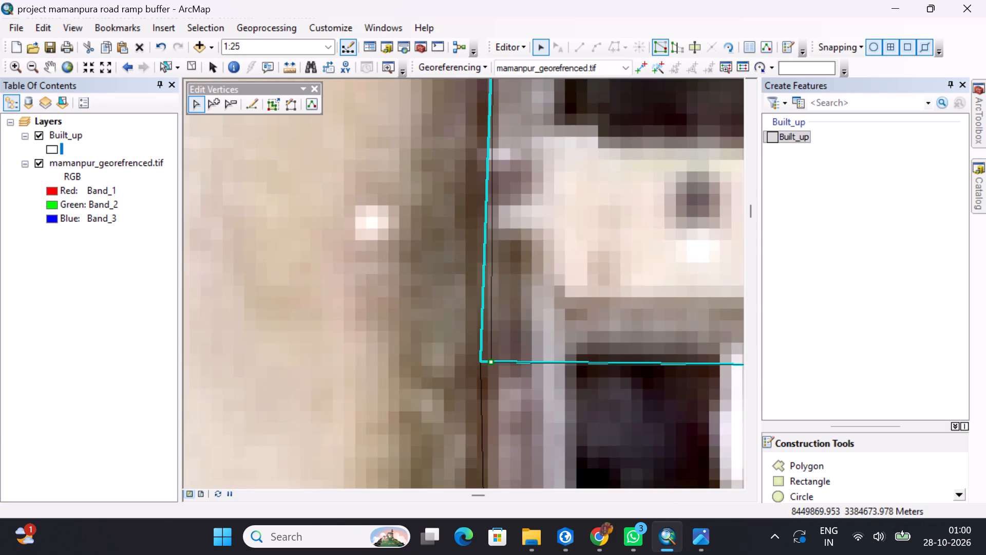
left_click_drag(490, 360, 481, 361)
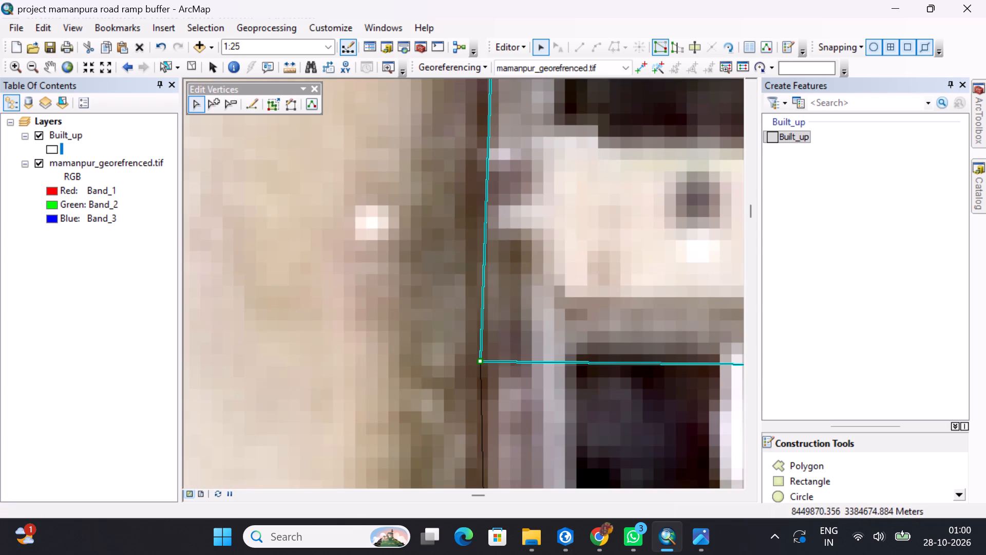
Examine the polygon's southern boundary and the roadside edge it shares with the neighbouring Built_up polygon to the south.
middle_click_drag(547, 240, 536, 360)
scroll(532, 263, "up", 4)
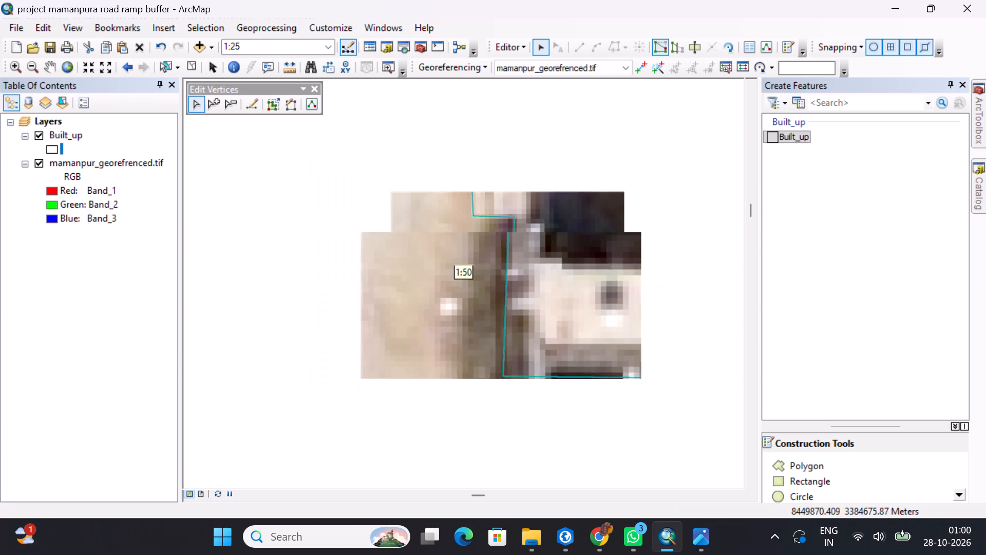
scroll(547, 288, "up", 1)
middle_click_drag(545, 318, 461, 298)
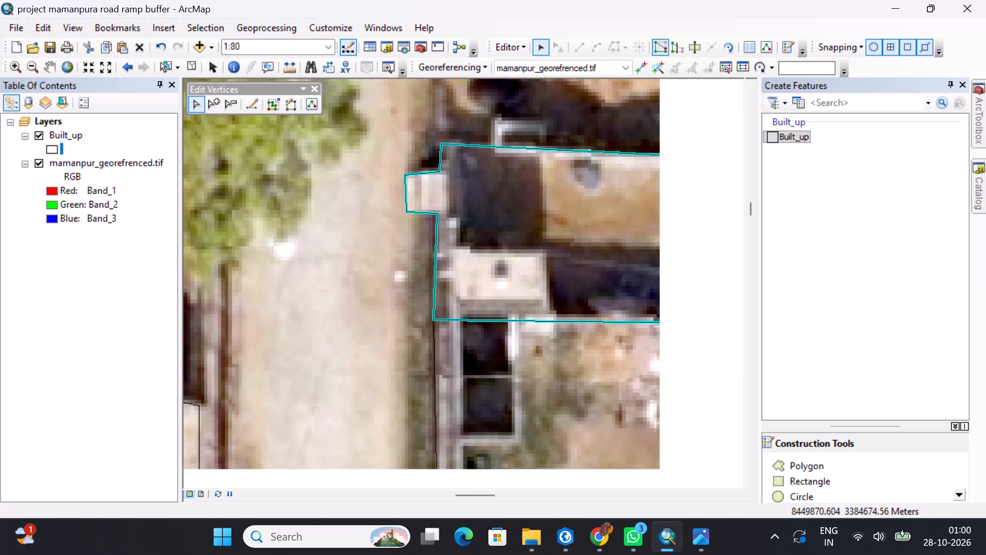
middle_click_drag(461, 298, 460, 298)
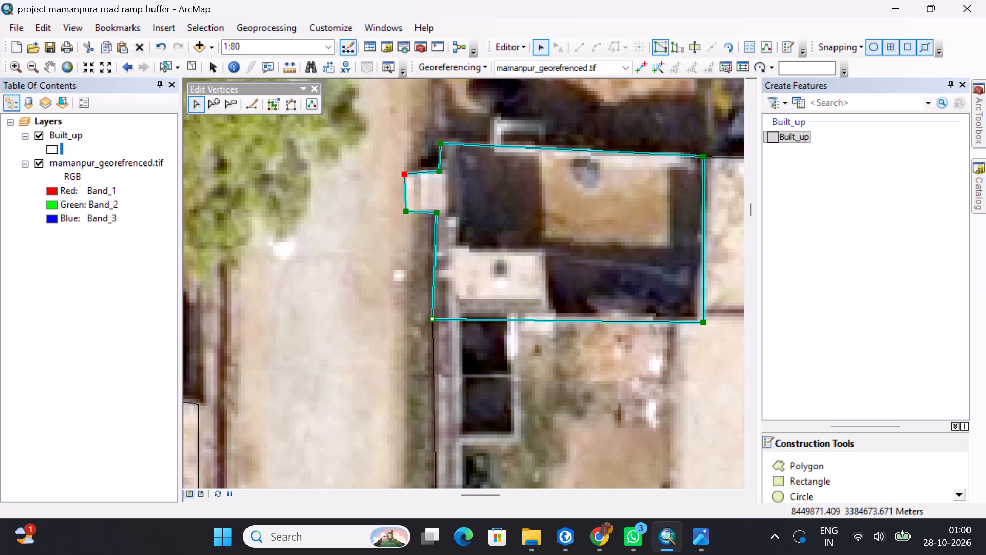
middle_click_drag(492, 326, 479, 242)
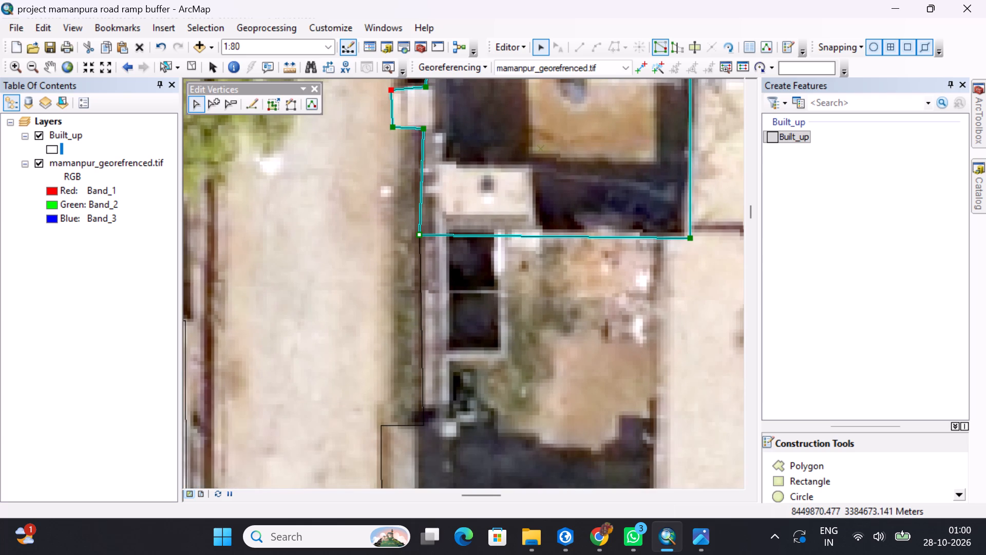
scroll(442, 265, "down", 3)
scroll(442, 265, "up", 2)
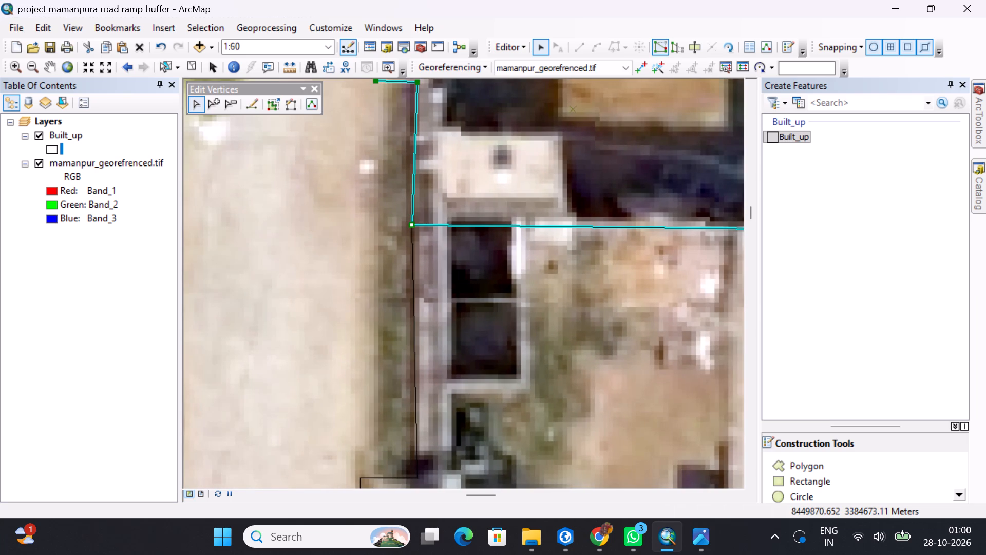
scroll(450, 267, "down", 2)
scroll(450, 267, "up", 2)
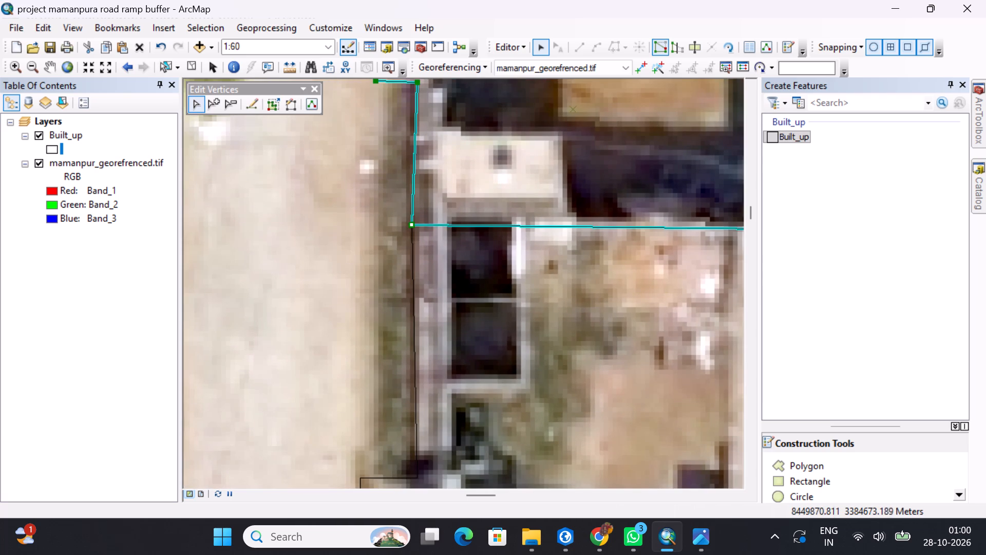
scroll(454, 267, "up", 2)
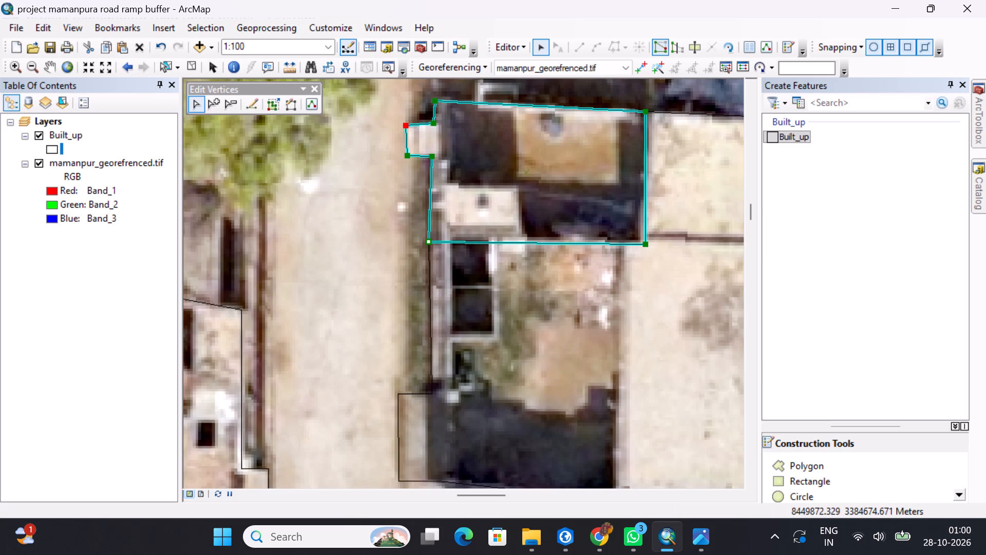
Move the roadside step's southern outer vertex slightly southwest to follow the white ramp's edge in the imagery.
middle_click_drag(501, 220, 495, 282)
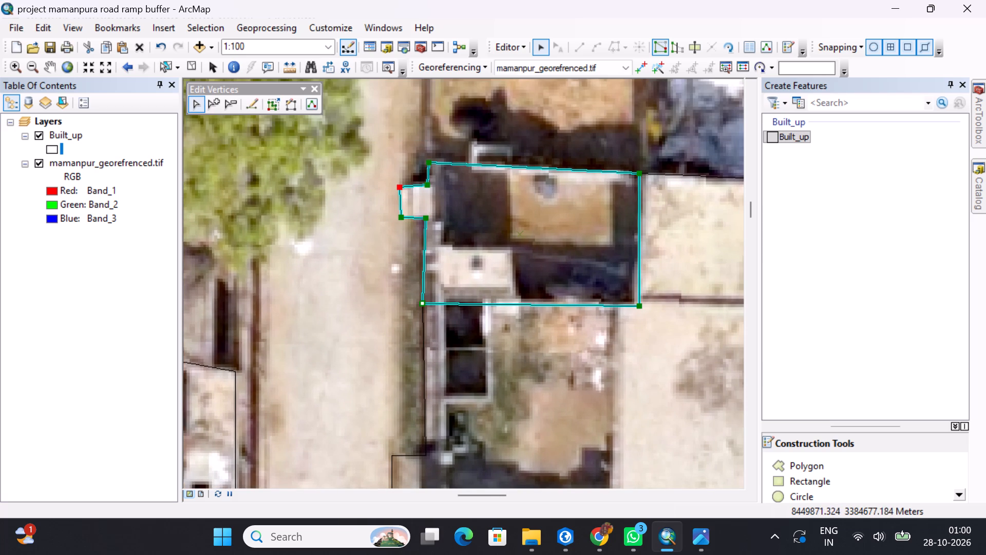
middle_click_drag(466, 210, 477, 263)
scroll(478, 255, "down", 3)
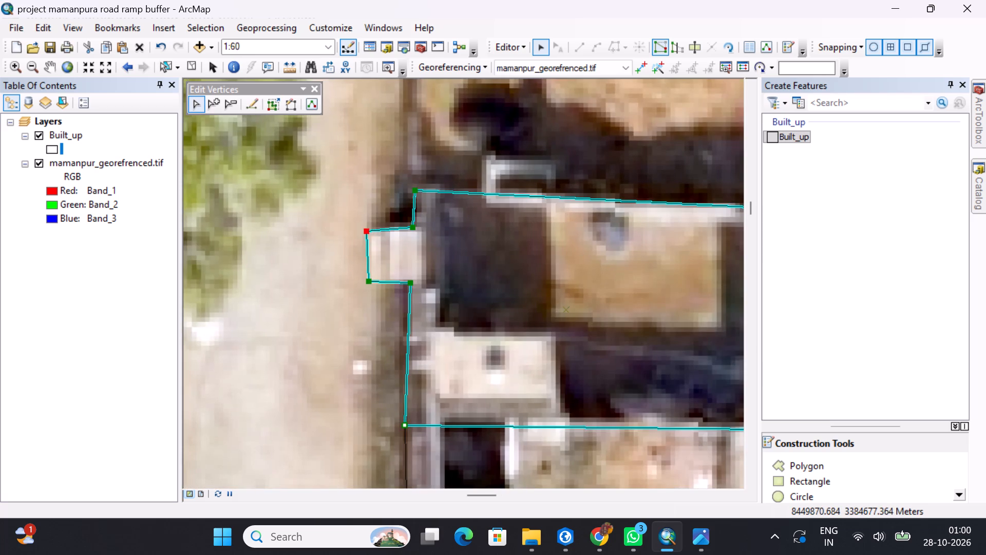
scroll(445, 261, "down", 3)
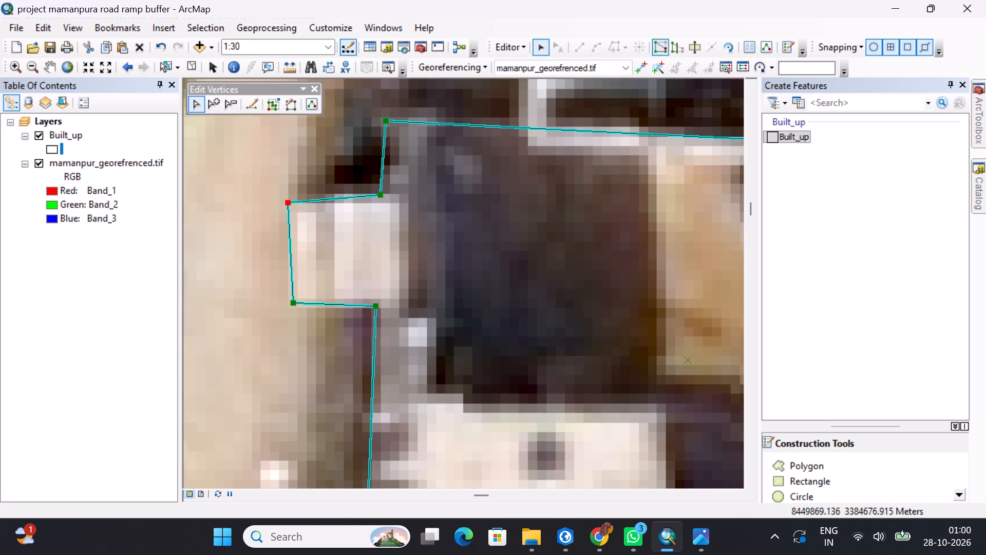
left_click_drag(293, 302, 293, 310)
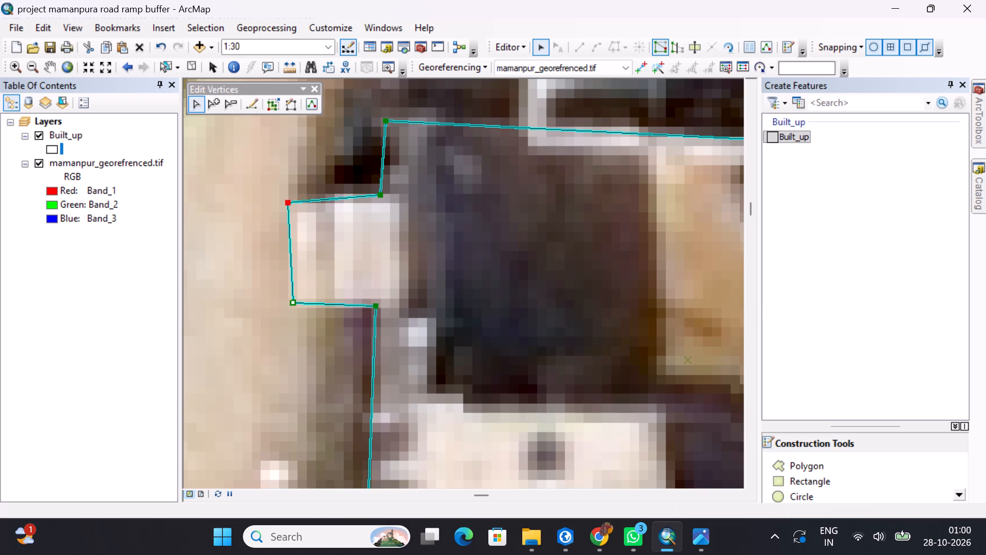
scroll(300, 306, "down", 5)
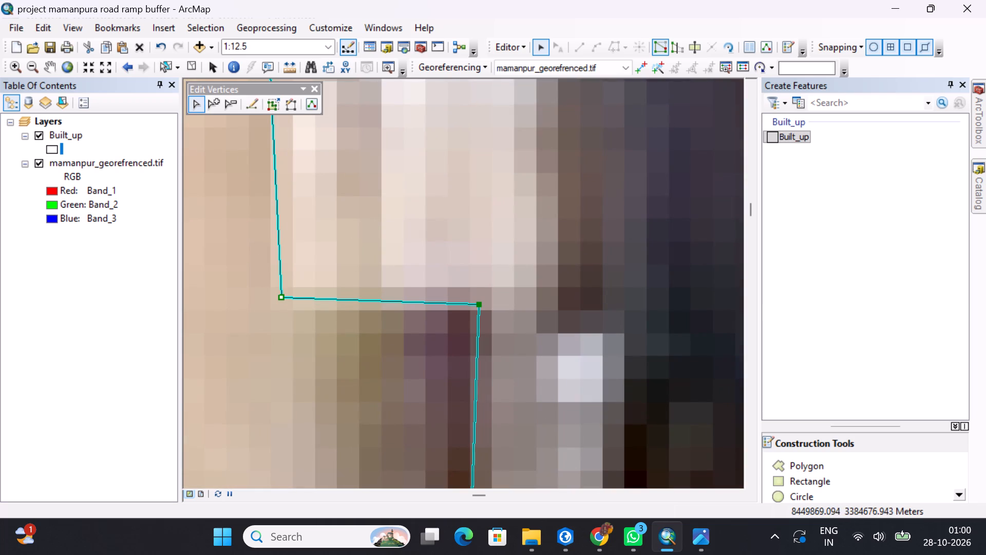
left_click_drag(281, 298, 272, 310)
Move the same roadside step's northern inner vertex slightly south to level the step's northern edge.
middle_click_drag(444, 230, 452, 402)
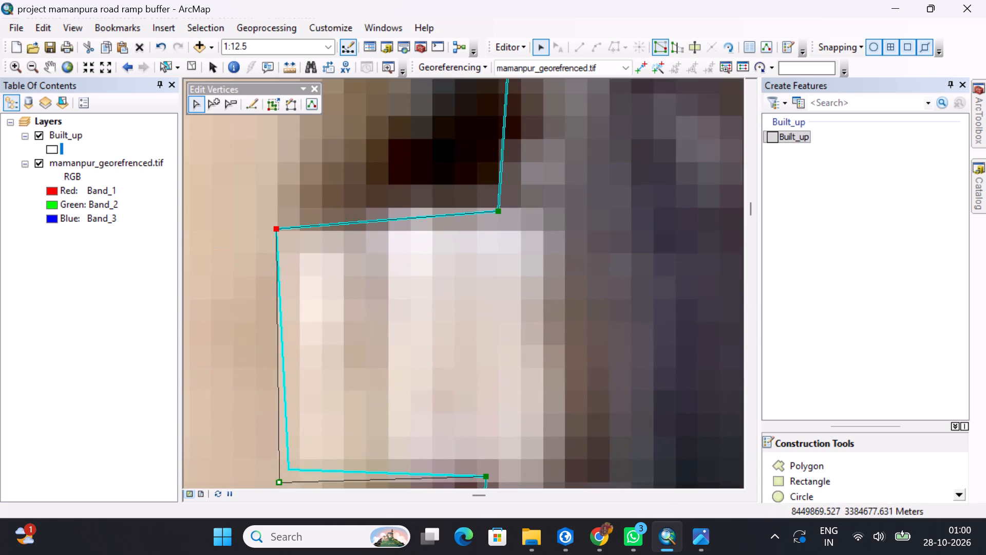
left_click_drag(498, 212, 500, 215)
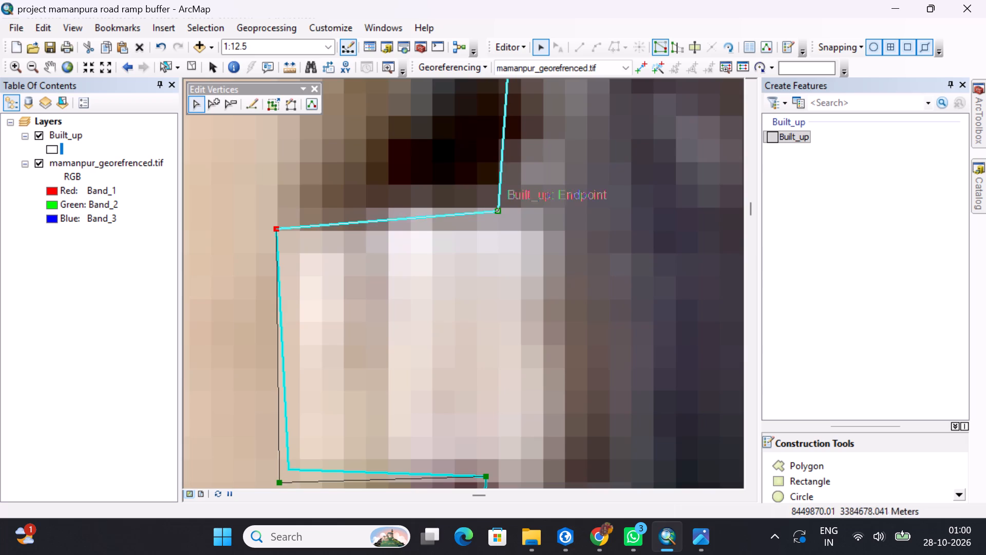
left_click_drag(500, 215, 503, 230)
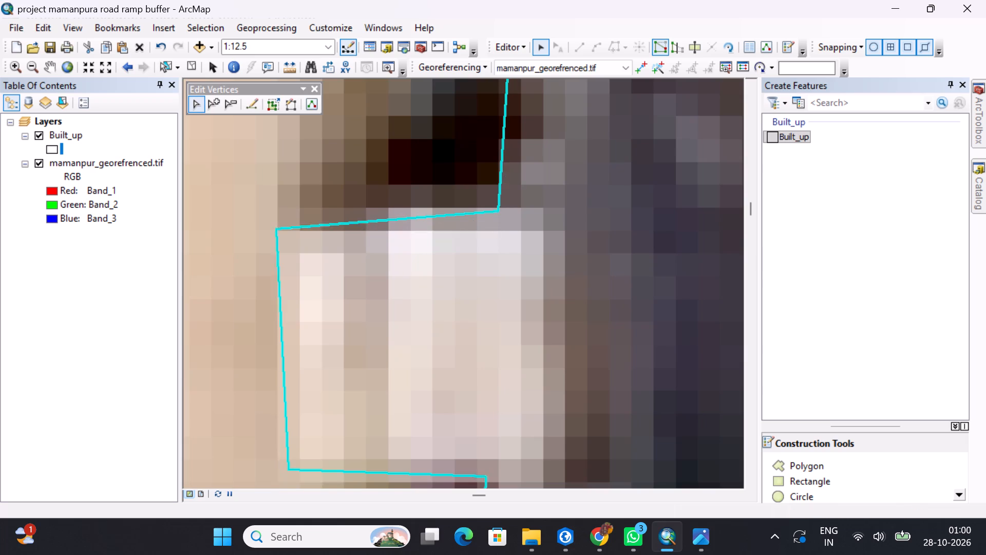
Move the roadside step's northern outer vertex slightly east, and finish by deselecting the polygon.
middle_click_drag(372, 279, 395, 186)
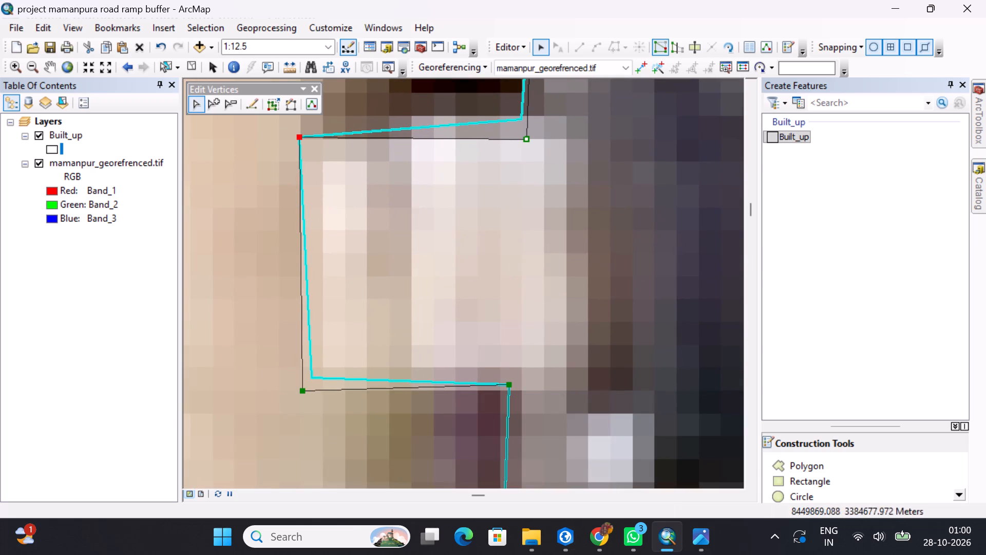
left_click_drag(300, 138, 308, 139)
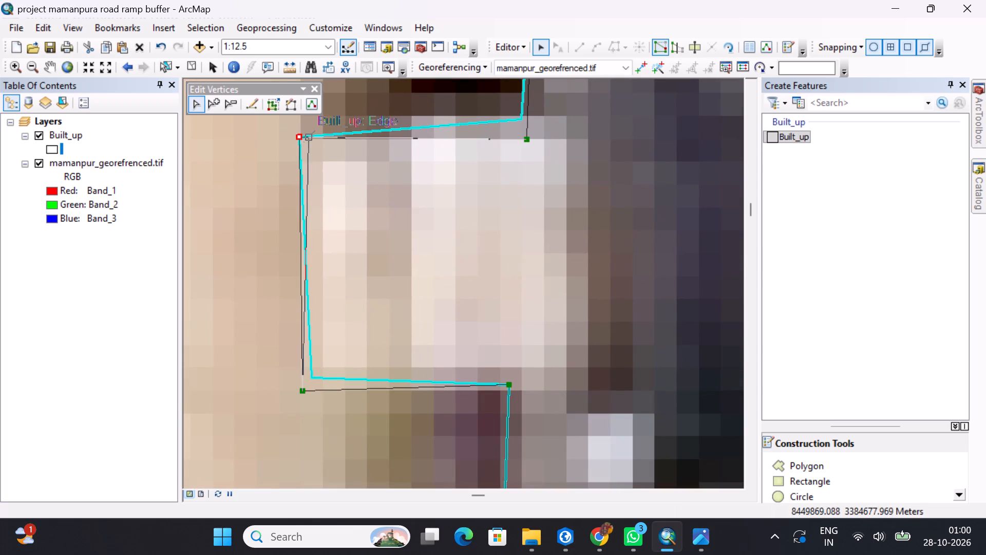
left_click_drag(308, 139, 309, 142)
scroll(438, 193, "up", 5)
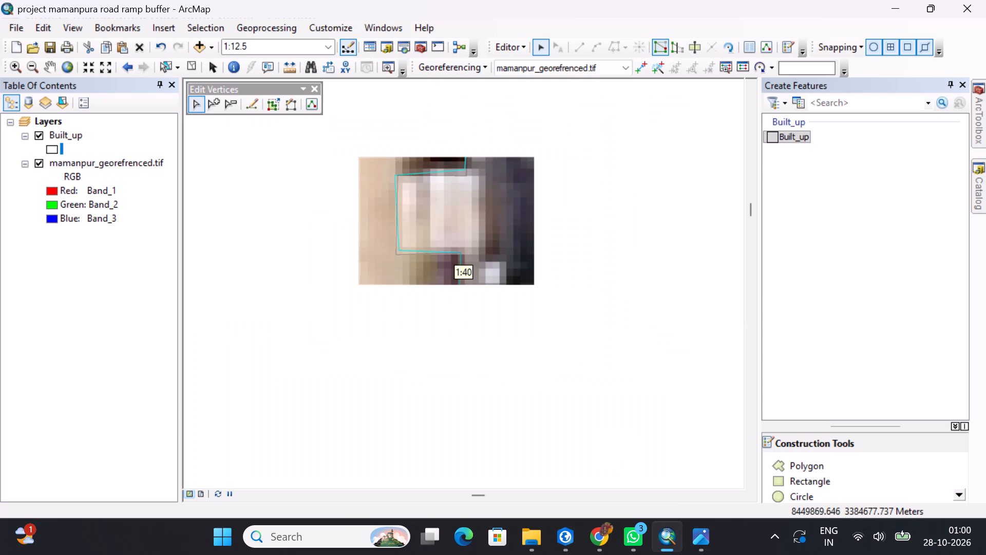
middle_click_drag(483, 211, 461, 216)
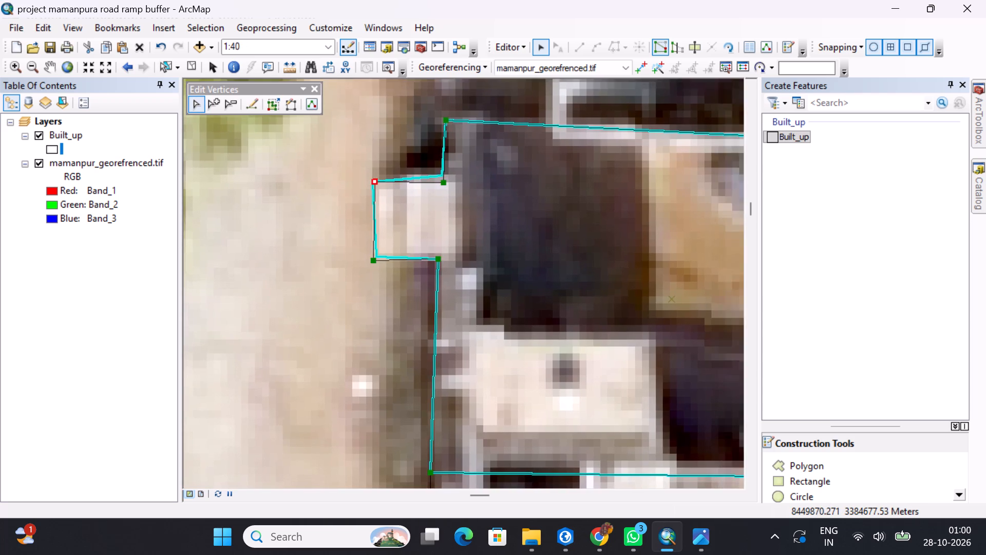
scroll(461, 214, "up", 3)
middle_click_drag(471, 207, 472, 308)
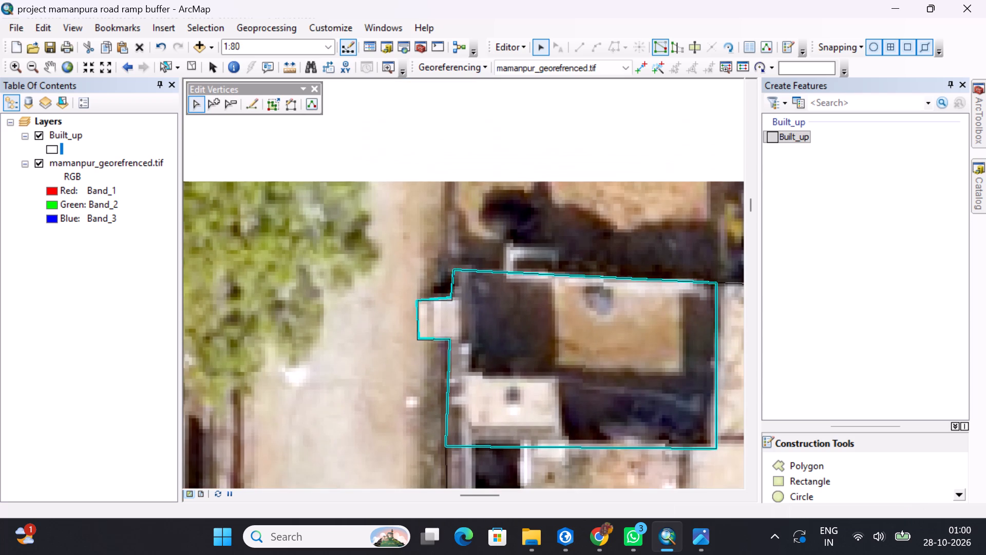
middle_click_drag(448, 184, 467, 318)
left_click(427, 342)
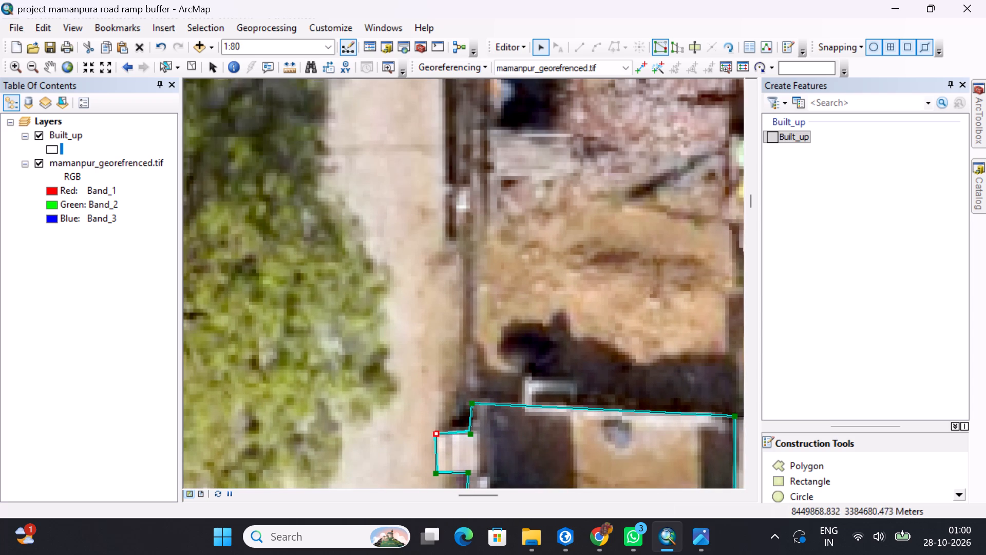
middle_click_drag(464, 365, 463, 211)
middle_click_drag(497, 373, 492, 335)
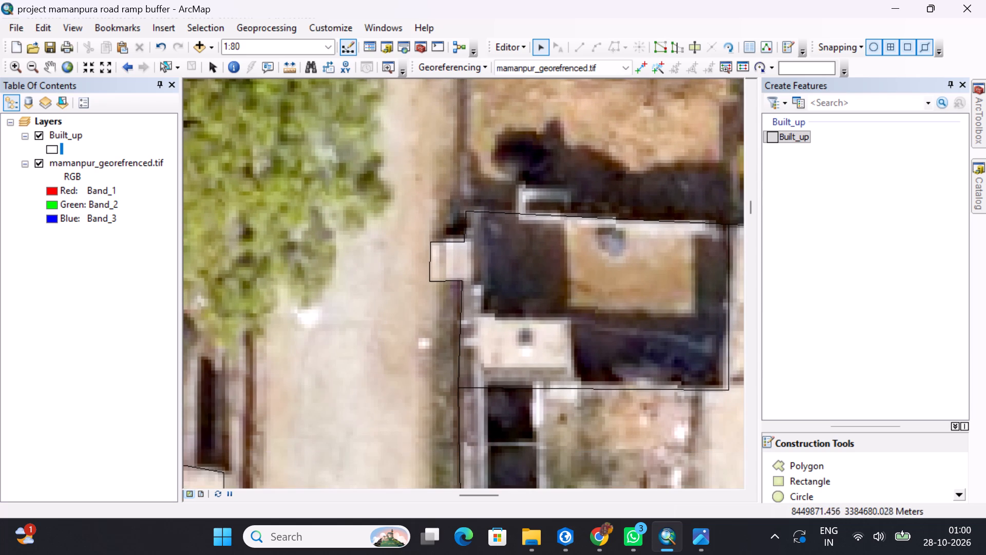
In the next Built_up polygon north along the road, move the southern roadside step's northern inner vertex slightly north to level that edge.
middle_click_drag(504, 196, 505, 239)
middle_click_drag(506, 239, 509, 308)
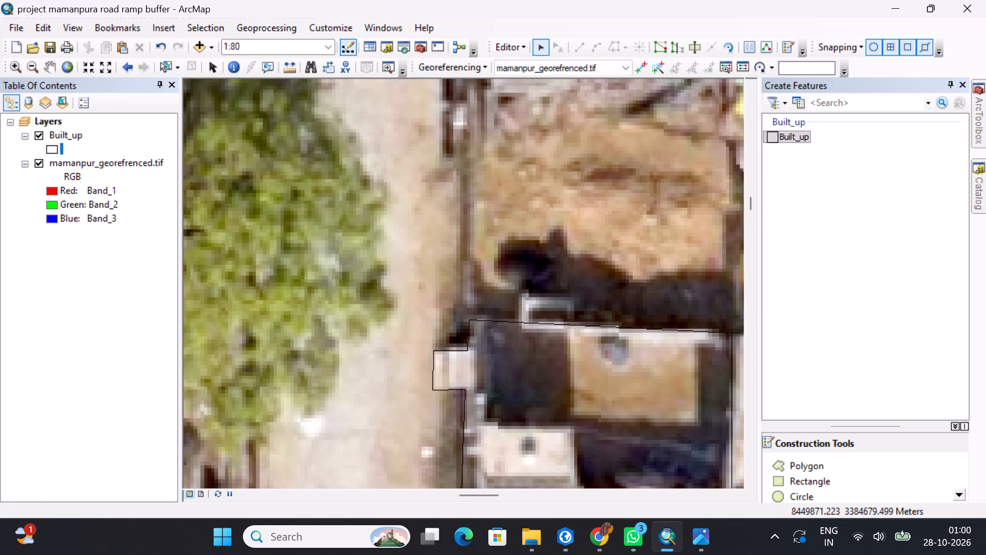
middle_click_drag(503, 219, 510, 465)
middle_click_drag(511, 280, 524, 526)
scroll(528, 373, "up", 4)
scroll(529, 367, "down", 3)
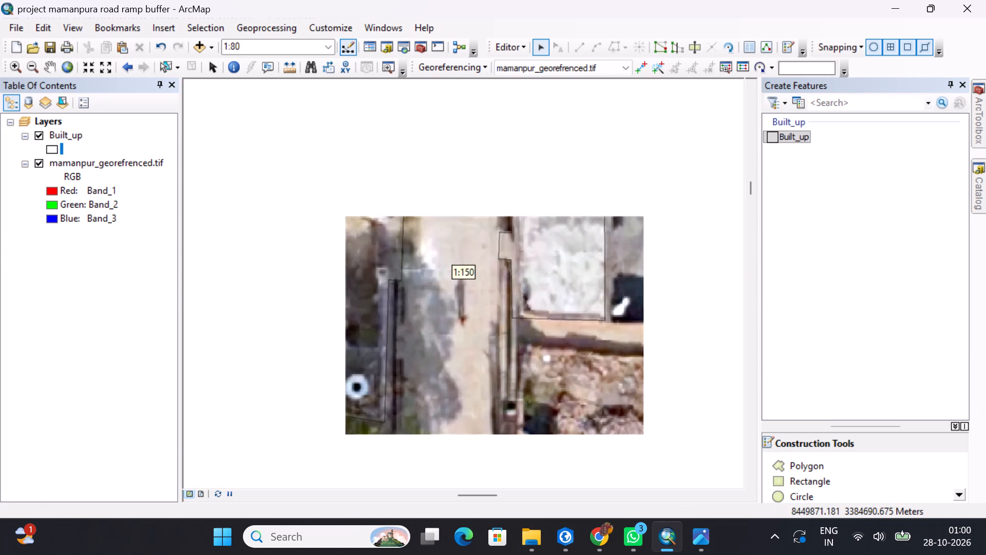
scroll(530, 343, "down", 2)
middle_click_drag(528, 240, 517, 353)
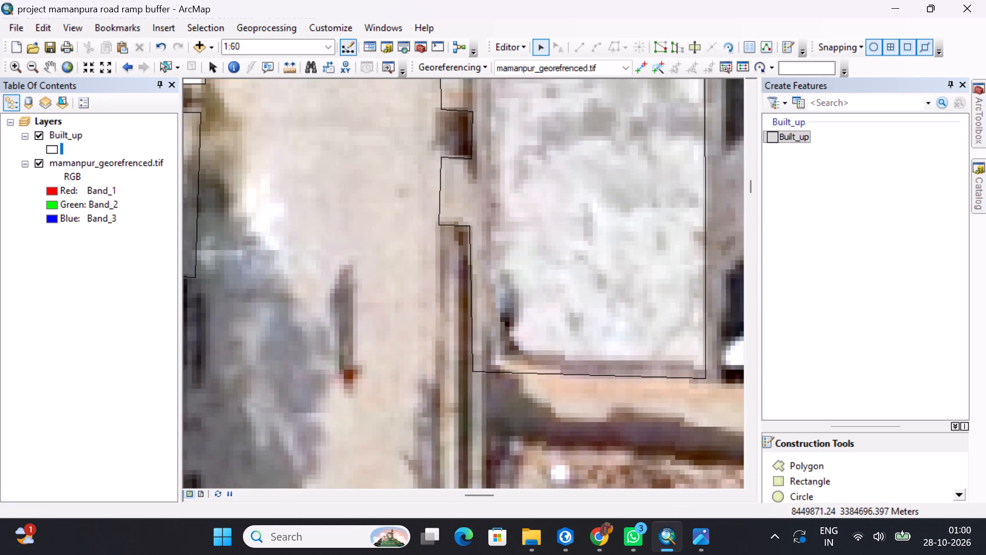
middle_click_drag(519, 232, 522, 266)
middle_click_drag(510, 207, 512, 276)
middle_click_drag(510, 267, 504, 328)
scroll(503, 329, "up", 1)
scroll(503, 326, "down", 3)
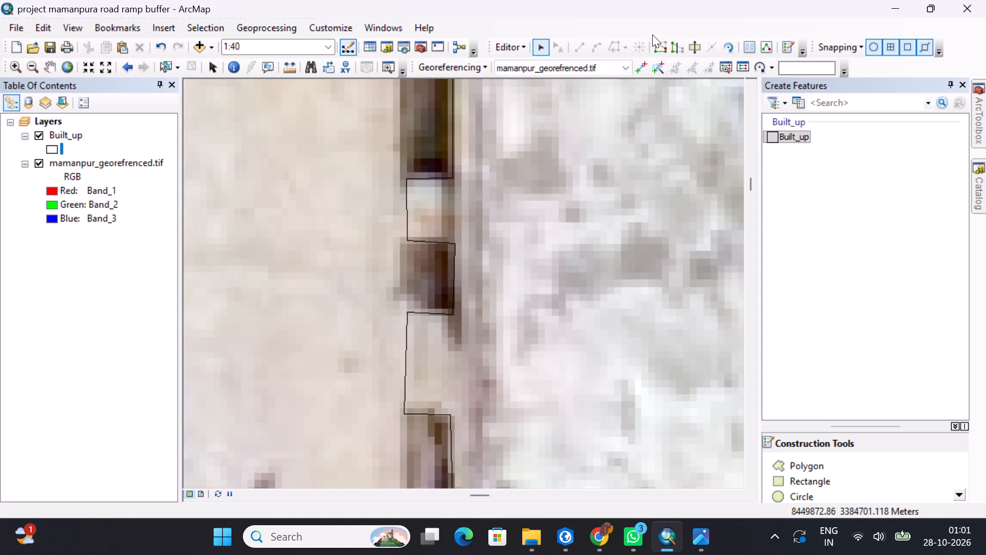
left_click(511, 313)
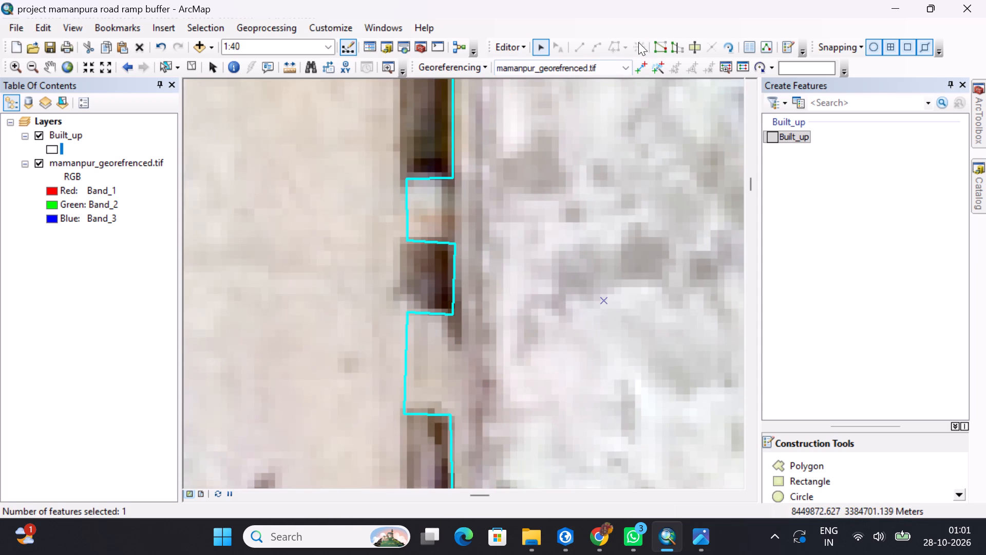
left_click(666, 46)
scroll(462, 326, "down", 2)
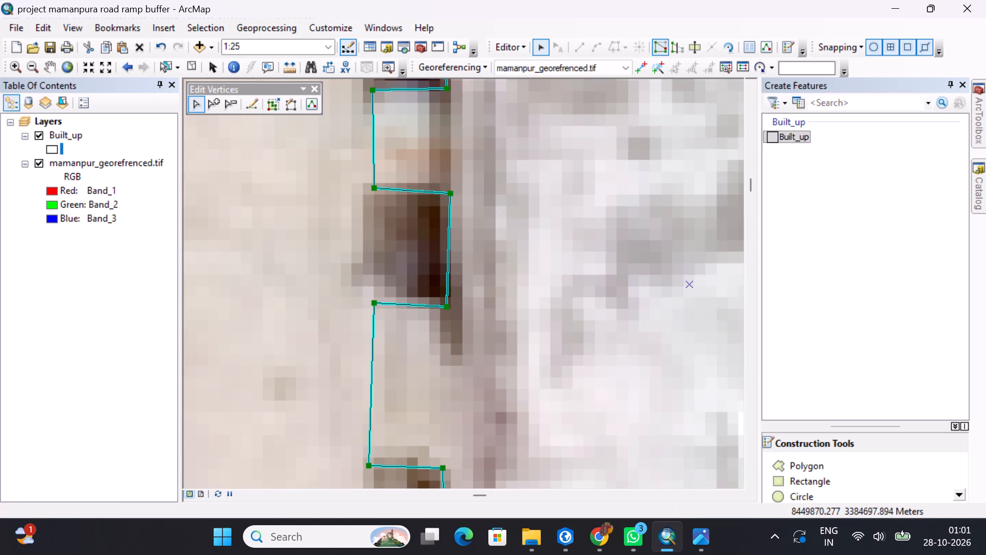
left_click_drag(447, 307, 445, 300)
scroll(445, 304, "down", 6)
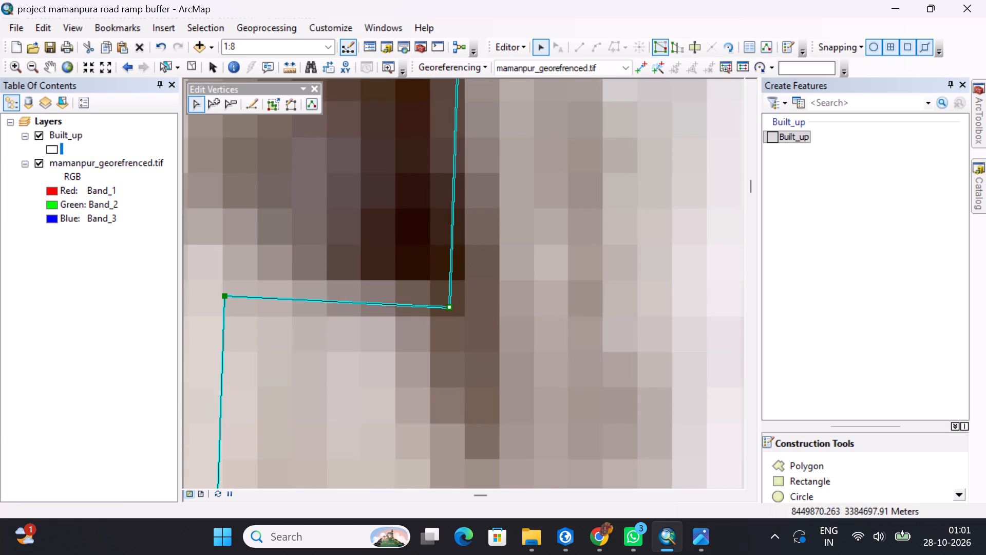
left_click_drag(448, 307, 448, 293)
Shift the same roadside step's southern edge slightly north, moving its outer vertex northeast and its inner vertex north to clear the dark gap.
middle_click_drag(427, 331, 551, 279)
scroll(551, 279, "up", 3)
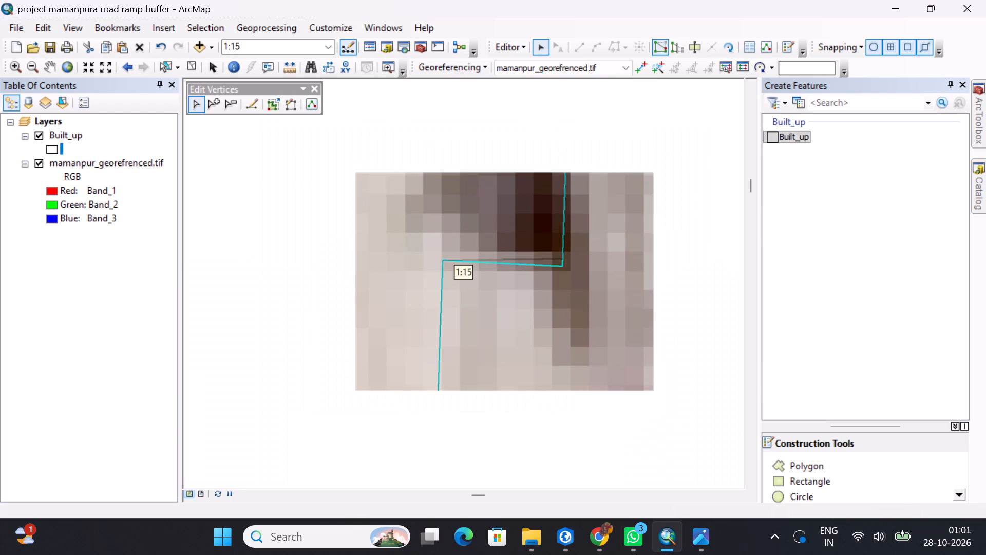
scroll(542, 311, "up", 2)
middle_click_drag(523, 344, 518, 321)
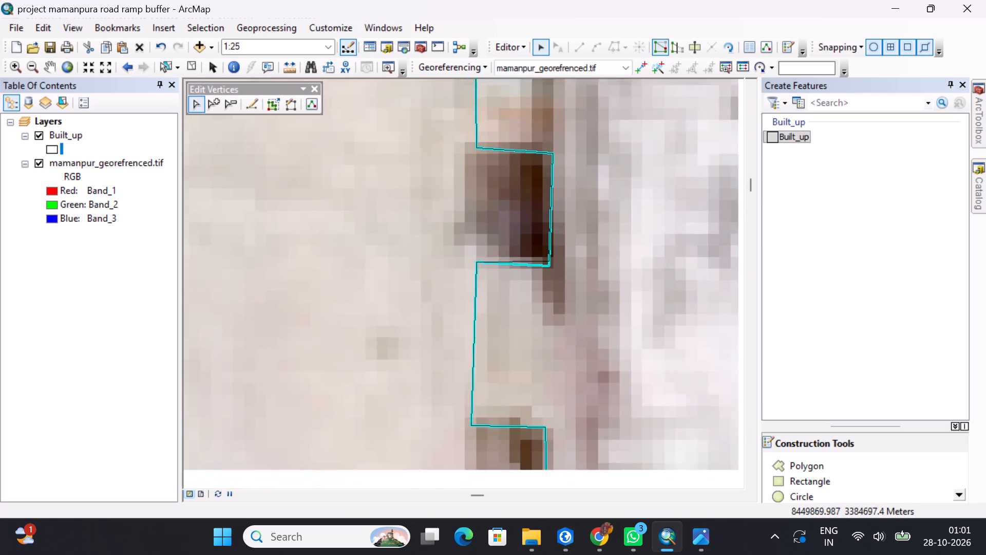
middle_click_drag(518, 321, 505, 272)
scroll(469, 368, "down", 1)
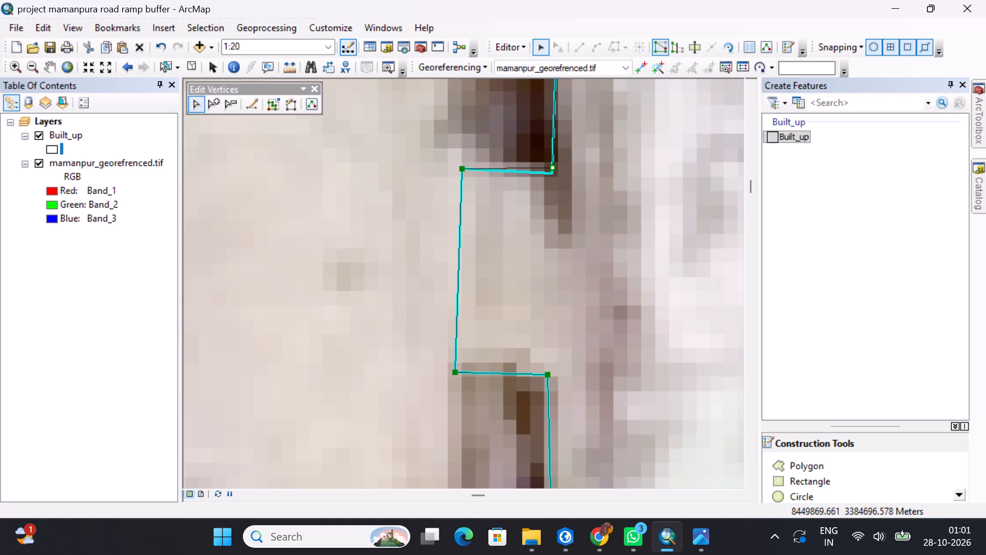
left_click_drag(454, 371, 464, 366)
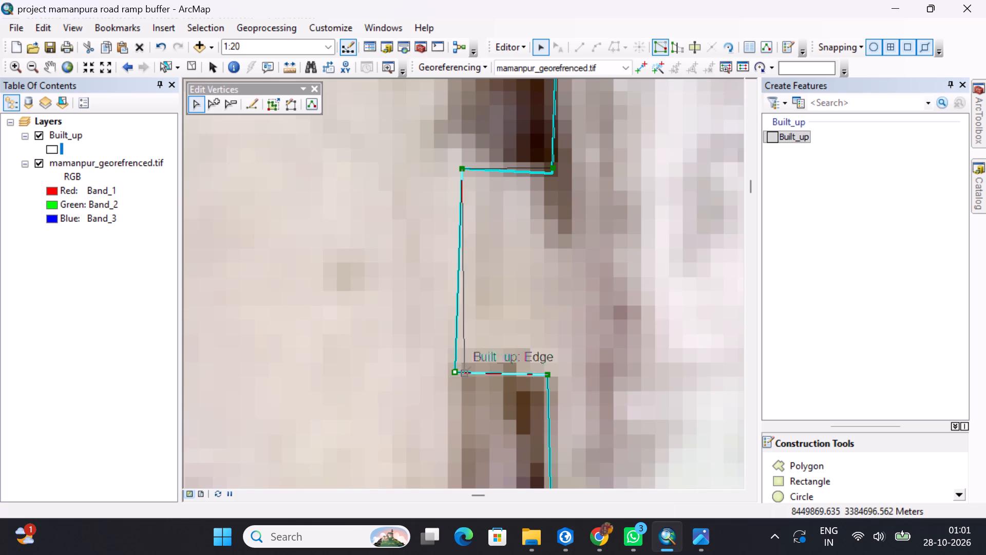
left_click_drag(464, 366, 464, 363)
scroll(477, 365, "down", 4)
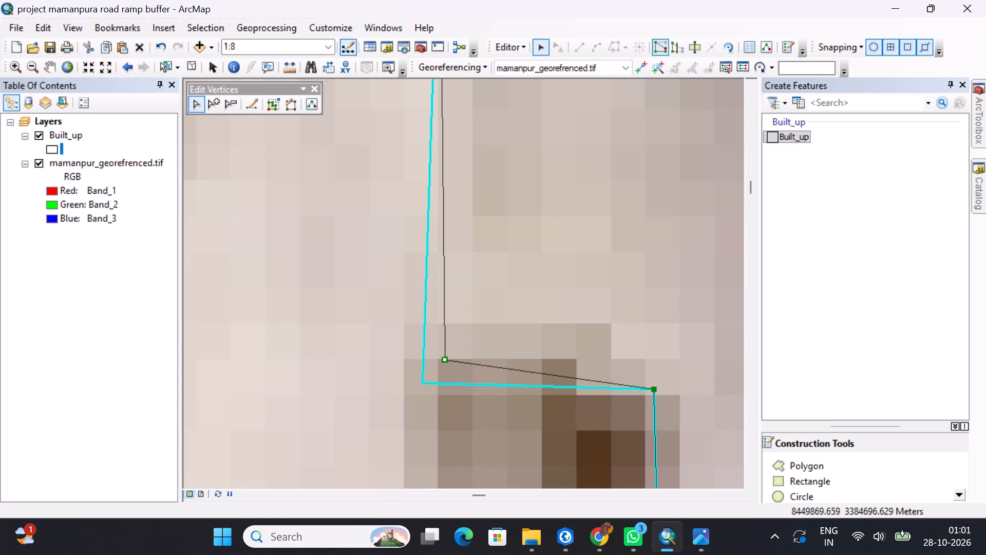
left_click_drag(445, 357, 446, 366)
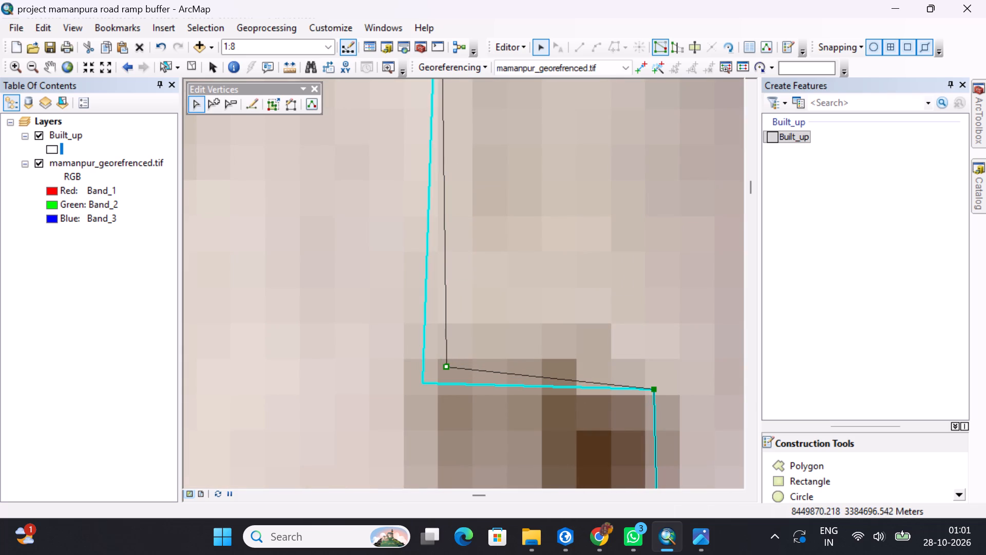
left_click_drag(654, 387, 653, 371)
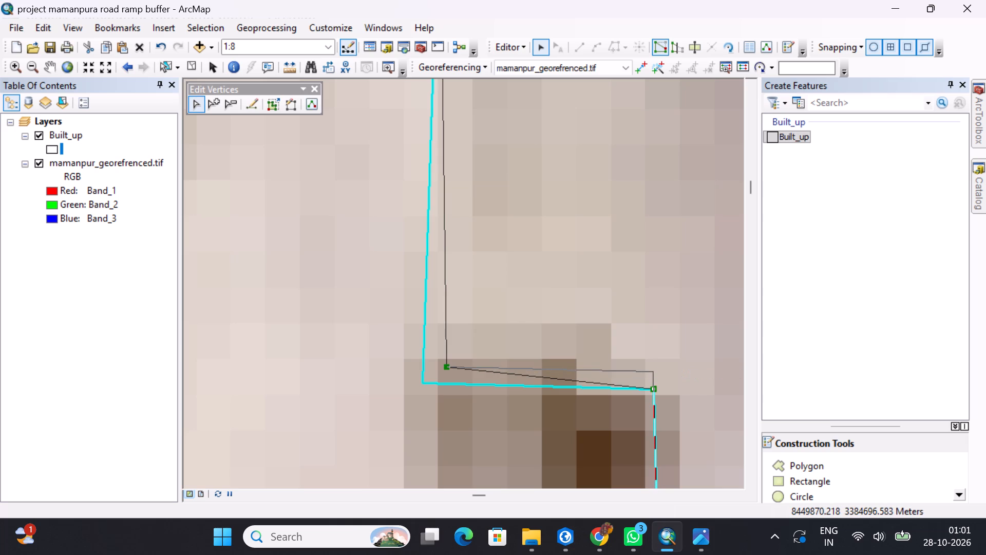
left_click_drag(653, 371, 653, 366)
Move the southern inner and outer vertices of the polygon's northern roadside step slightly north to level its edge along the dark gap.
scroll(687, 308, "up", 6)
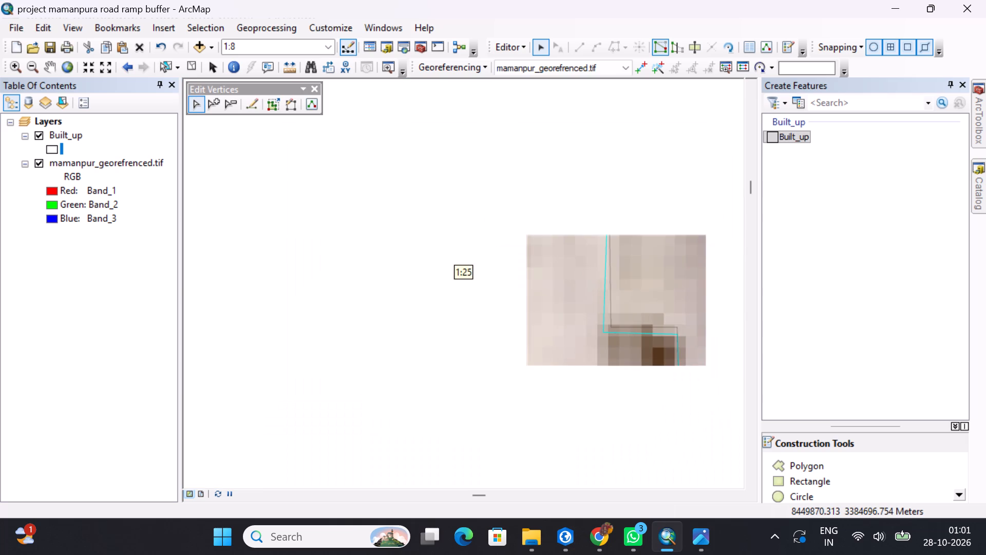
middle_click_drag(686, 260, 662, 215)
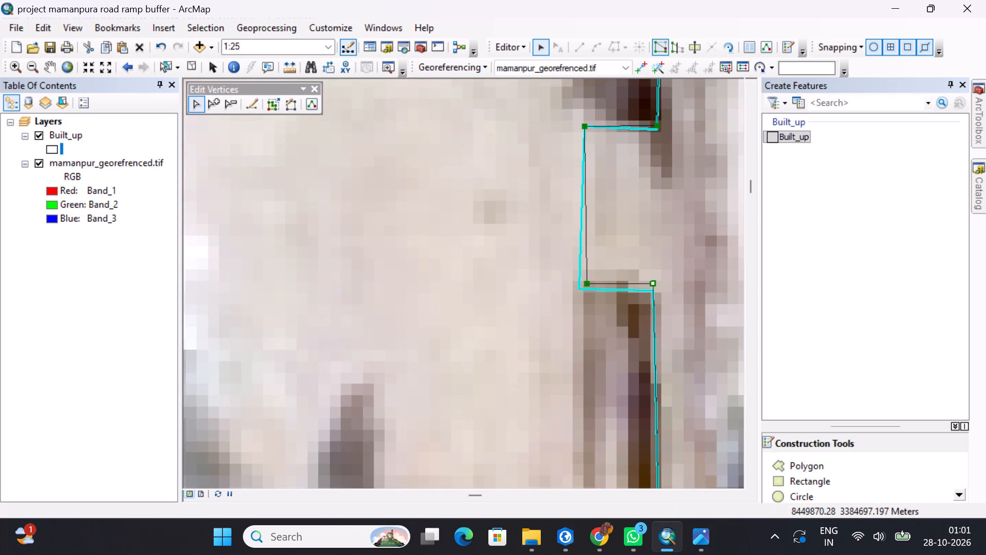
middle_click_drag(681, 110, 637, 329)
middle_click_drag(630, 240, 626, 267)
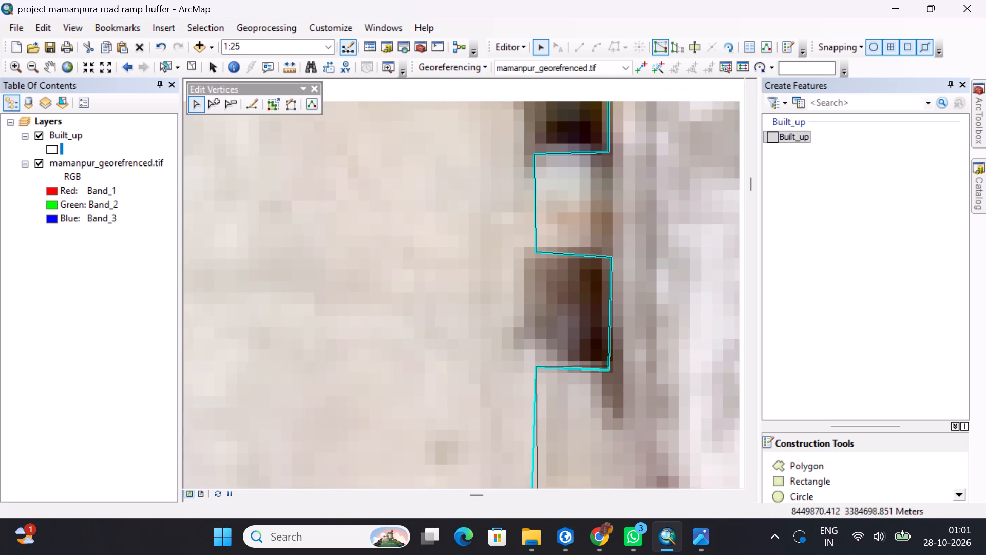
middle_click_drag(626, 267, 625, 276)
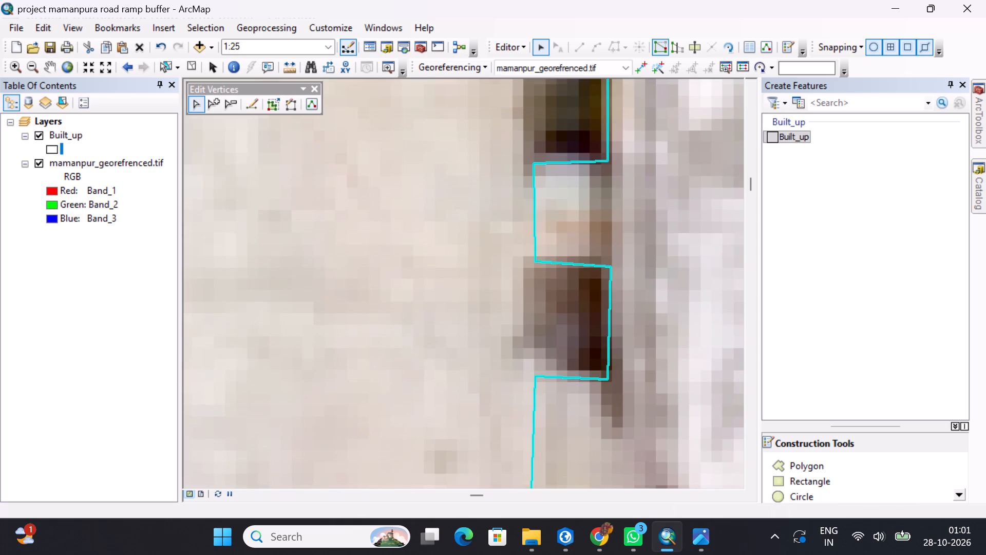
scroll(615, 272, "down", 4)
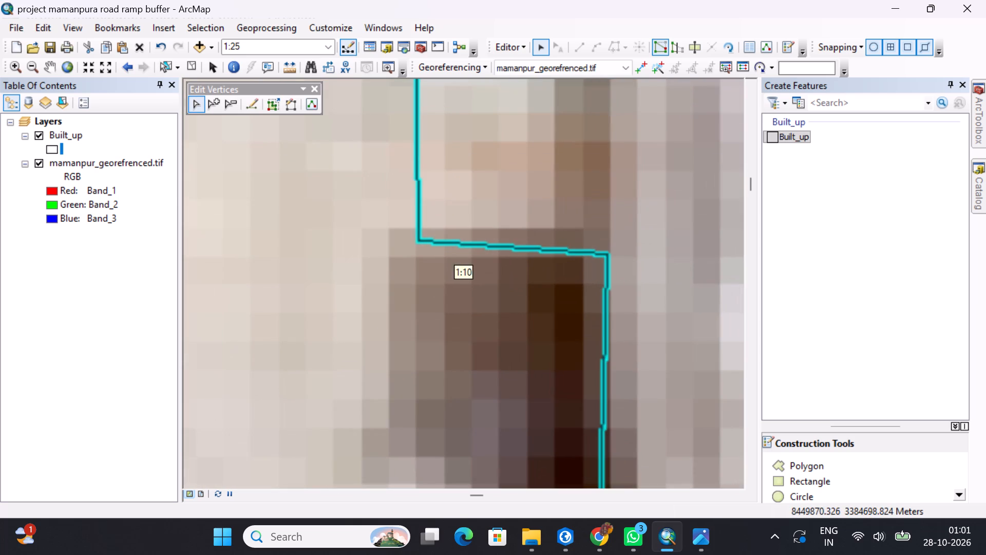
left_click_drag(609, 254, 608, 229)
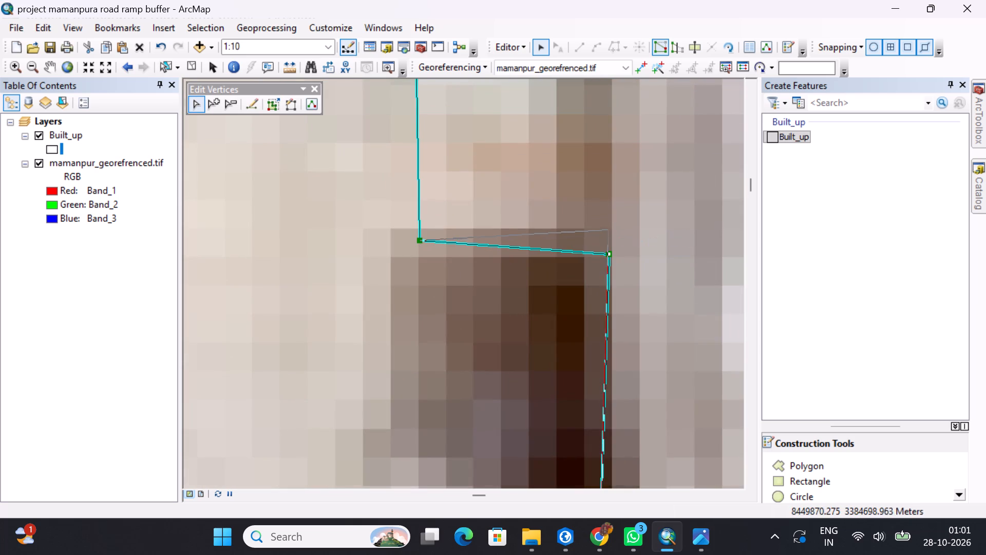
left_click_drag(608, 229, 606, 230)
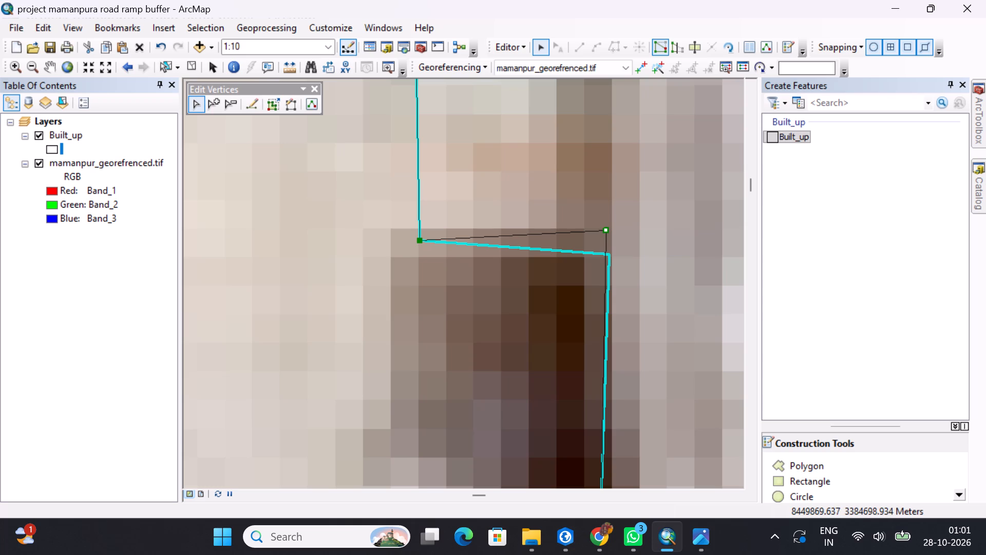
left_click_drag(421, 239, 416, 228)
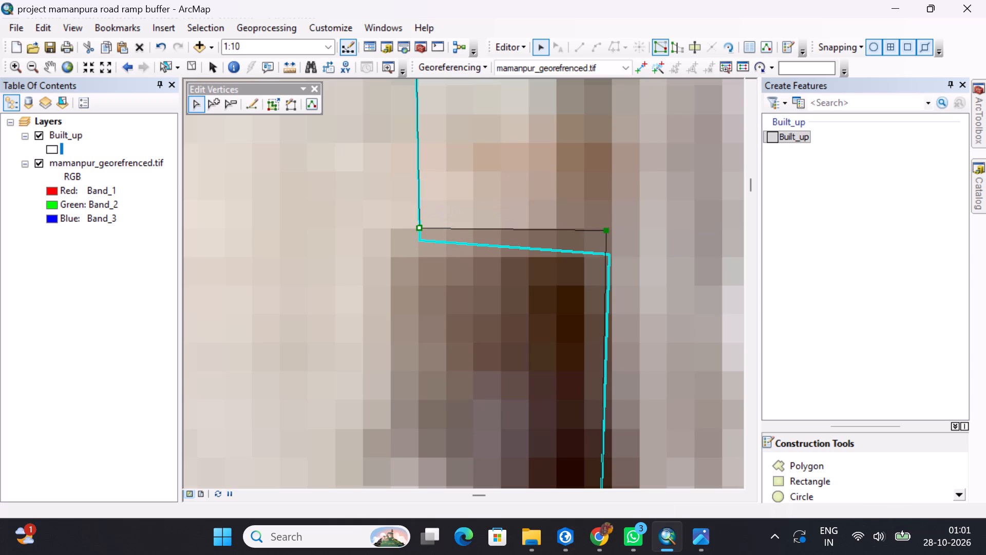
Align the northern roadside step's northern edge with the pale slab, moving its inner vertex slightly south and its outer vertex slightly southeast.
middle_click_drag(558, 183, 510, 347)
scroll(519, 323, "up", 3)
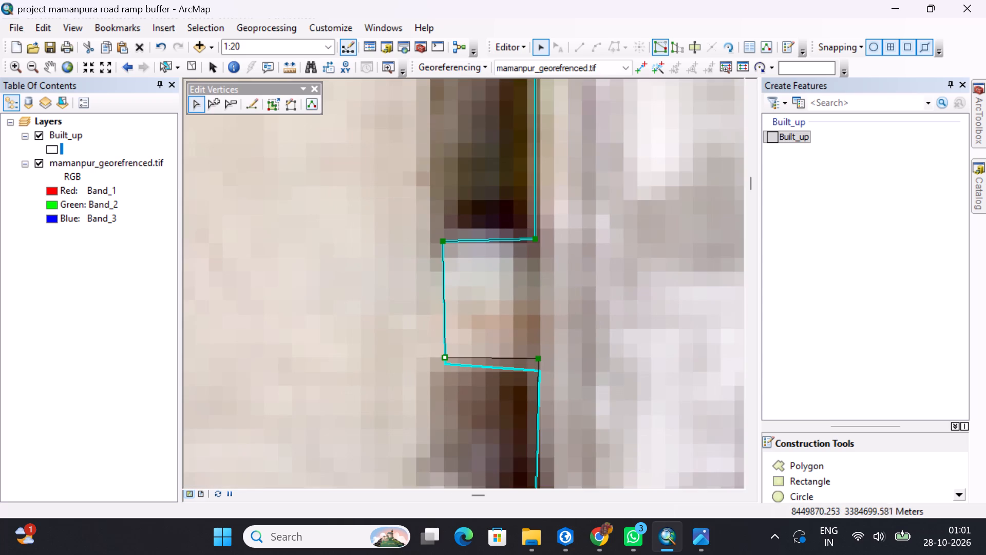
scroll(536, 243, "down", 1)
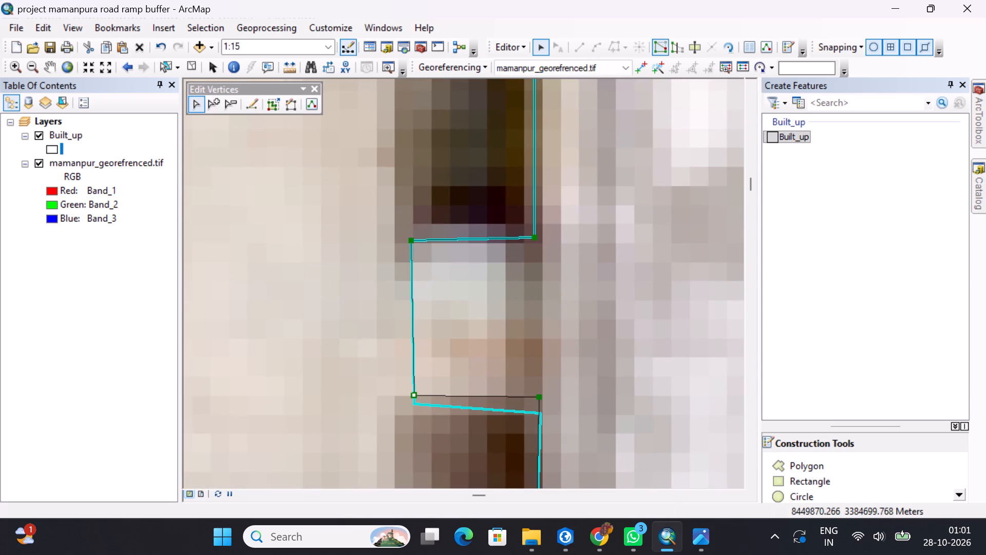
left_click_drag(537, 235, 535, 243)
scroll(535, 243, "down", 3)
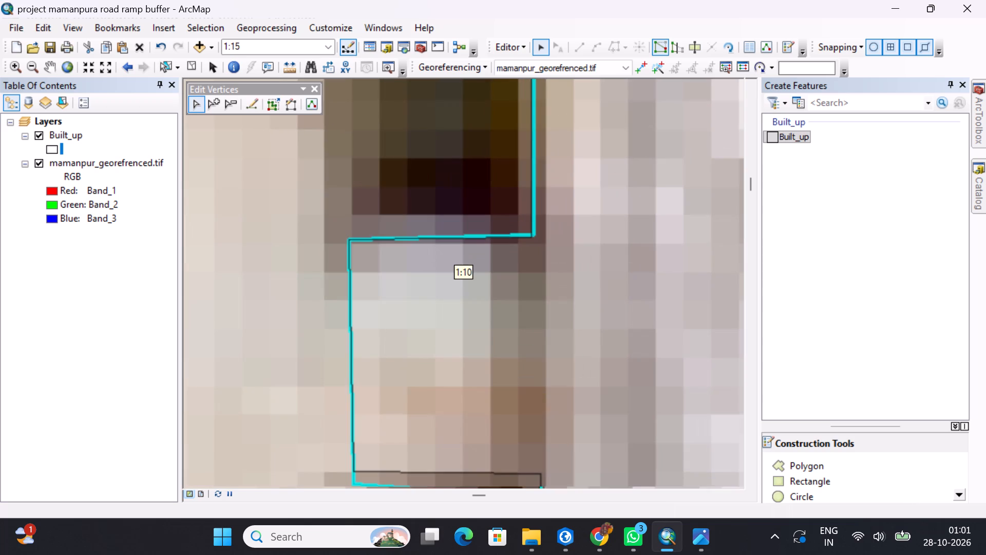
scroll(506, 261, "down", 2)
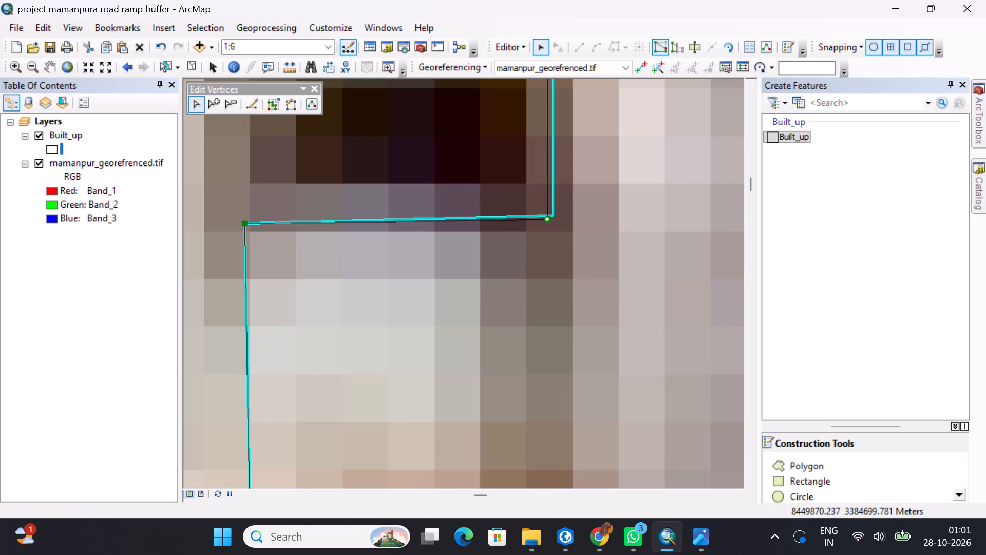
left_click_drag(546, 219, 548, 232)
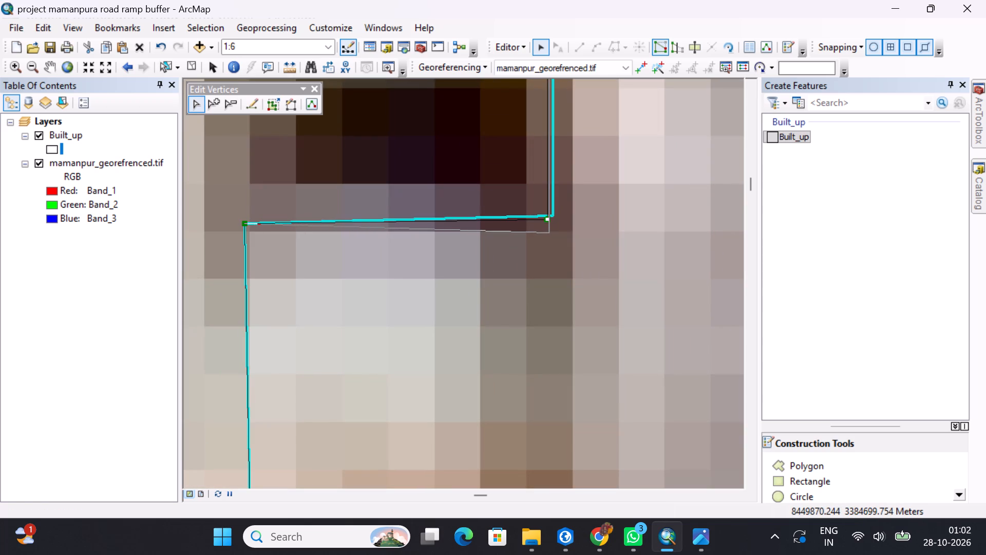
left_click_drag(548, 232, 548, 232)
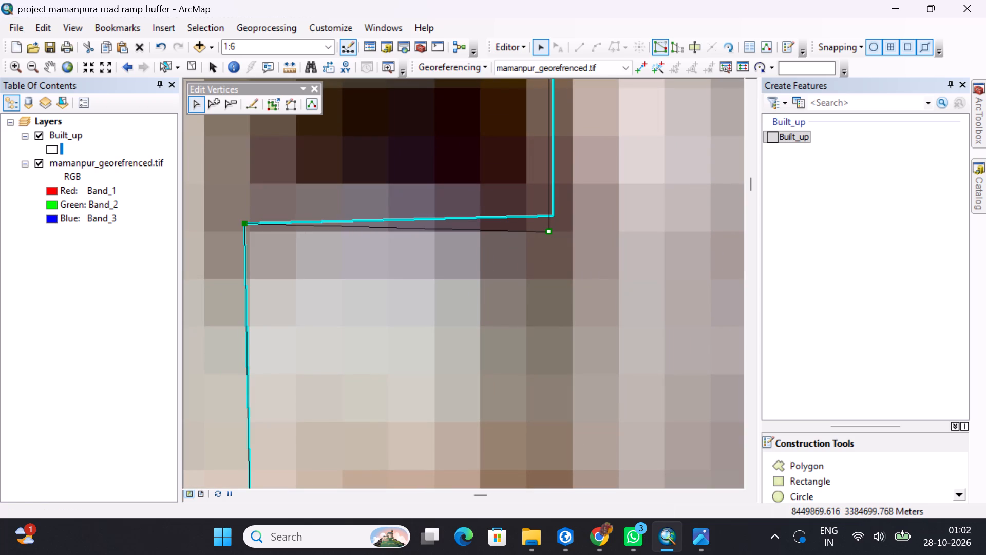
left_click_drag(245, 225, 253, 235)
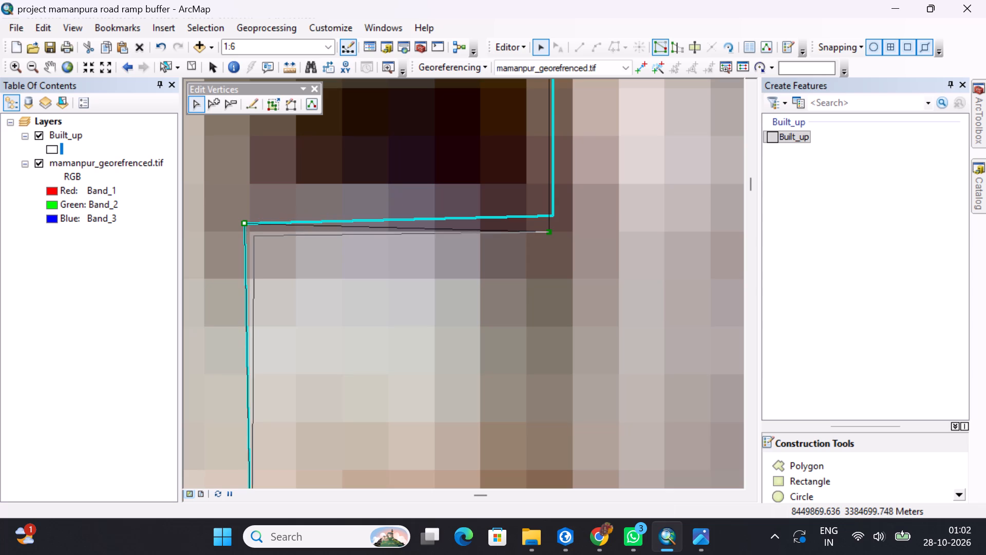
left_click_drag(253, 235, 255, 231)
scroll(260, 237, "down", 4)
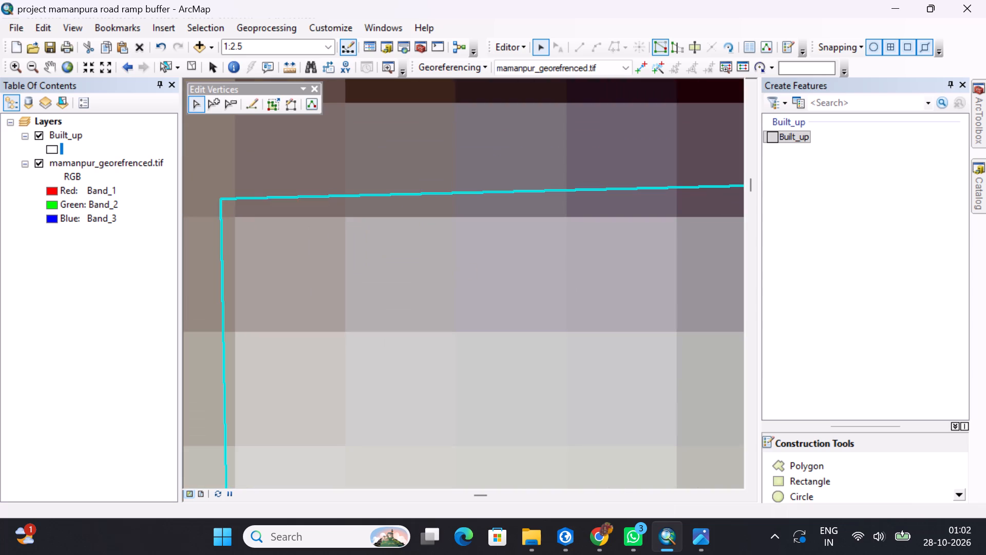
left_click_drag(243, 196, 244, 196)
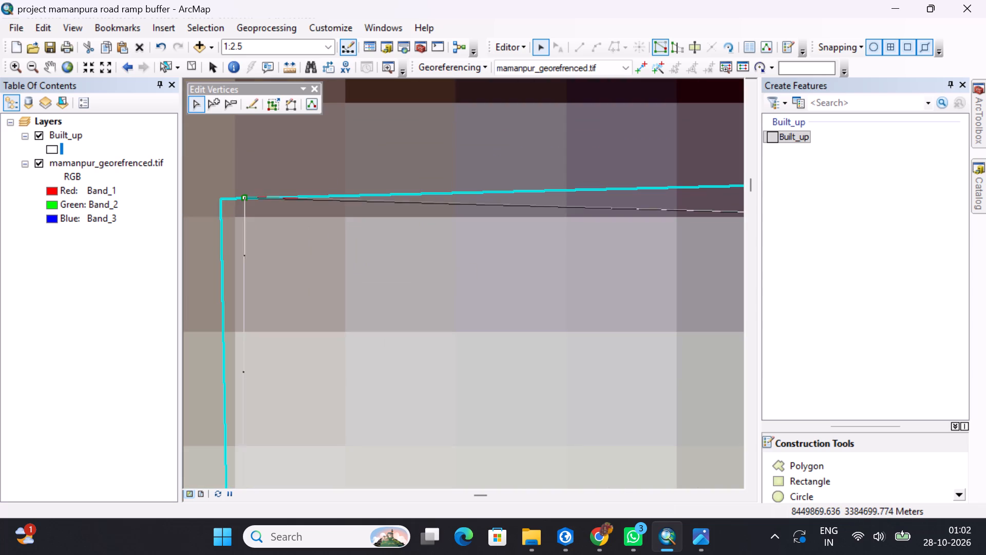
left_click_drag(244, 196, 233, 215)
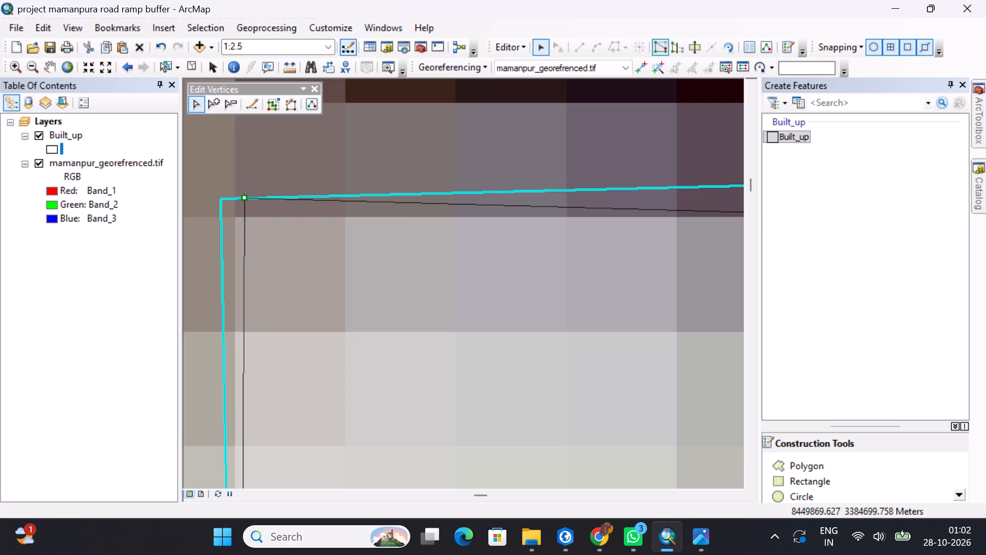
left_click_drag(233, 215, 233, 215)
scroll(326, 301, "up", 11)
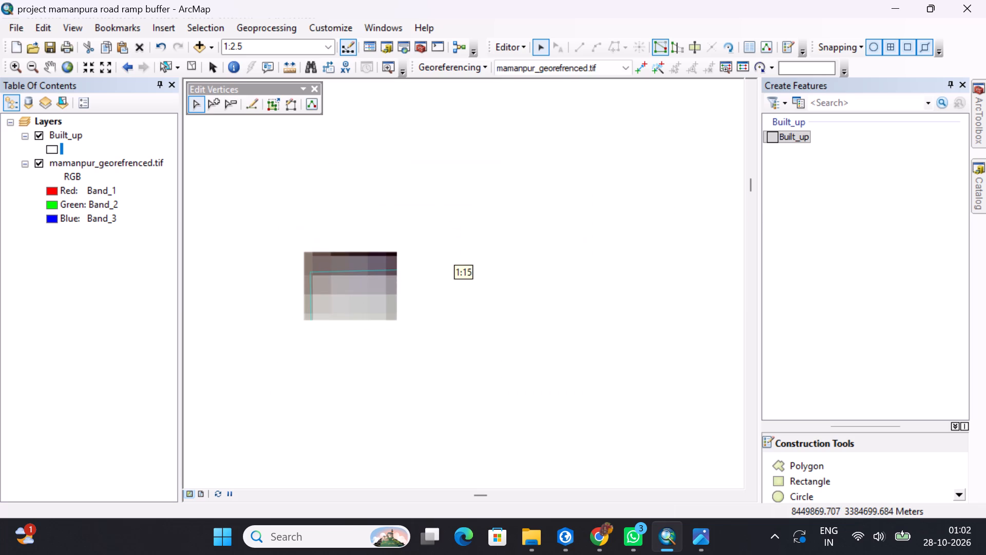
scroll(438, 311, "up", 1)
middle_click_drag(449, 226, 427, 511)
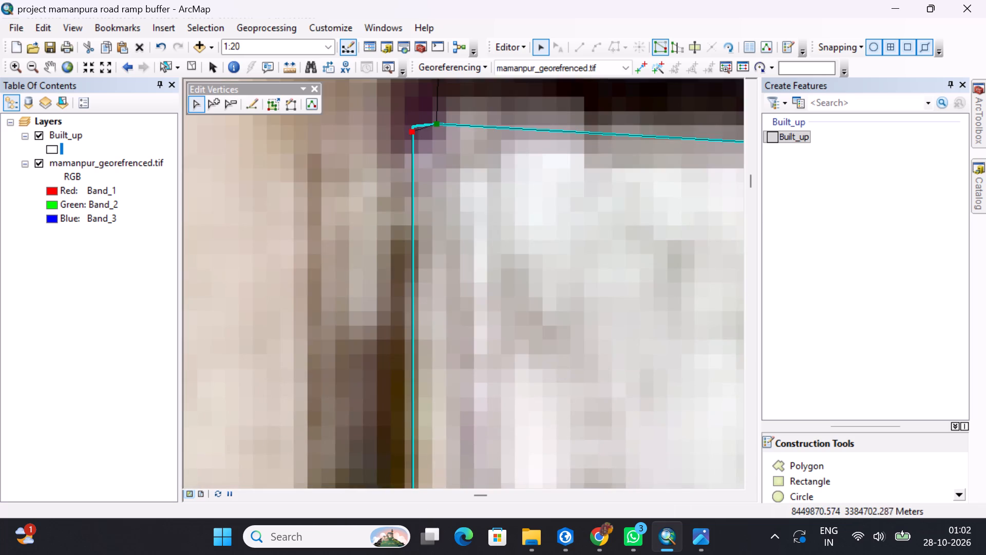
Snap the selected polygon's northwest corner vertex slightly northeast to its original corner, try nudging the adjacent vertex south, and clear the selection.
middle_click_drag(459, 194, 432, 343)
middle_click_drag(426, 279, 426, 283)
scroll(426, 283, "up", 11)
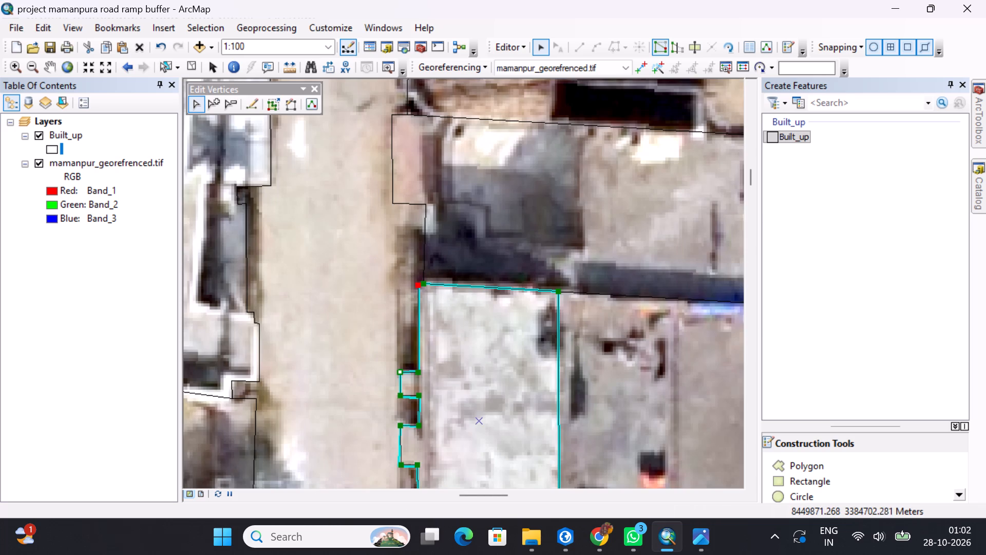
middle_click_drag(454, 268, 458, 309)
scroll(460, 302, "down", 4)
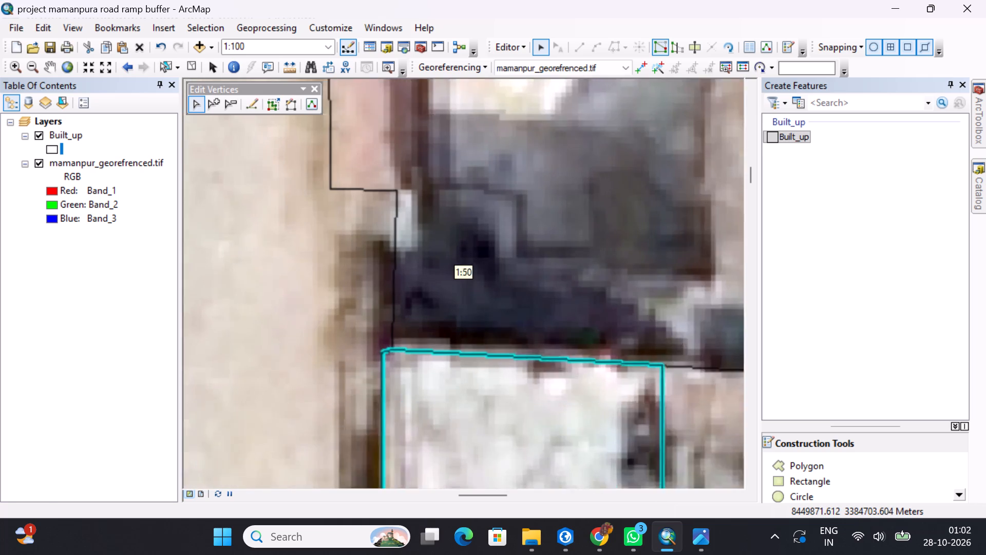
scroll(390, 362, "down", 2)
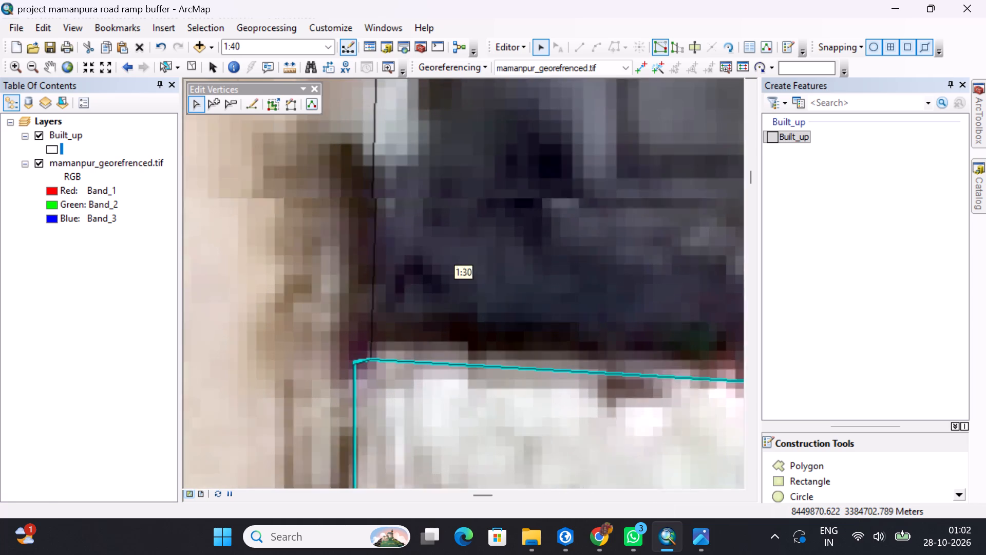
scroll(388, 360, "down", 3)
middle_click_drag(376, 348, 406, 309)
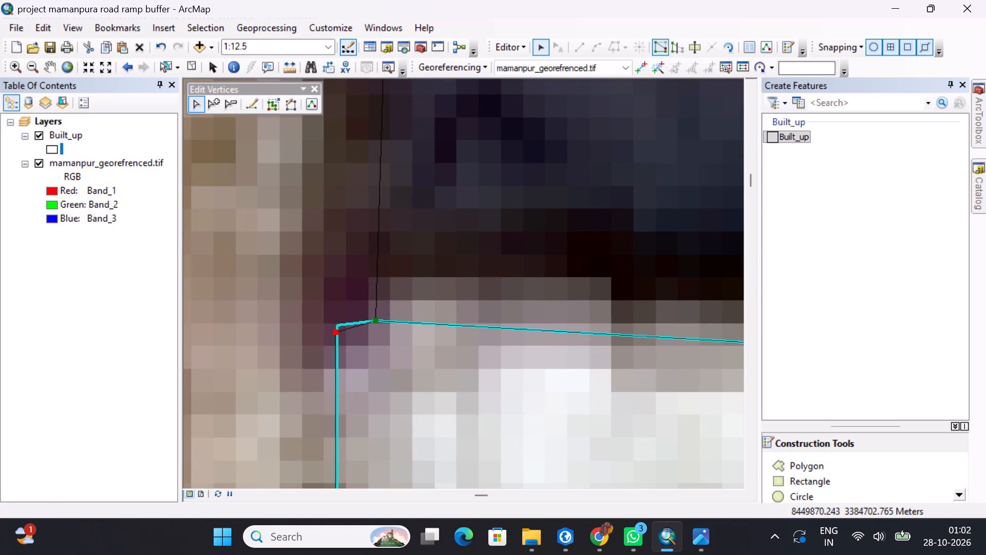
left_click_drag(334, 331, 338, 323)
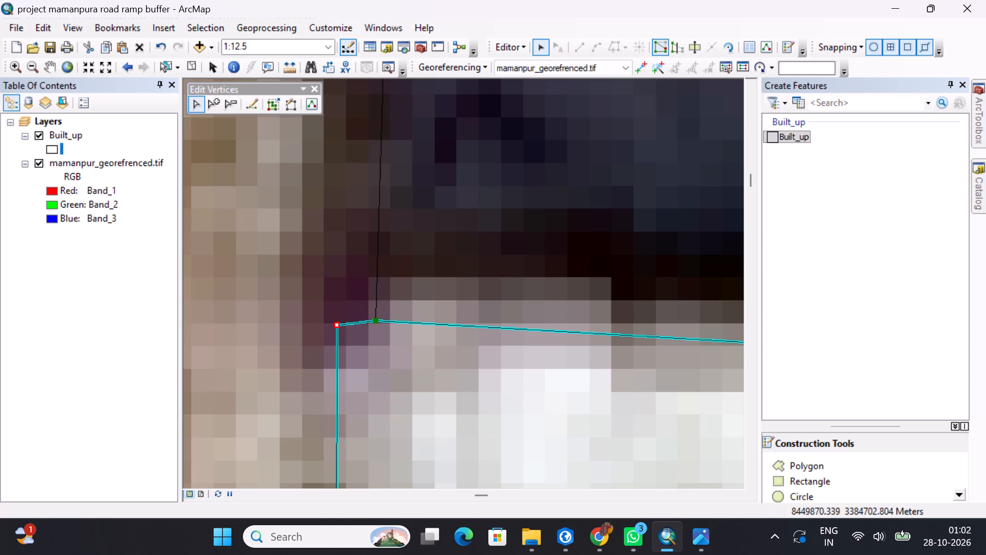
left_click_drag(375, 319, 375, 325)
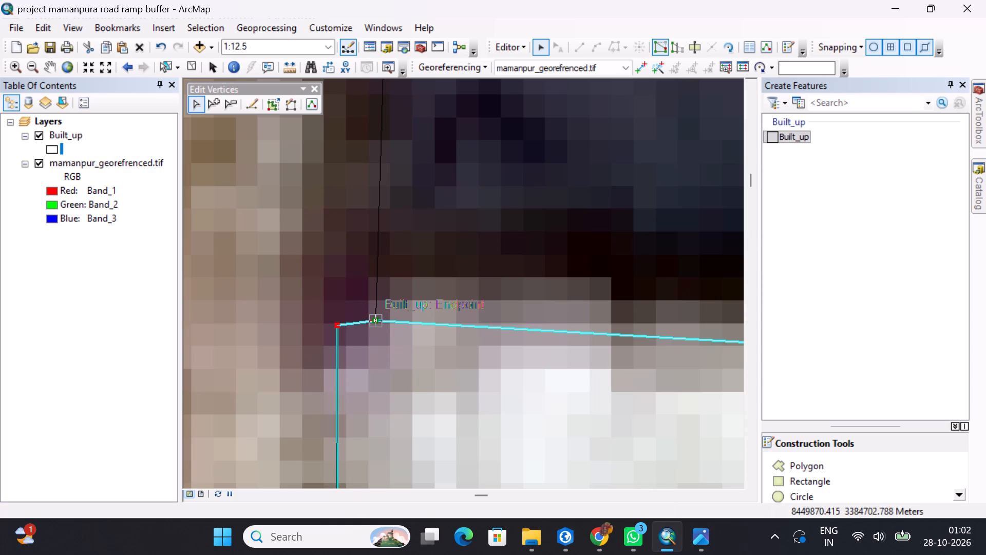
left_click_drag(375, 325, 374, 325)
middle_click_drag(400, 342, 353, 308)
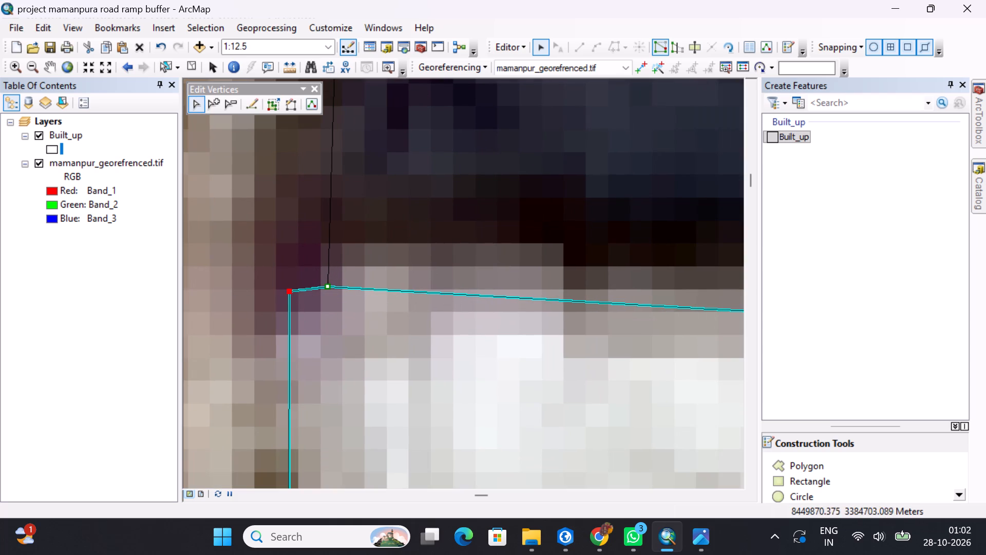
left_click(295, 252)
Examine the Built_up boundaries farther north along the road, from the dark shadowed plot to the sandy yard and surrounding block.
middle_click_drag(408, 244, 408, 232)
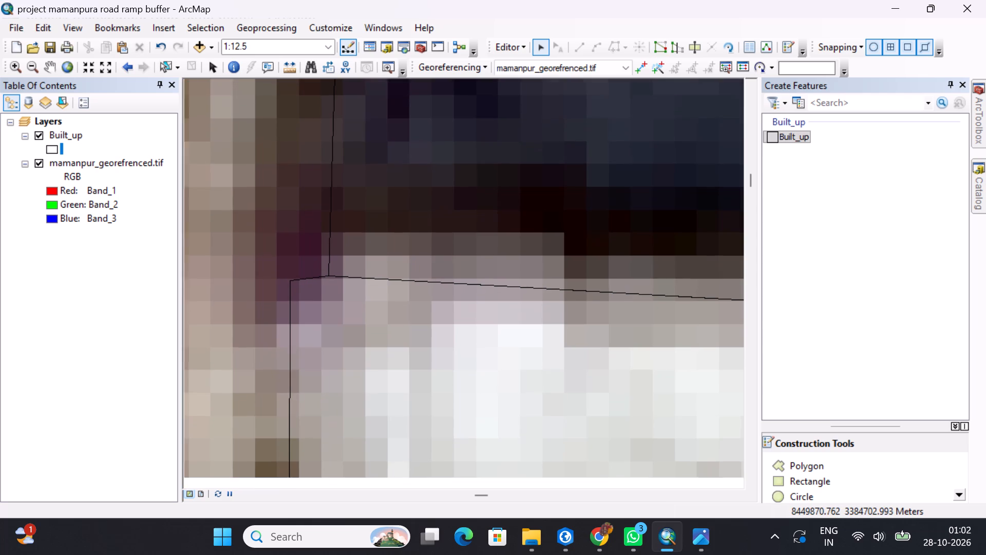
middle_click_drag(408, 232, 408, 231)
scroll(408, 231, "up", 4)
middle_click_drag(410, 220, 403, 420)
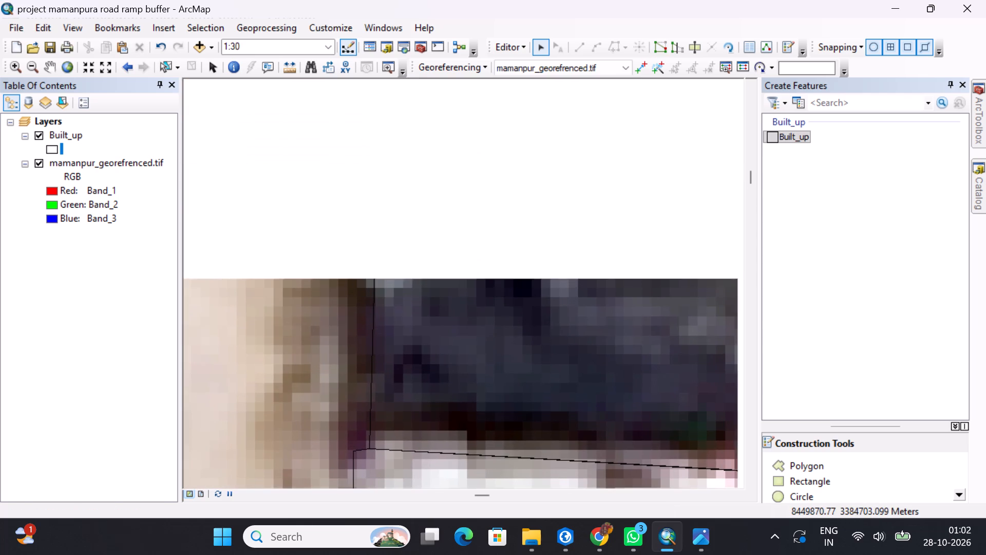
middle_click_drag(453, 366, 480, 322)
scroll(480, 322, "up", 1)
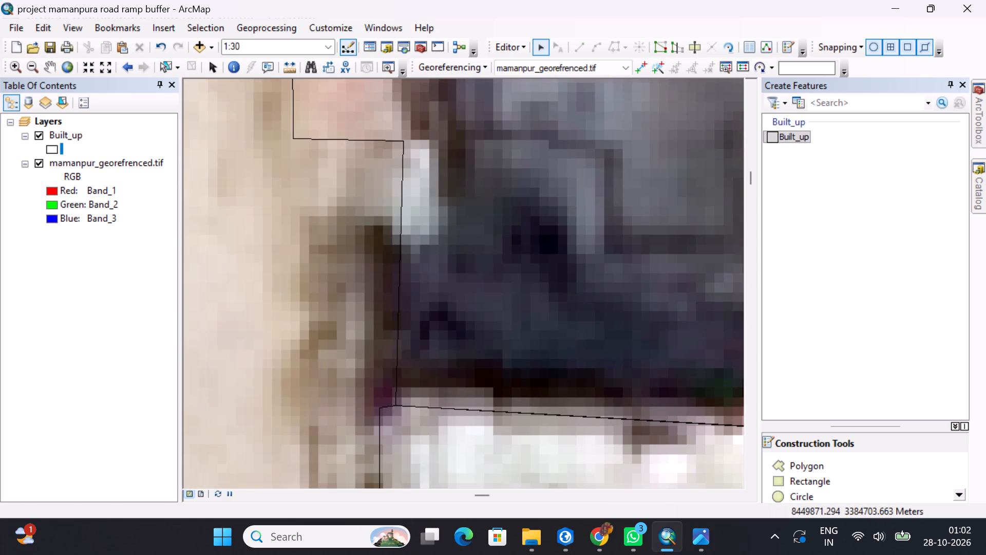
scroll(480, 322, "up", 2)
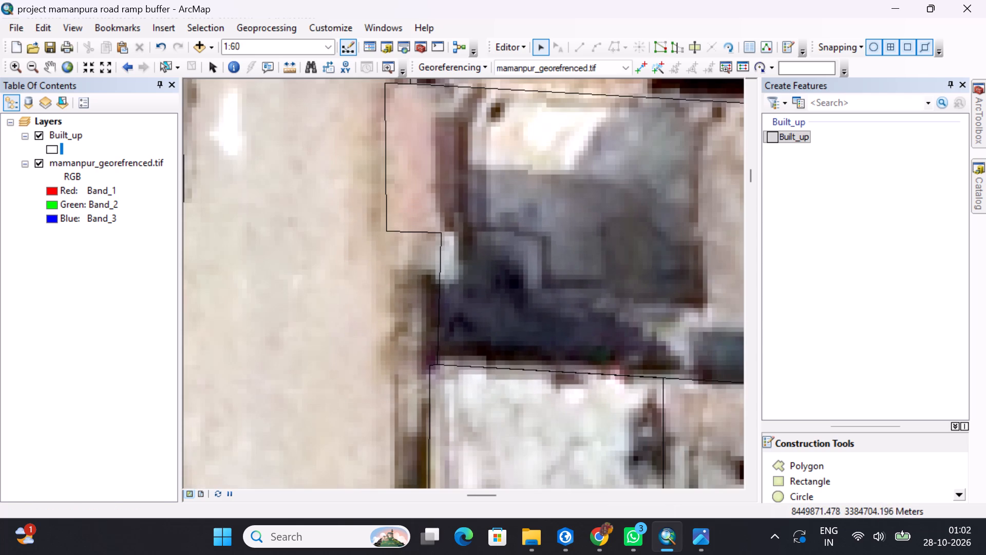
middle_click_drag(493, 239, 486, 464)
middle_click_drag(469, 359, 447, 441)
middle_click_drag(456, 330, 460, 383)
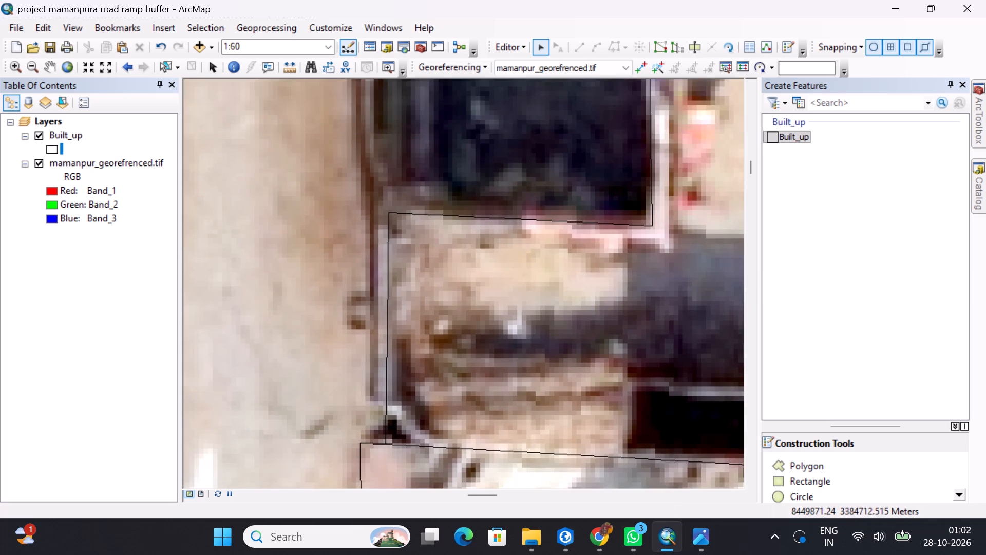
middle_click_drag(452, 256, 452, 308)
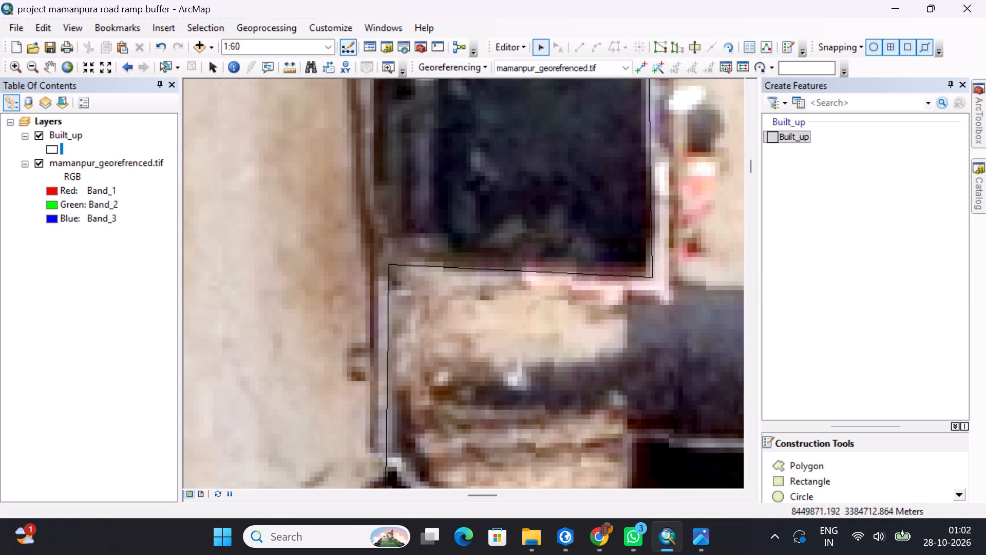
middle_click_drag(450, 288, 461, 109)
scroll(461, 110, "up", 8)
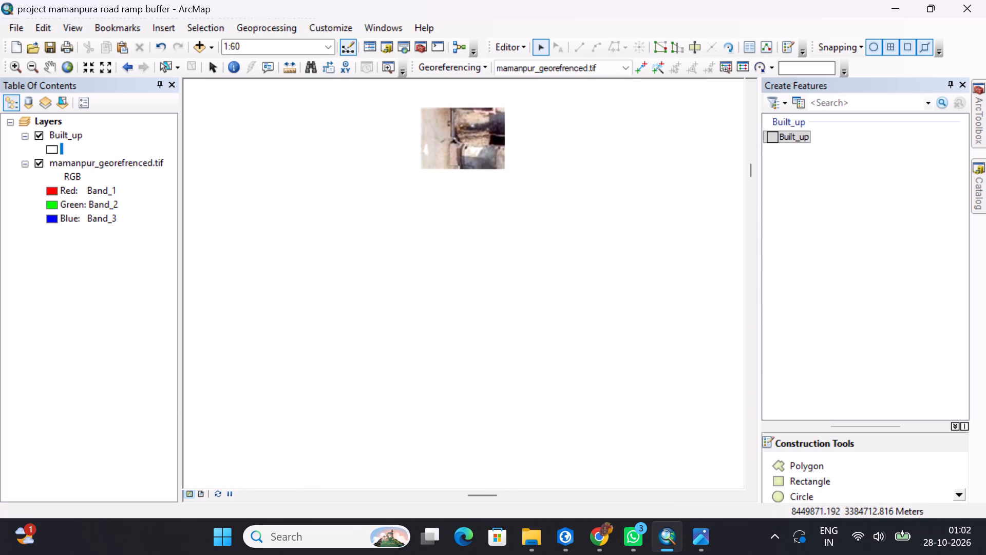
middle_click_drag(515, 151, 501, 344)
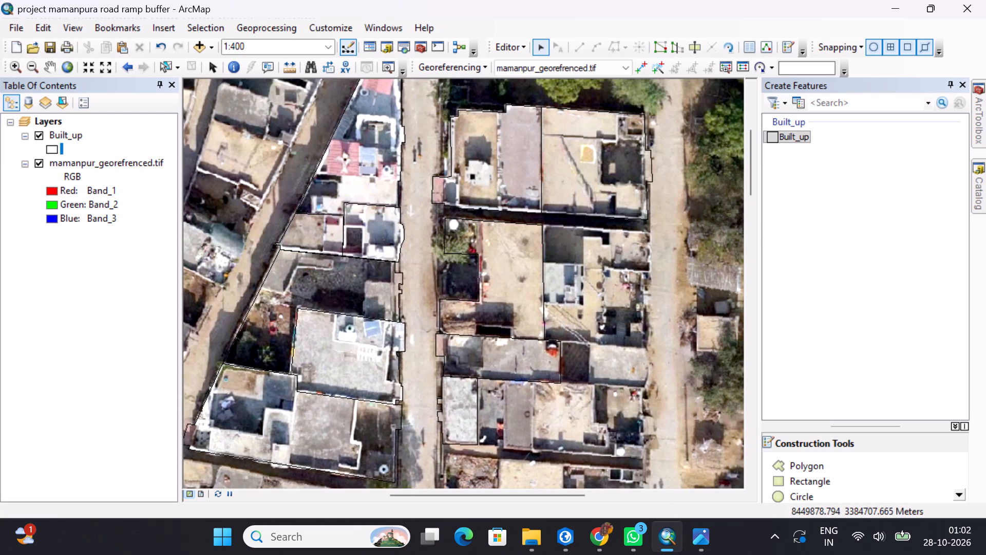
scroll(503, 336, "up", 1)
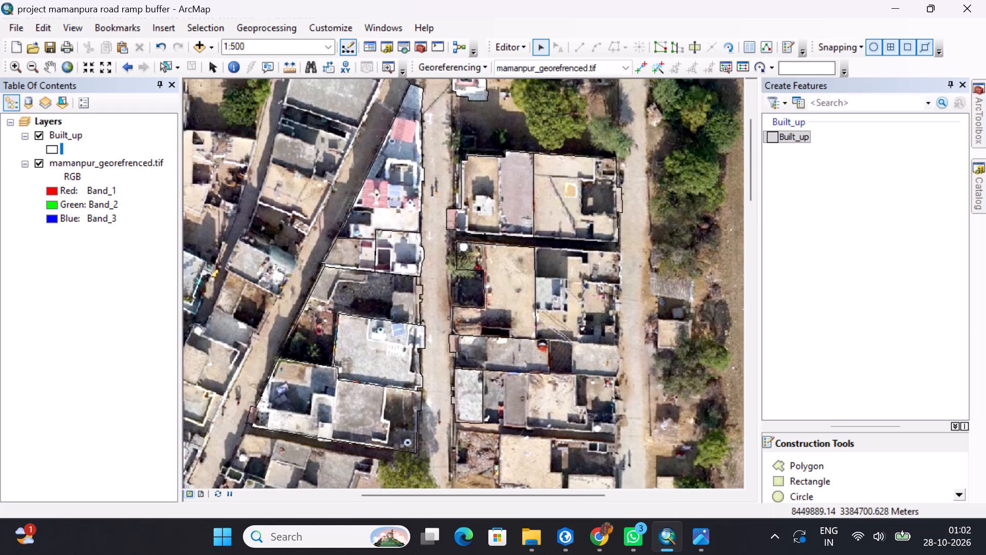
Switch to Untitled design.png in Photos and examine the roadside wall of the sandy yard beside the road.
left_click(693, 533)
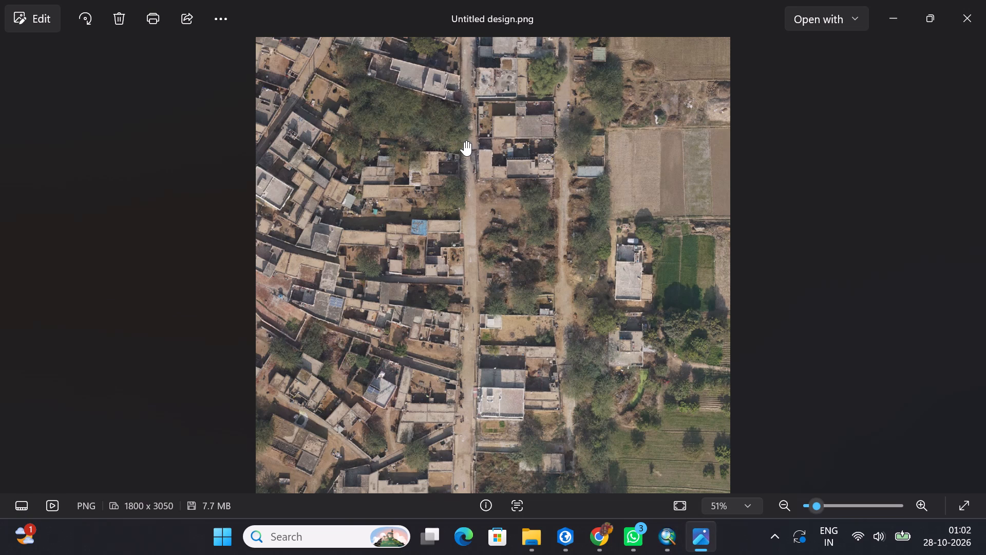
left_click_drag(535, 131, 539, 515)
left_click_drag(495, 99, 500, 242)
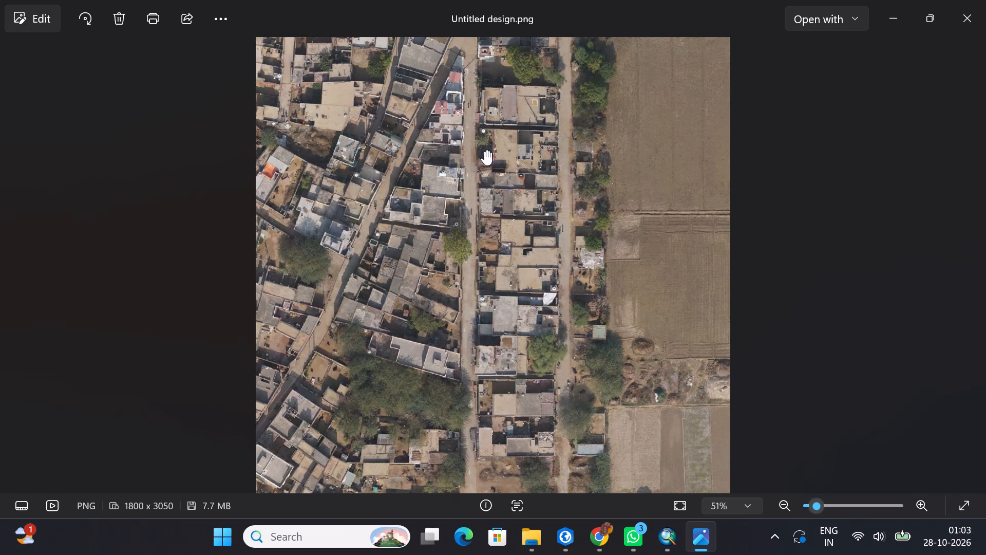
scroll(485, 149, "up", 17)
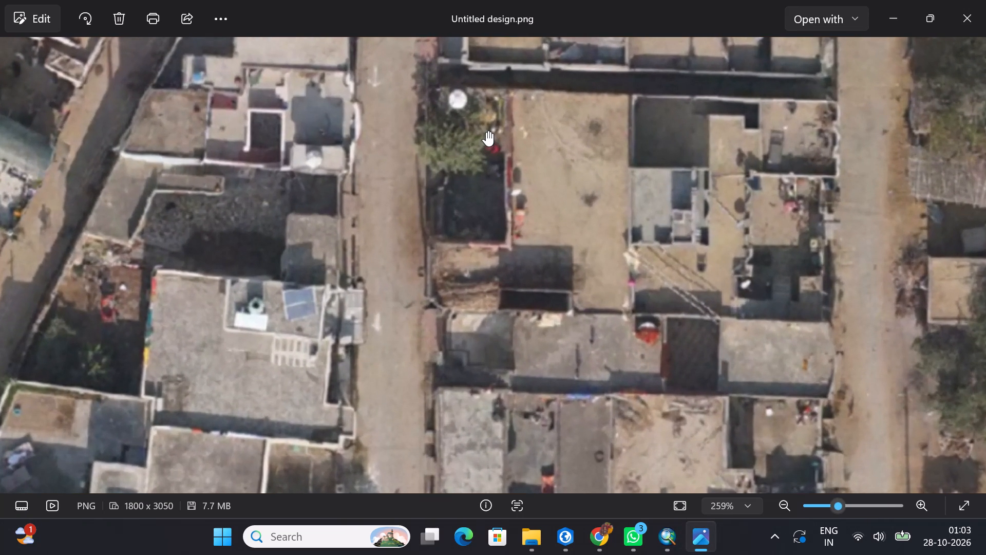
scroll(523, 293, "up", 4)
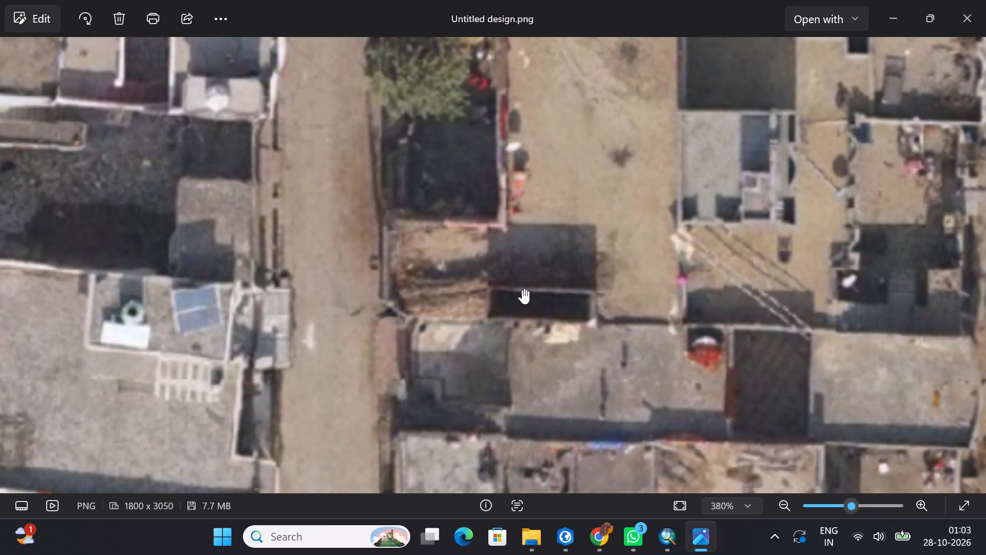
scroll(522, 289, "down", 1)
scroll(522, 289, "up", 3)
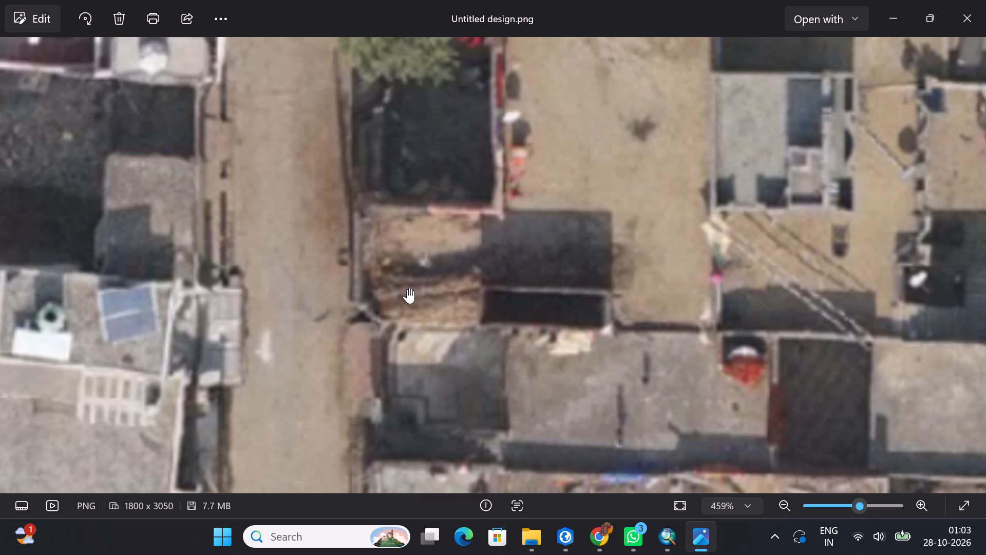
left_click_drag(410, 288, 481, 267)
left_click(487, 260)
left_click_drag(508, 290, 524, 256)
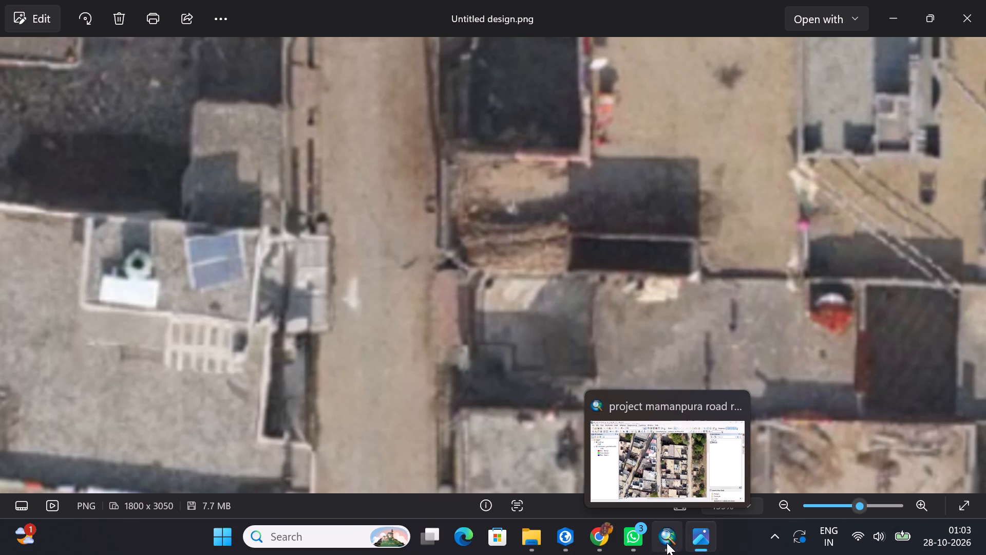
Switch back to ArcMap and select the Built_up polygon covering the sandy yard, just south of the dark walled plot.
left_click(667, 543)
scroll(468, 307, "down", 1)
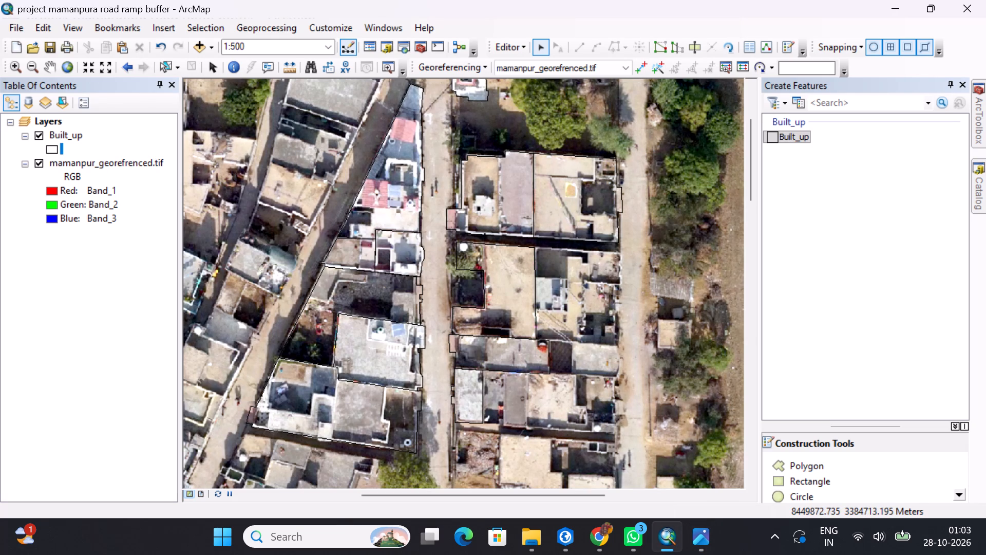
scroll(468, 307, "down", 7)
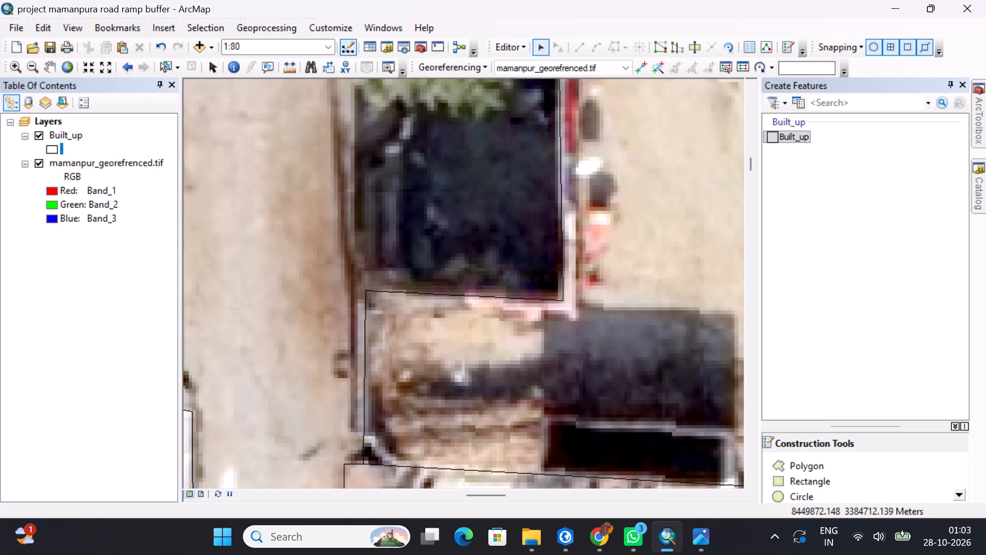
middle_click_drag(446, 335, 481, 304)
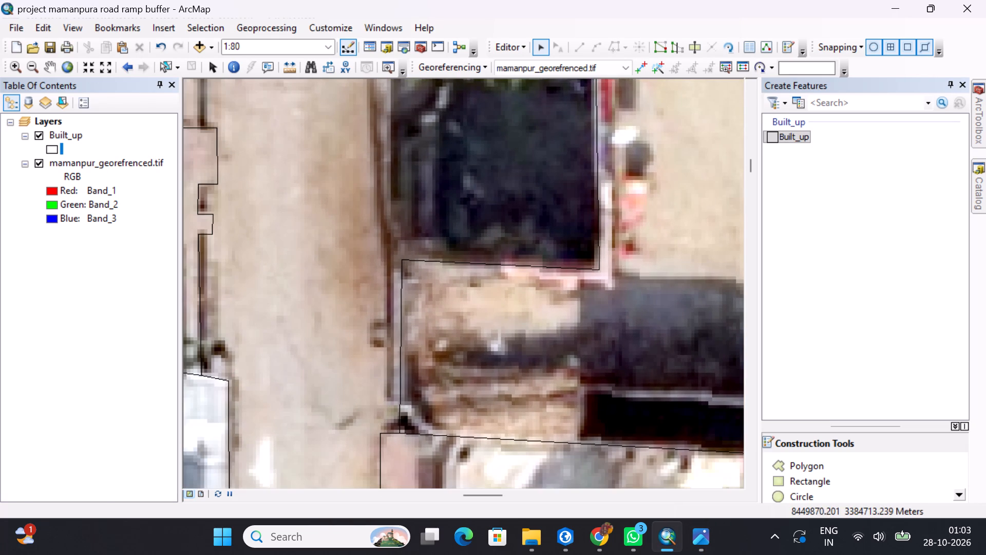
left_click(412, 264)
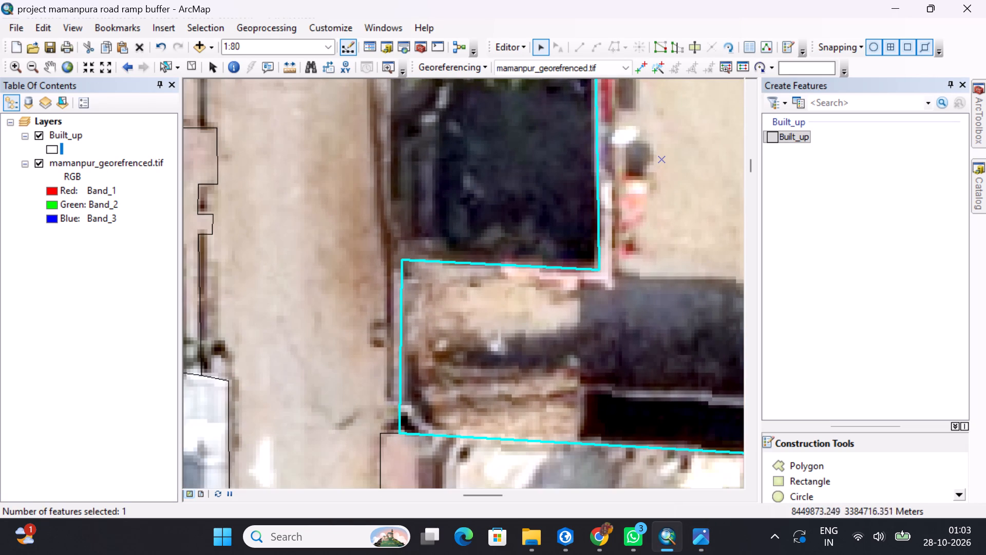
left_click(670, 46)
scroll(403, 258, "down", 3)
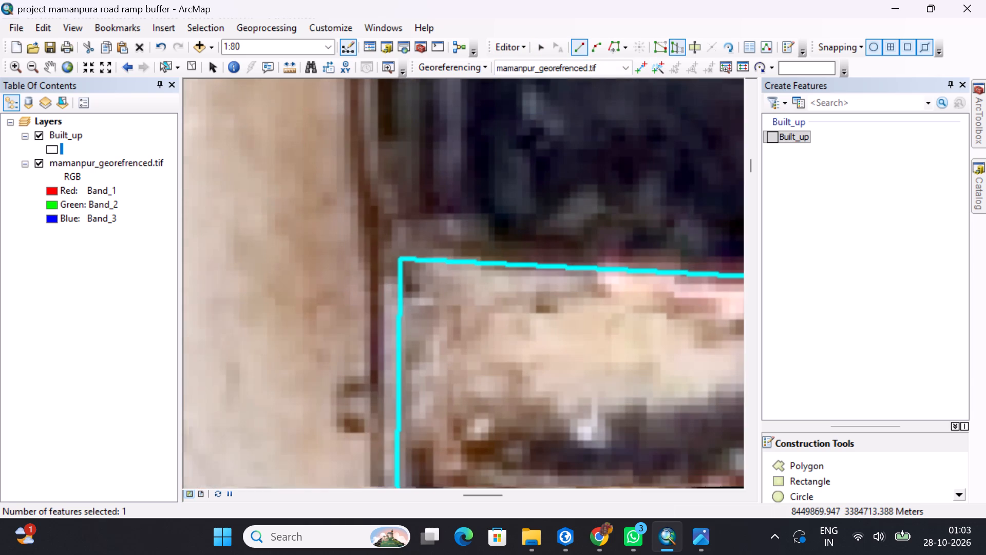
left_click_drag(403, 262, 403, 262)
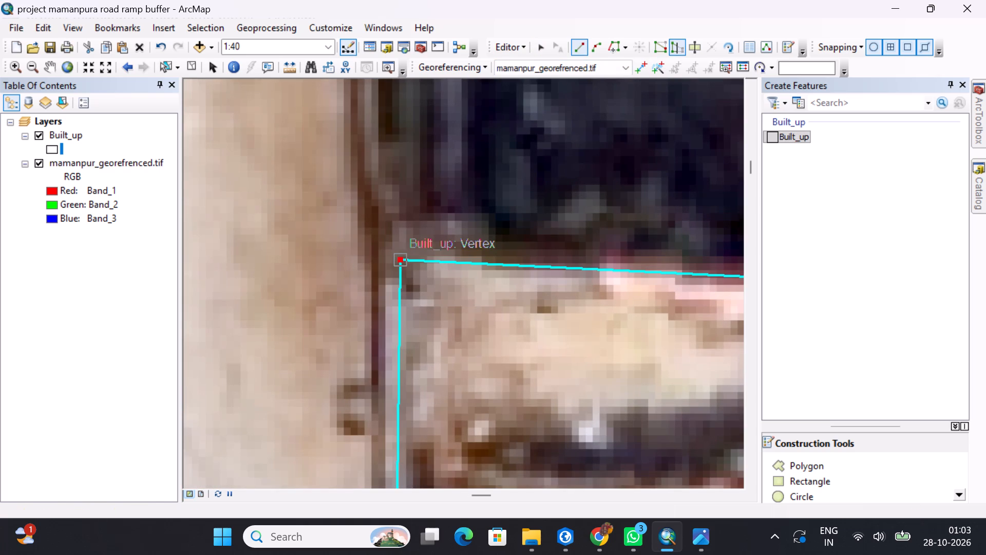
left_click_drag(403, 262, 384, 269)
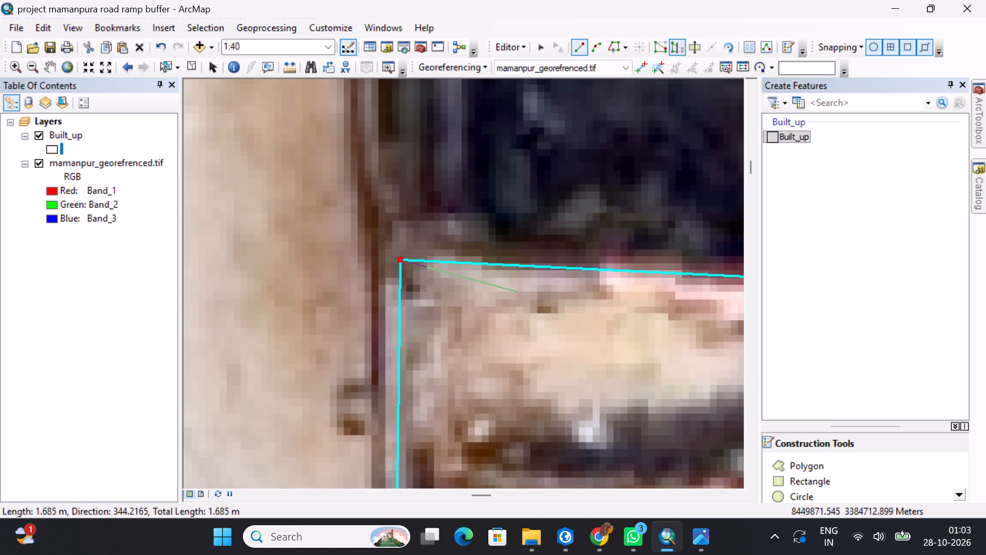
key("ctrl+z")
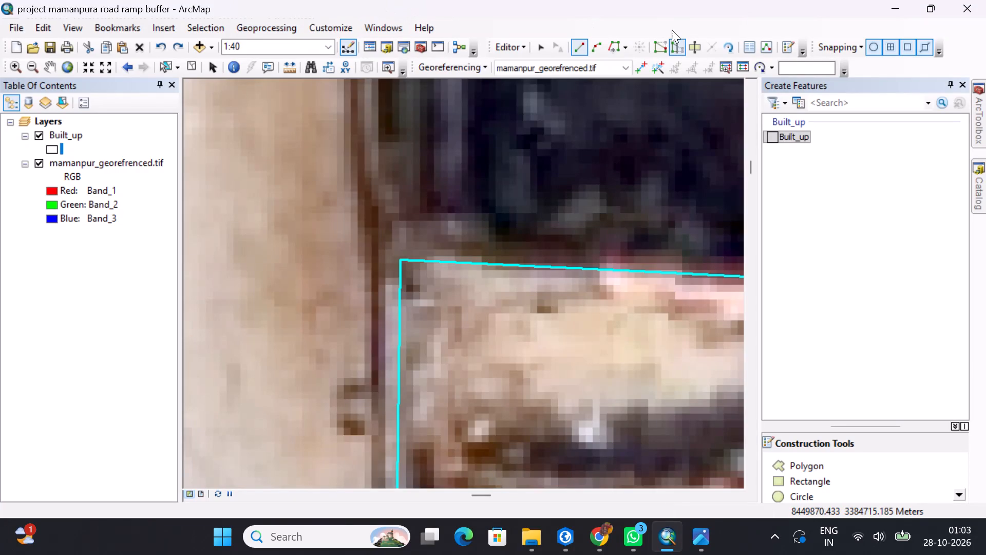
Edit the sandy yard polygon's vertices, moving its northwest roadside corner west and slightly south to the wall's outer edge.
left_click(662, 48)
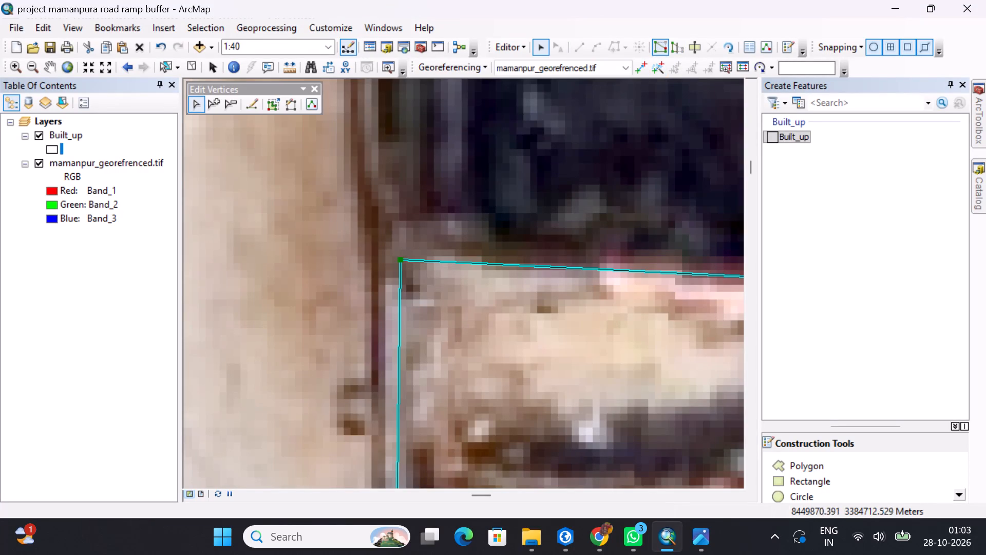
left_click_drag(401, 261, 395, 266)
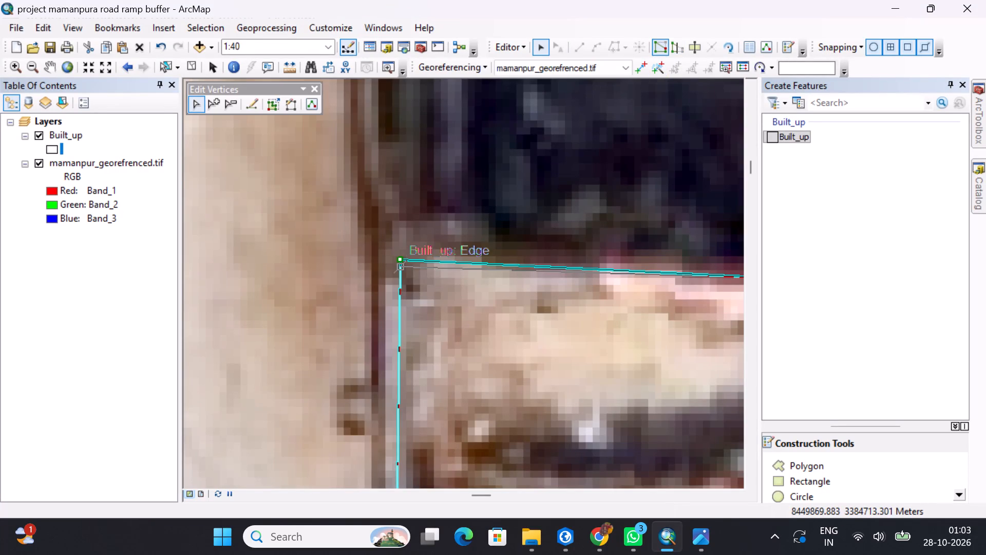
left_click_drag(395, 266, 377, 268)
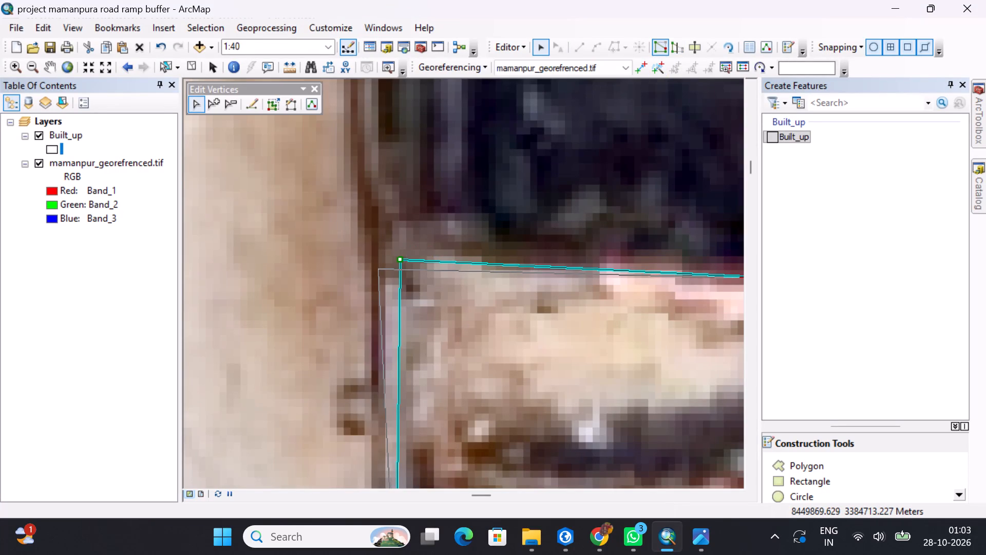
left_click_drag(377, 268, 371, 268)
middle_click_drag(466, 301, 466, 290)
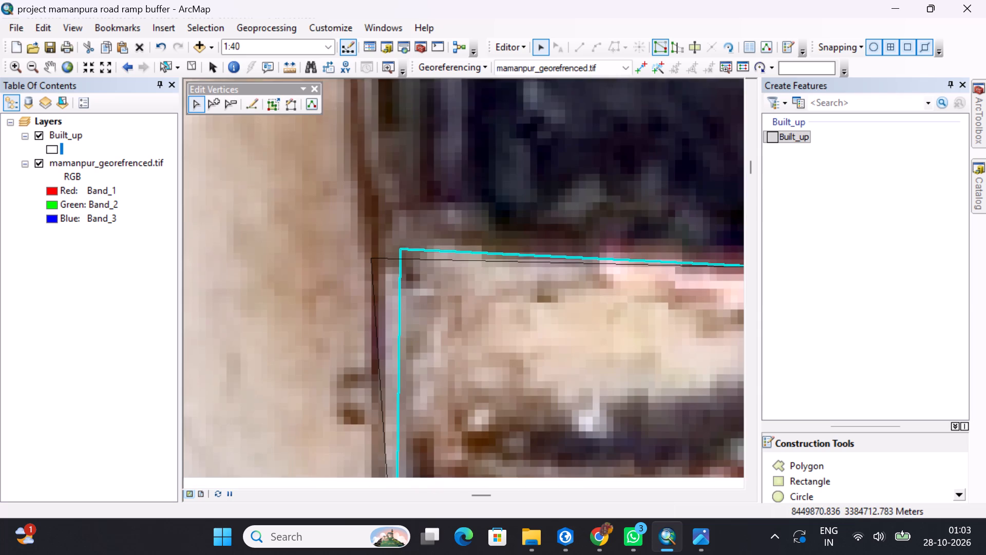
middle_click_drag(466, 290, 447, 202)
scroll(448, 198, "up", 5)
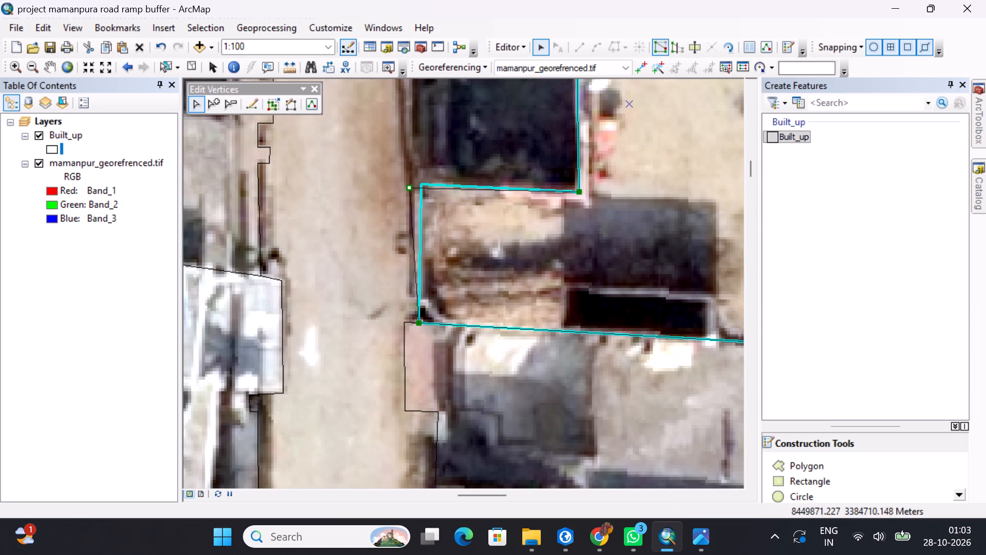
Examine the sandy yard polygon's outline, from its roadside wall around the dark walled plot to the tree-covered northwest corner.
middle_click_drag(441, 240, 433, 287)
scroll(429, 313, "down", 5)
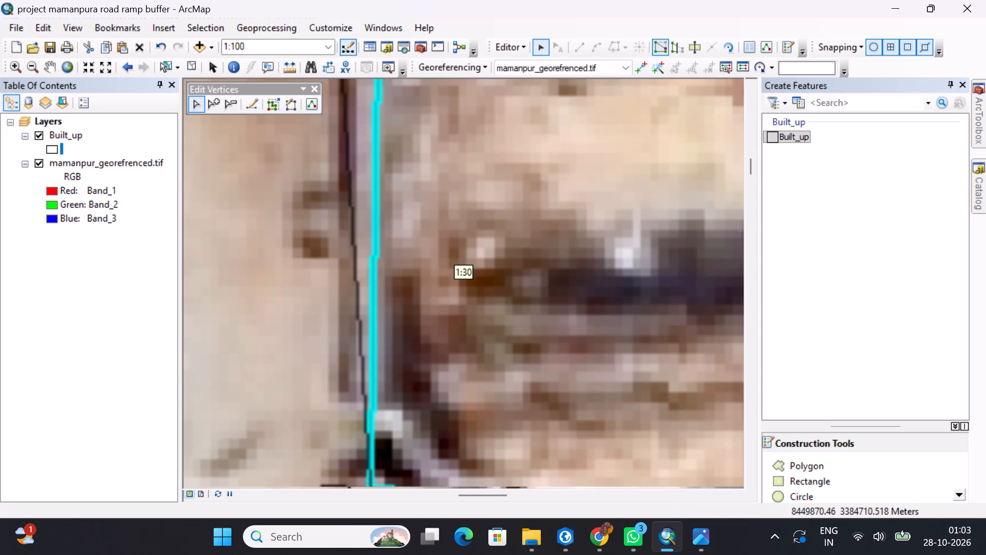
scroll(425, 334, "up", 2)
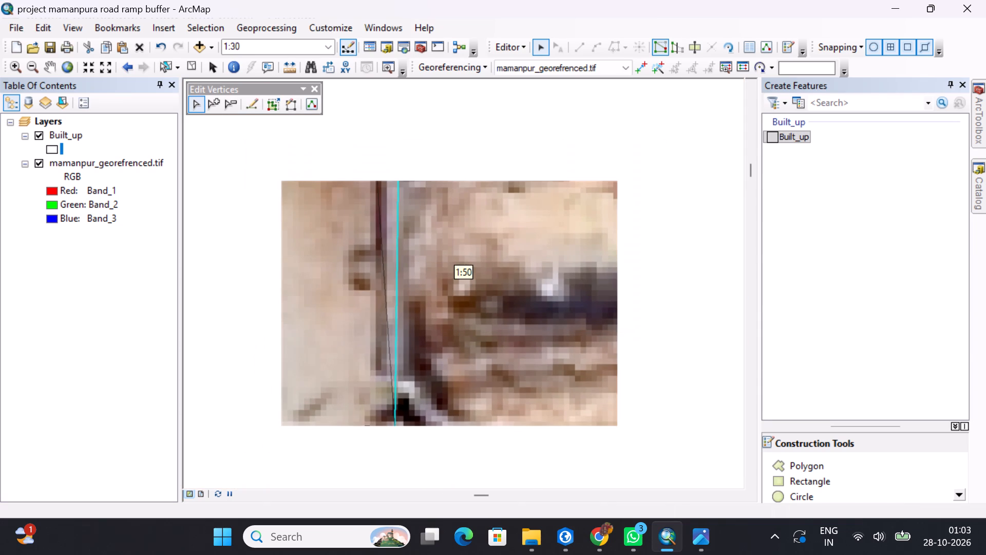
middle_click_drag(422, 397, 420, 388)
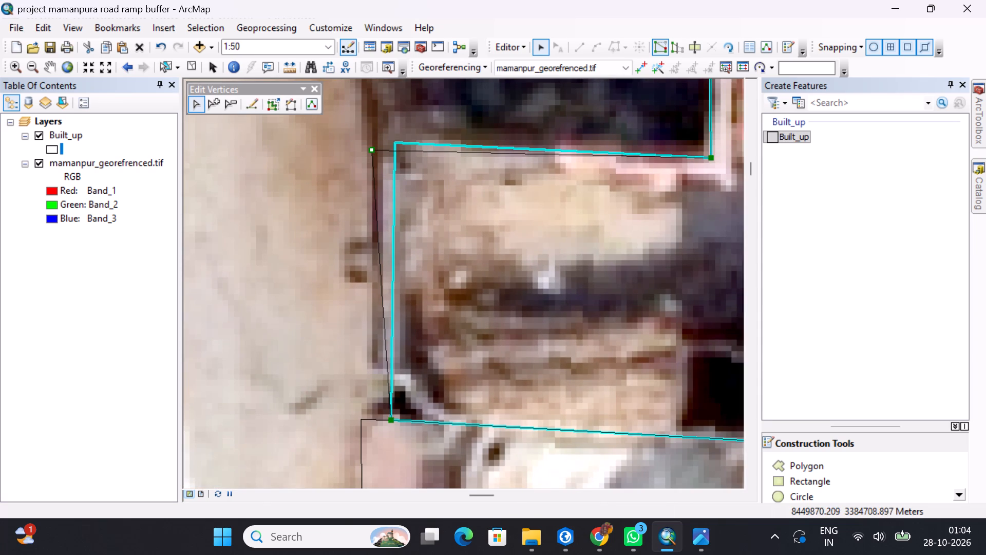
middle_click_drag(644, 234, 646, 232)
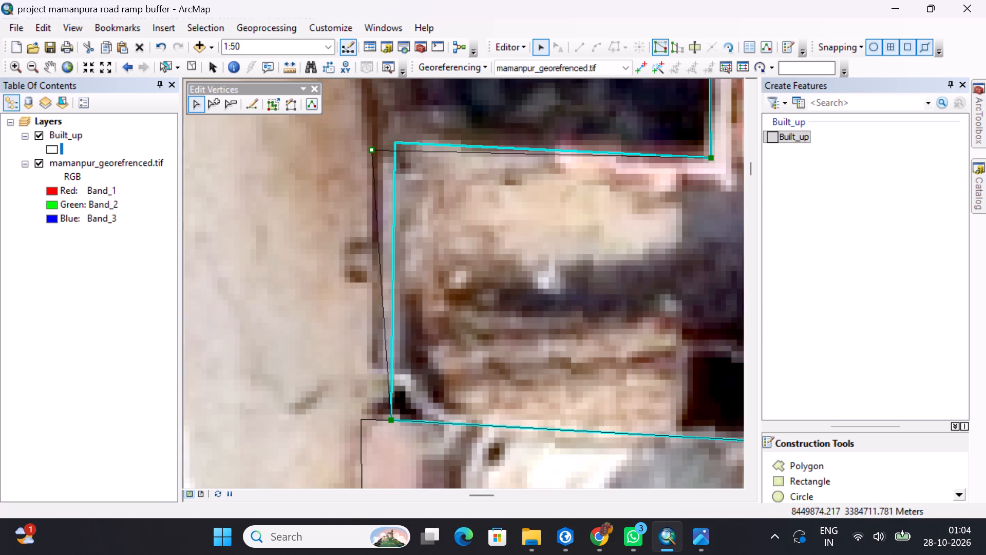
middle_click_drag(646, 232, 276, 365)
scroll(391, 294, "up", 3)
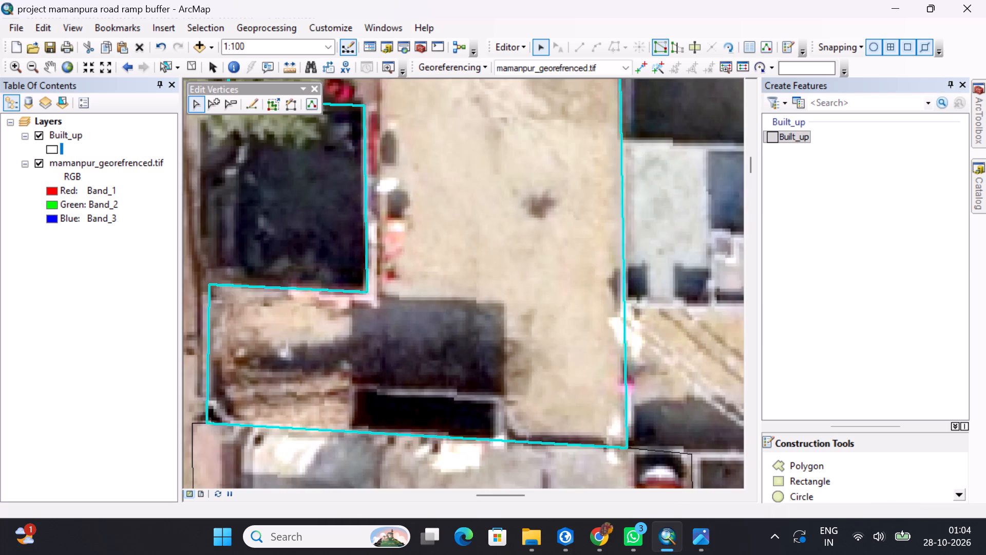
middle_click_drag(429, 218, 460, 344)
scroll(424, 313, "down", 3)
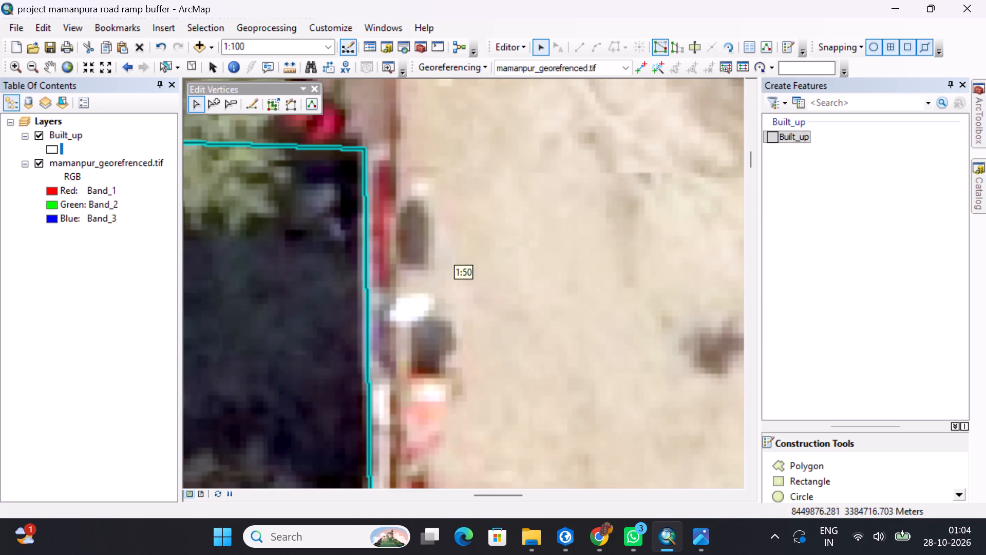
middle_click_drag(416, 242, 529, 180)
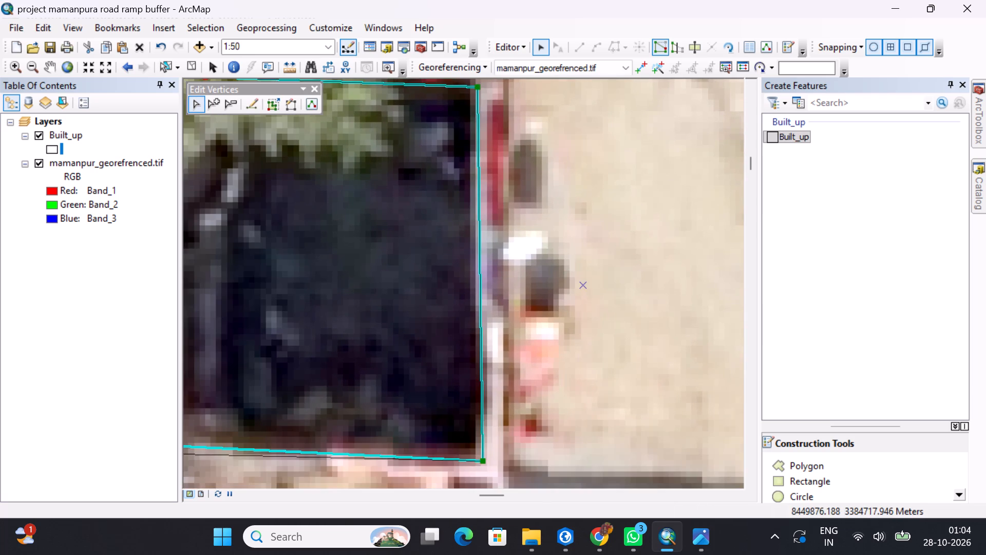
middle_click_drag(511, 178, 574, 303)
middle_click_drag(291, 246, 394, 344)
scroll(396, 342, "up", 3)
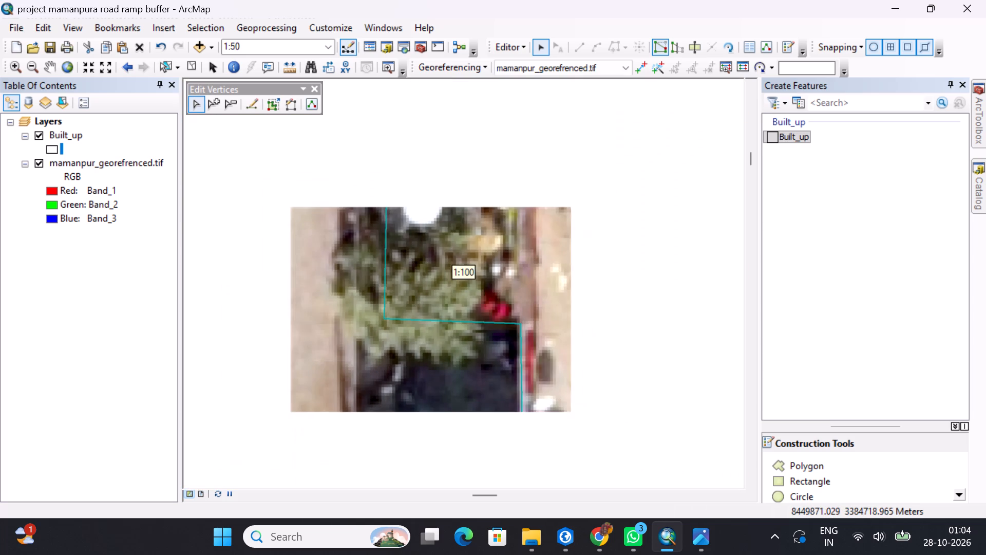
scroll(459, 333, "up", 3)
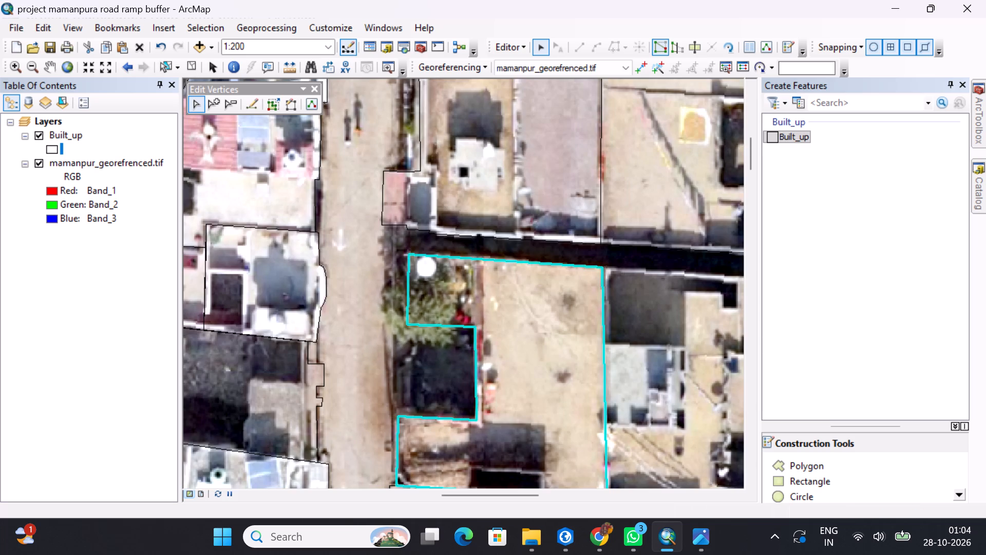
scroll(424, 243, "down", 5)
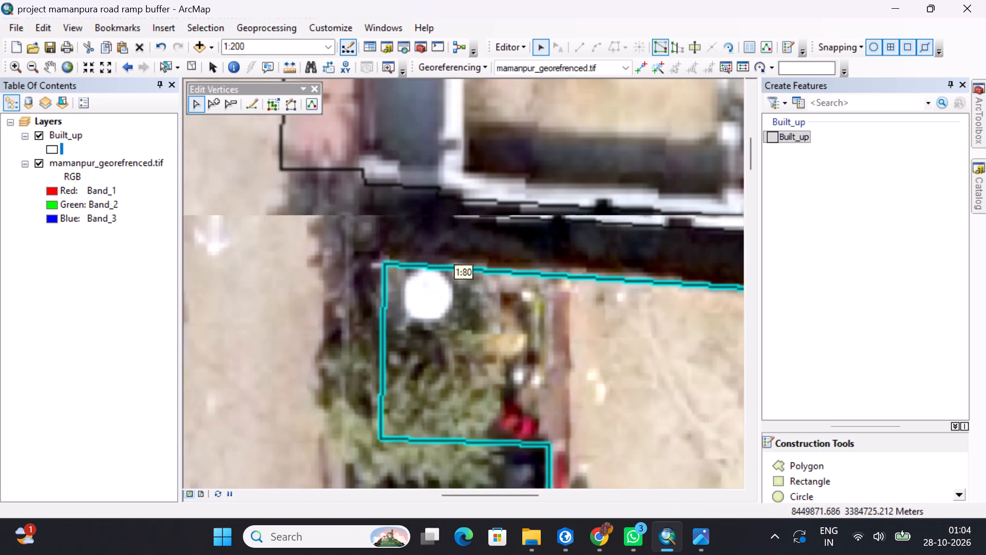
scroll(410, 310, "down", 1)
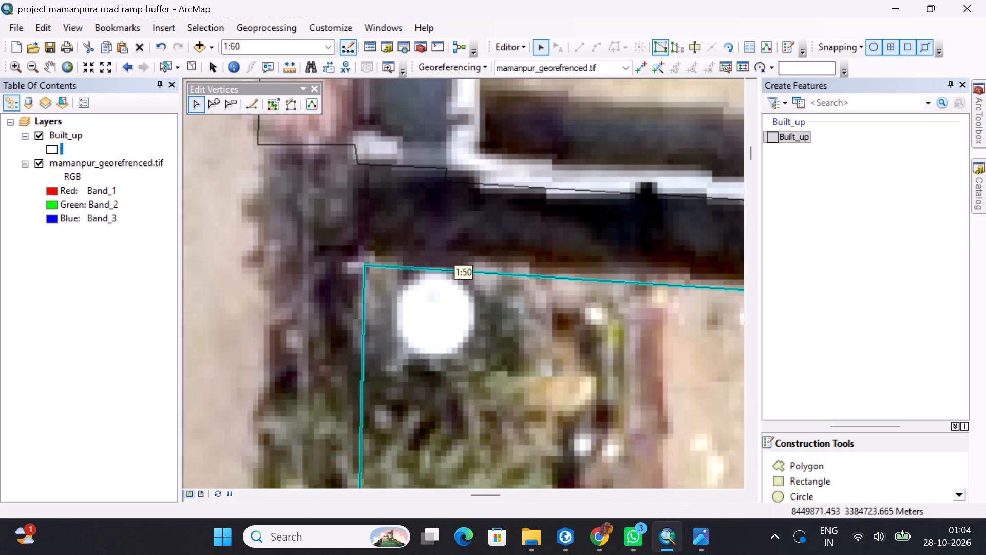
scroll(408, 304, "up", 5)
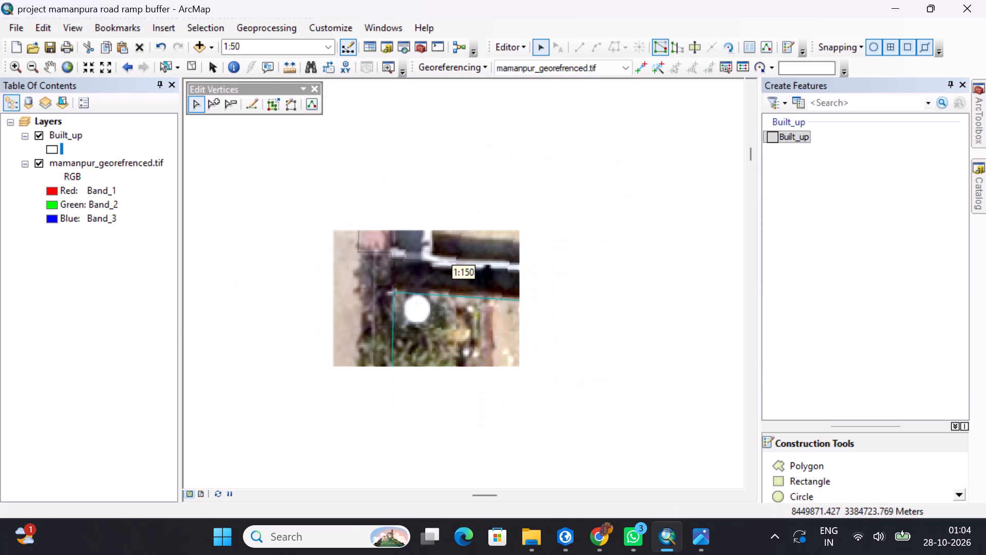
Insert a vertex on the sandy yard polygon's road edge just north of its southwest corner and move it west to the wall's outer edge.
middle_click_drag(473, 409, 468, 156)
scroll(469, 397, "up", 1)
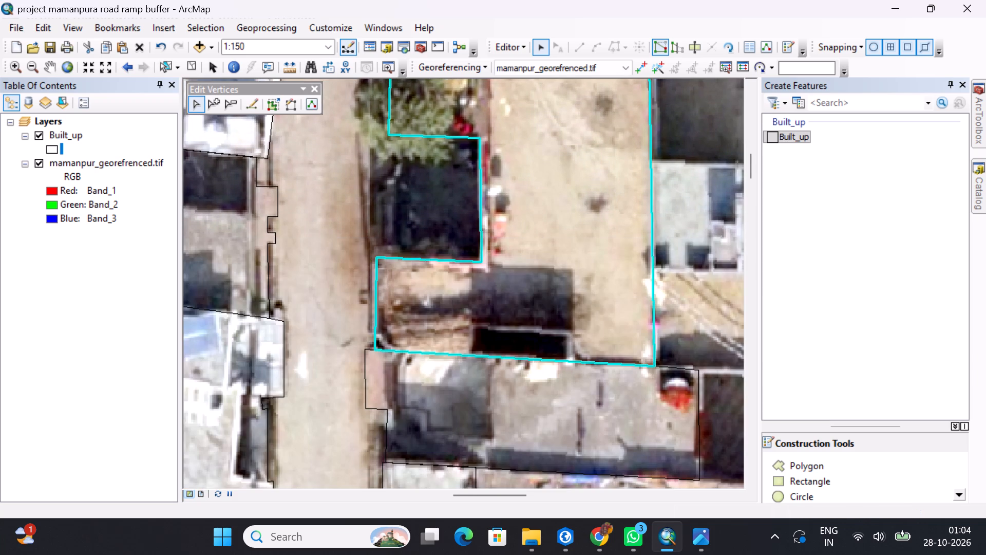
scroll(389, 312, "up", 4)
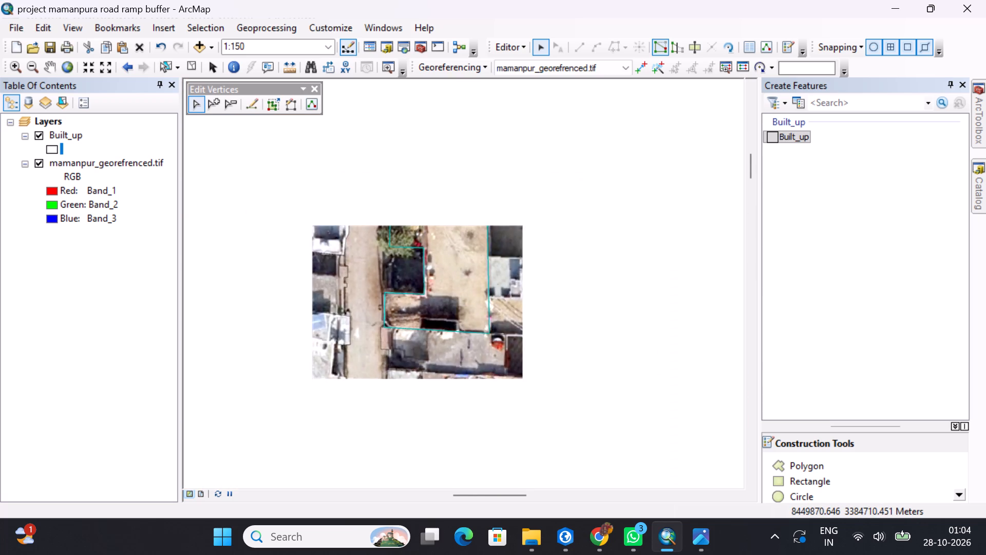
scroll(391, 310, "down", 16)
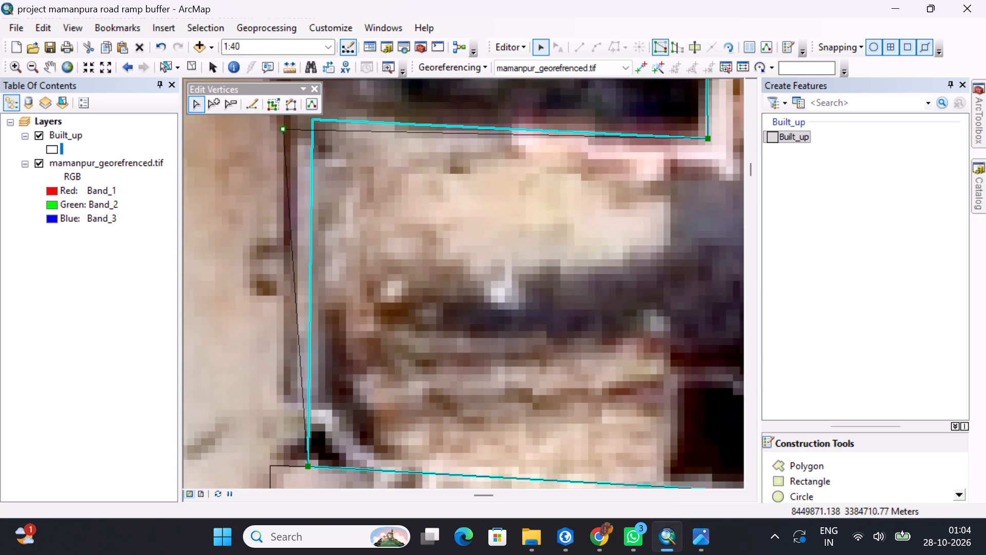
middle_click_drag(409, 302, 419, 163)
scroll(420, 170, "up", 4)
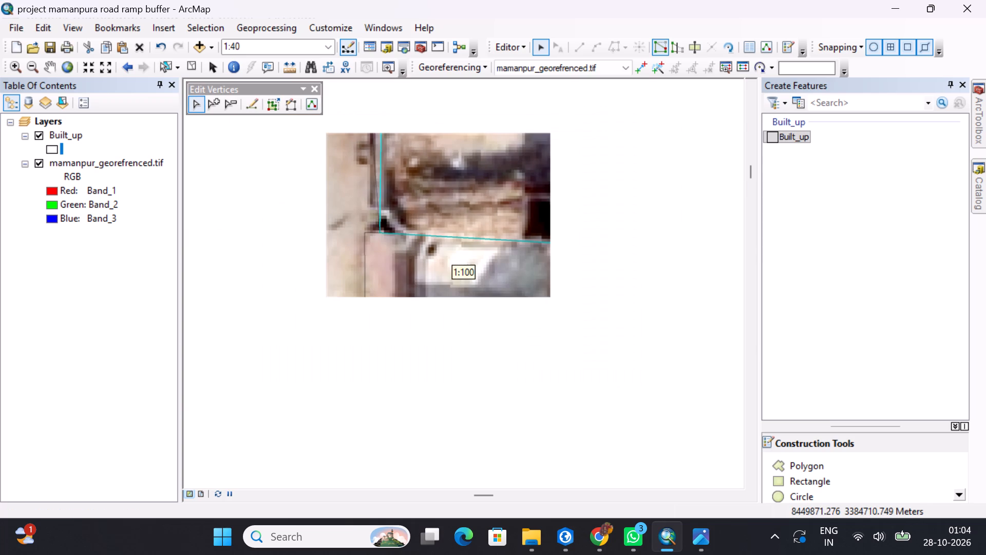
middle_click_drag(423, 173, 416, 298)
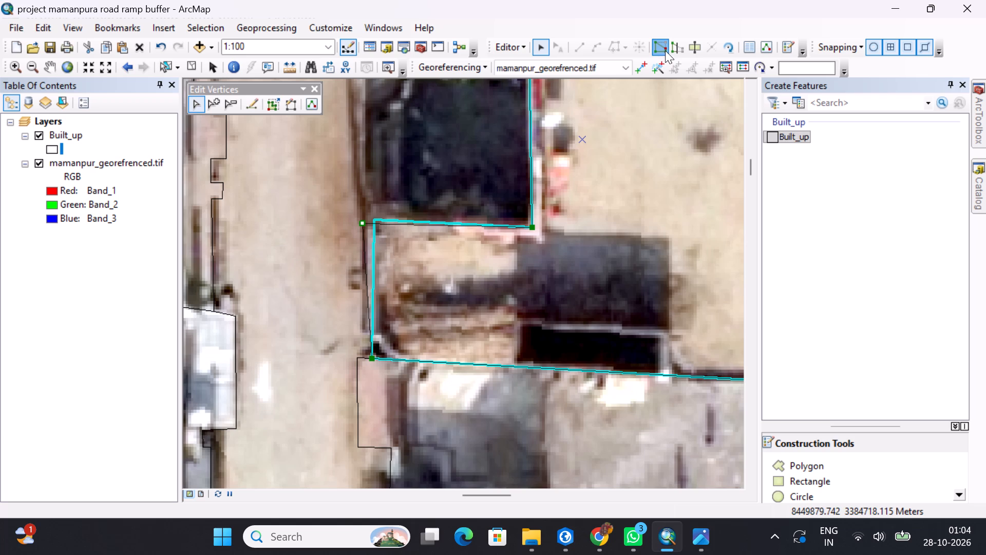
left_click(210, 104)
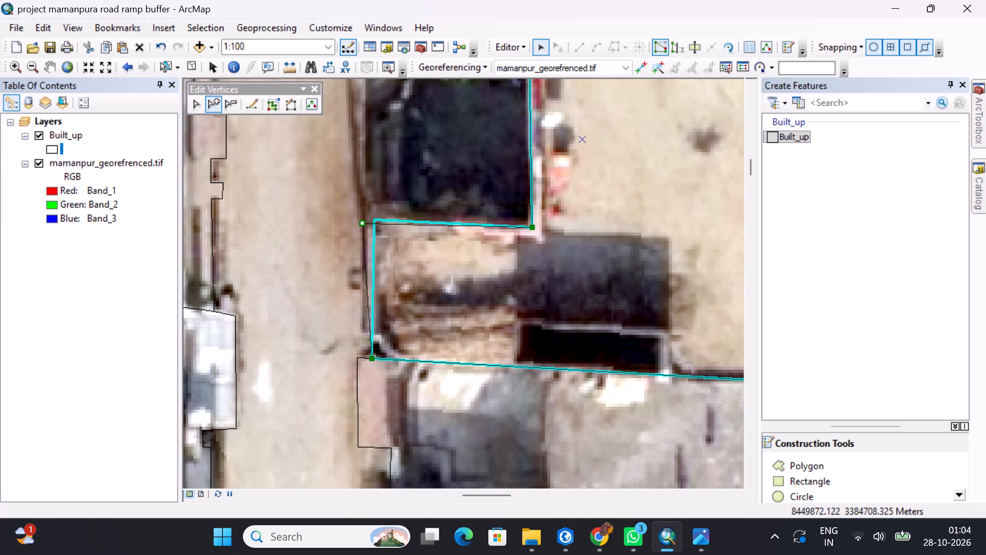
scroll(413, 331, "down", 4)
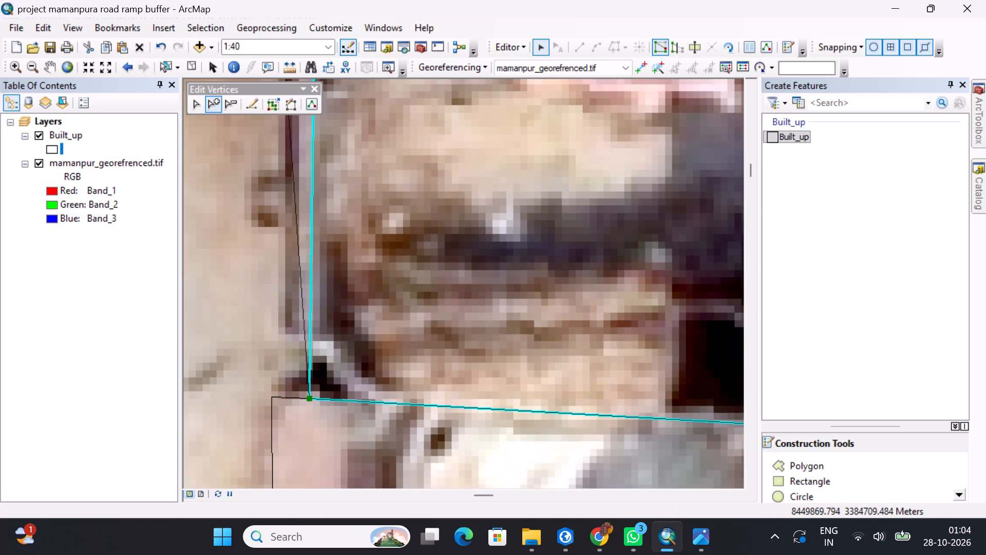
left_click(305, 333)
left_click_drag(305, 332, 281, 332)
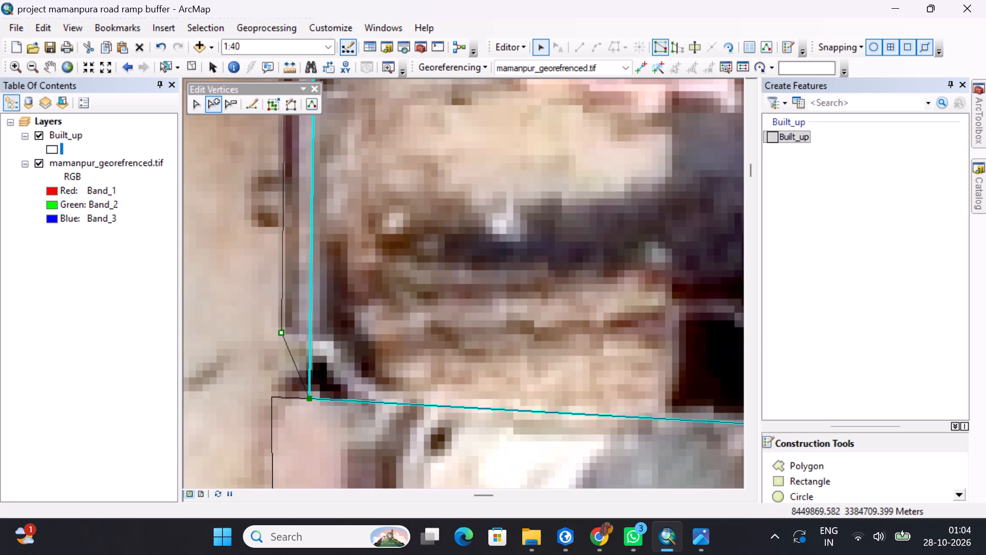
Insert another vertex between the new one and the southwest corner, move it northeast to square off the step, and finish the vertex edit.
left_click(290, 351)
left_click_drag(291, 351, 292, 353)
left_click_drag(292, 353, 309, 339)
left_click(309, 337)
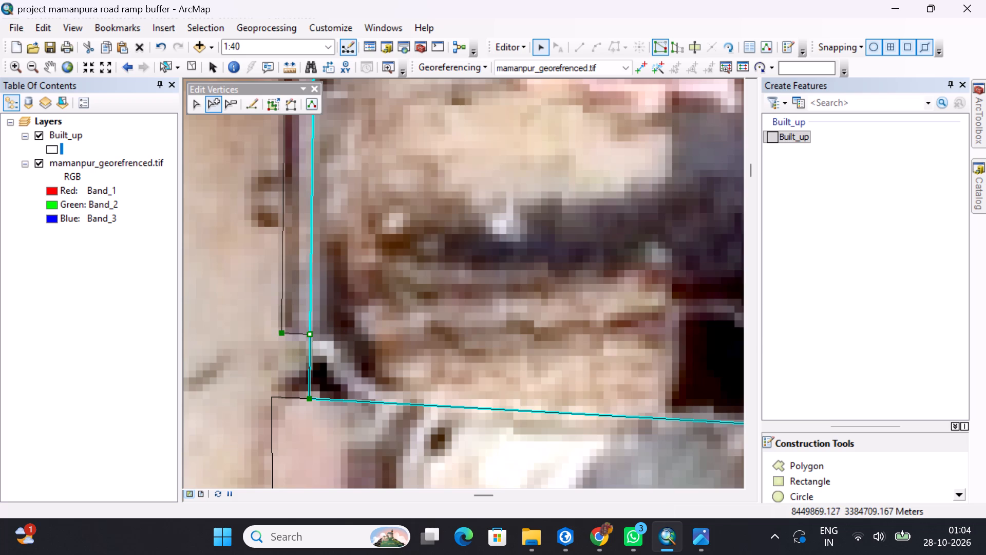
left_click(193, 100)
left_click(262, 274)
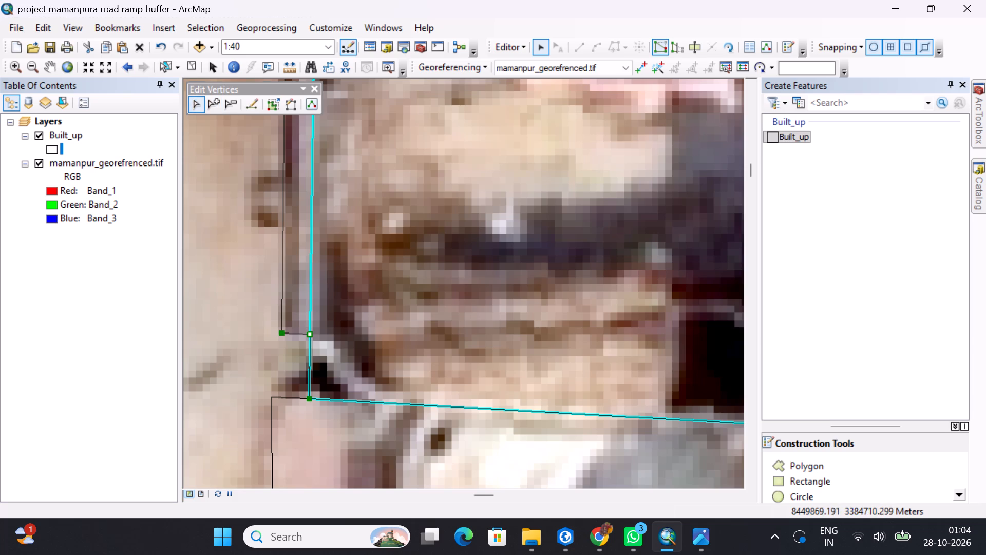
Examine the Built_up boundaries north along the road, from the dark walled plot to the block with the pink roadside slab across the alley.
scroll(393, 365, "up", 2)
middle_click_drag(414, 272, 400, 432)
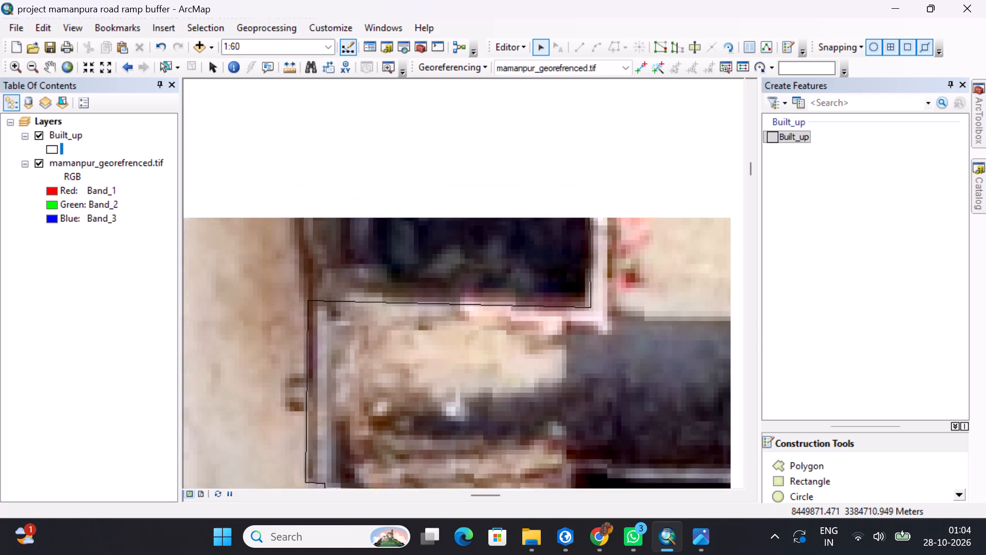
middle_click_drag(400, 432, 400, 437)
middle_click_drag(480, 280, 473, 414)
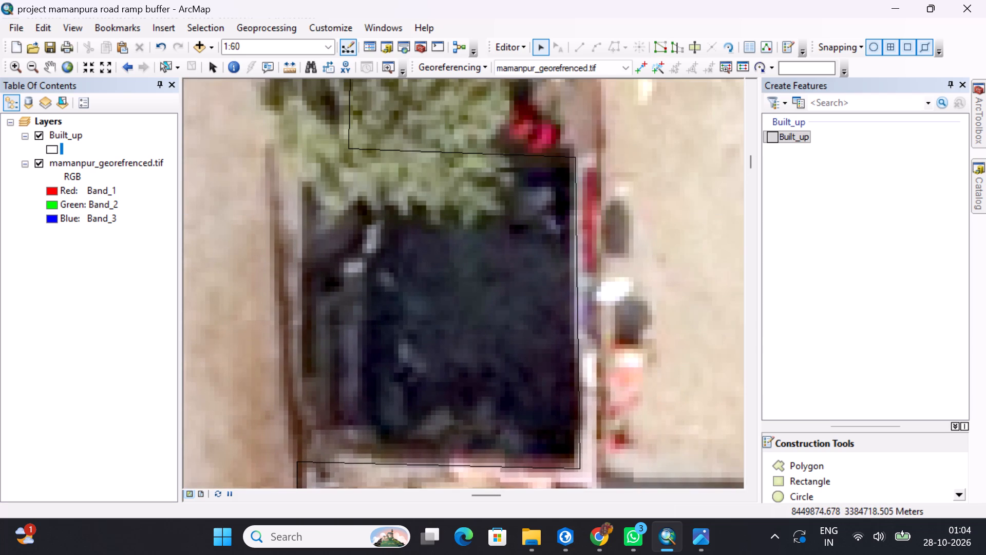
middle_click_drag(547, 205, 549, 522)
middle_click_drag(506, 330, 483, 505)
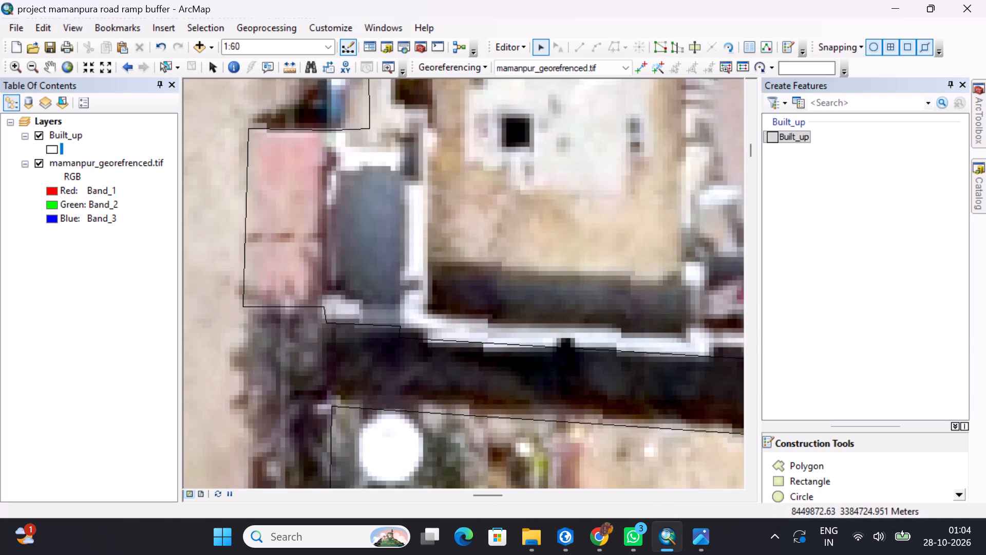
middle_click_drag(386, 331, 394, 378)
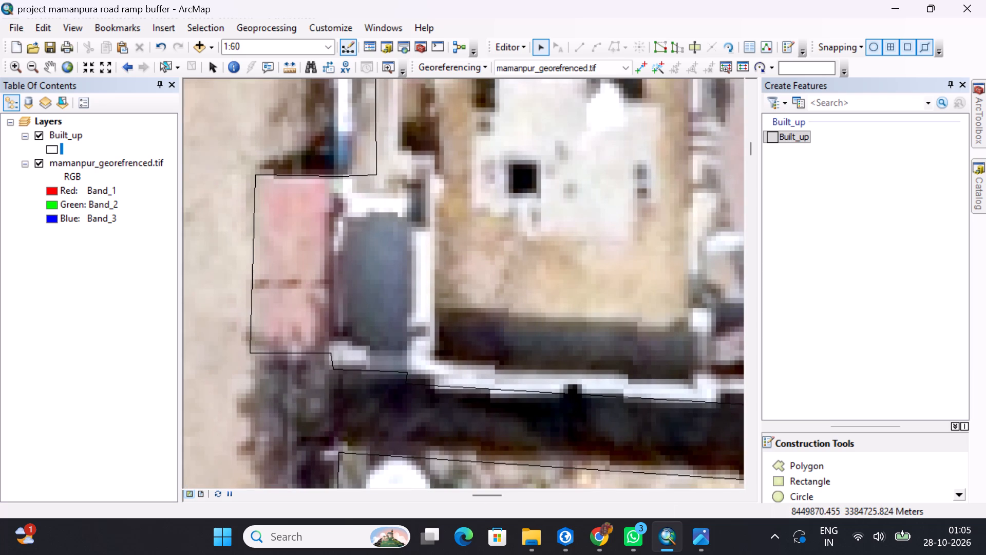
scroll(424, 343, "up", 3)
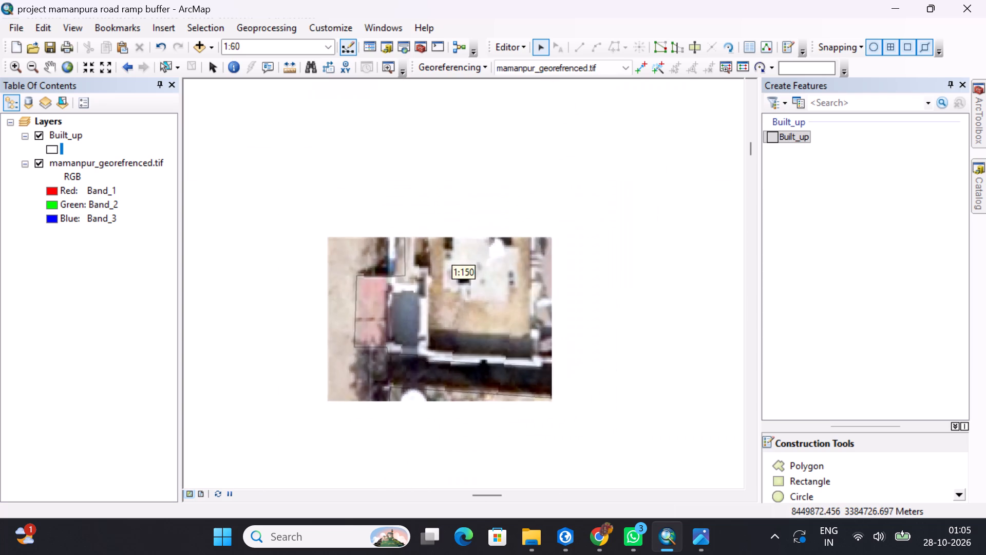
scroll(425, 340, "up", 4)
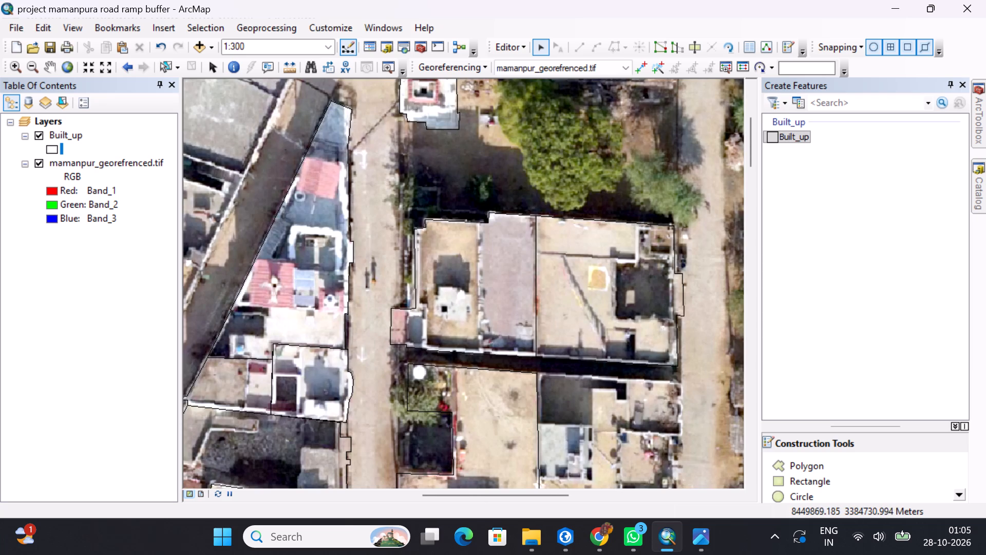
scroll(433, 230, "down", 1)
scroll(502, 322, "down", 3)
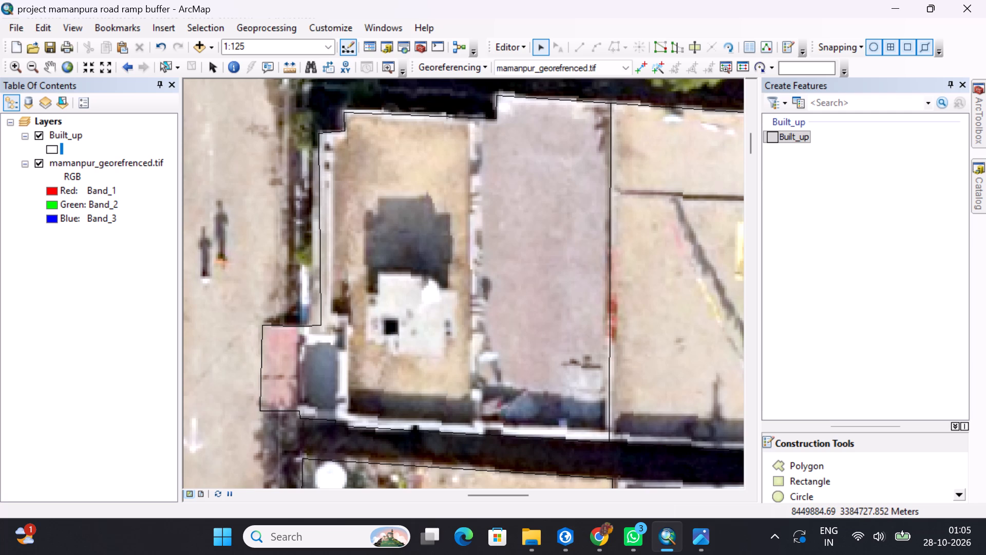
Compare the roadside edge of the pink-slab block with Untitled design.png in Photos, and return to ArcMap.
left_click(699, 536)
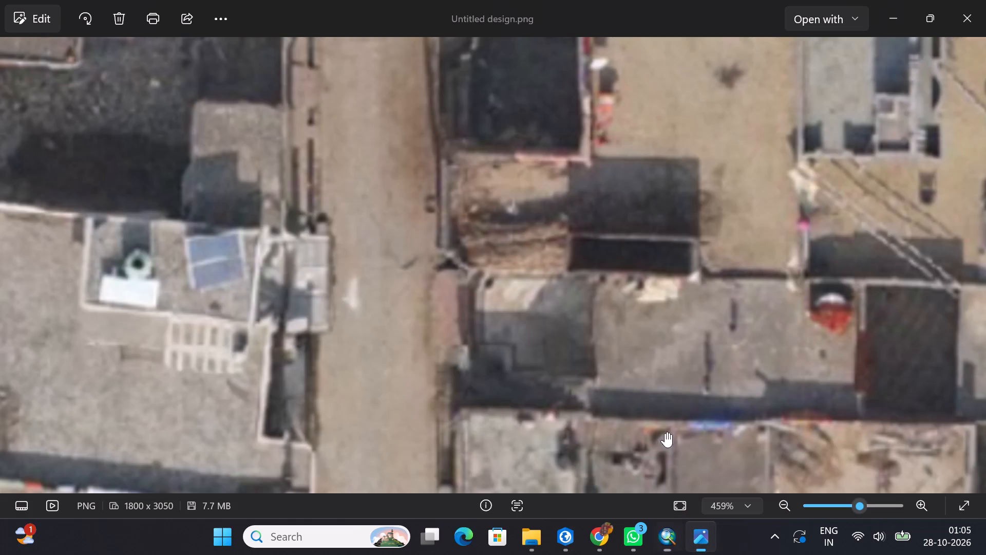
left_click_drag(611, 213, 616, 432)
left_click_drag(595, 164, 631, 554)
left_click_drag(578, 200, 546, 180)
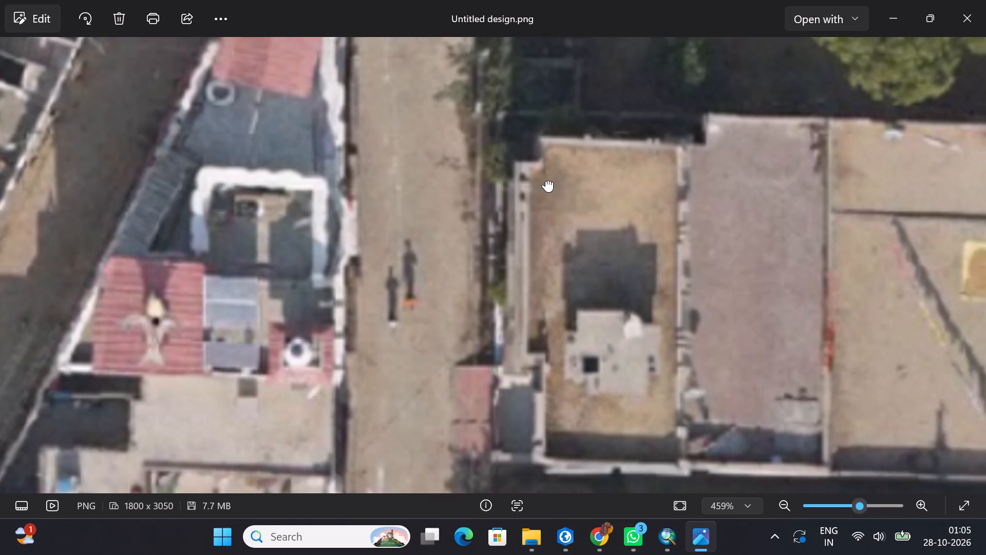
left_click_drag(546, 180, 524, 125)
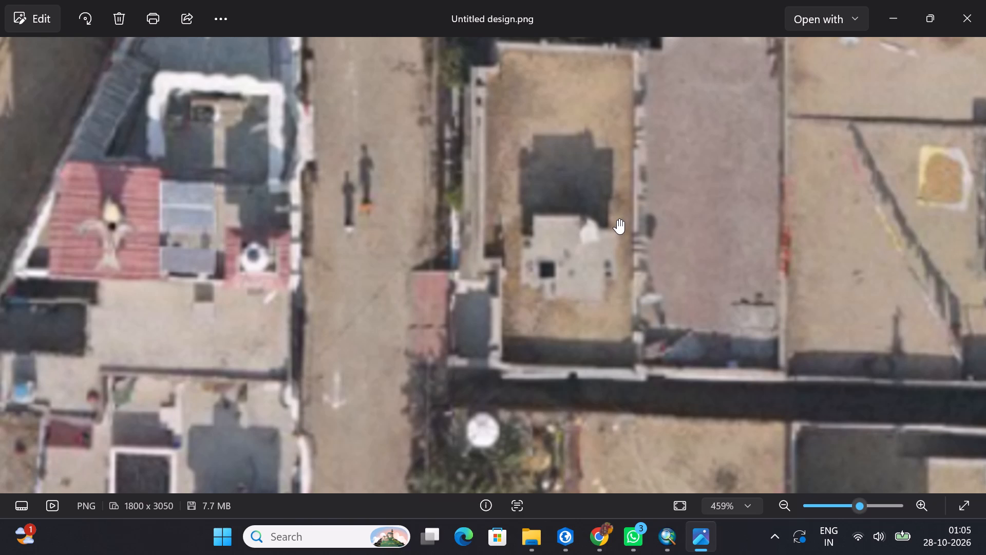
left_click(670, 546)
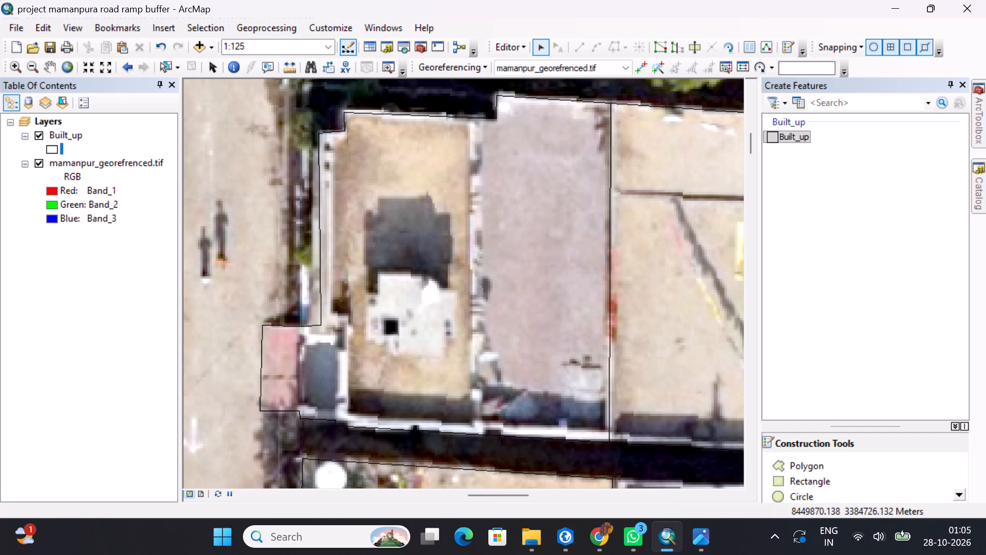
Open the pink-slab block's polygon for vertex editing and try to nudge the slab's northwest corner slightly west.
middle_click_drag(290, 418, 282, 367)
scroll(283, 364, "down", 2)
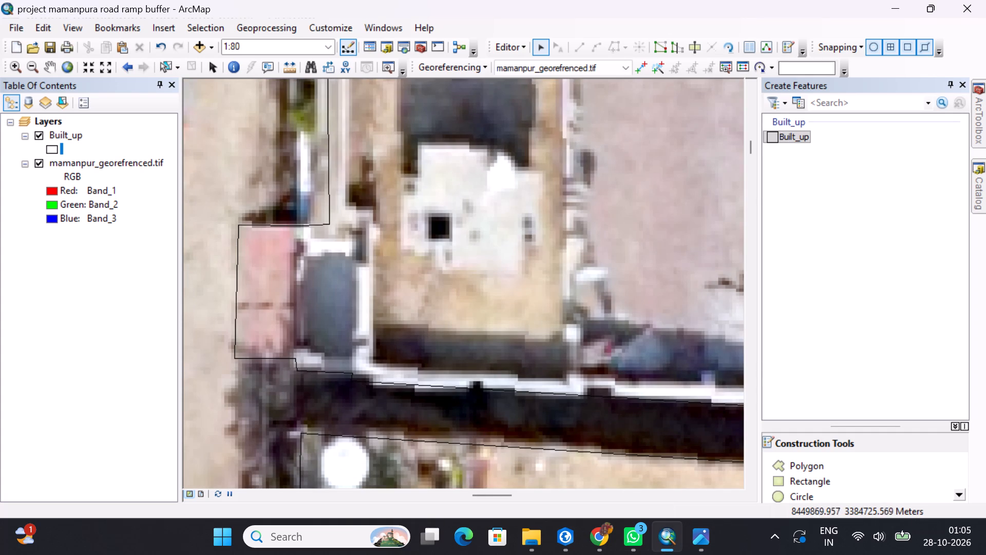
middle_click_drag(277, 377, 360, 366)
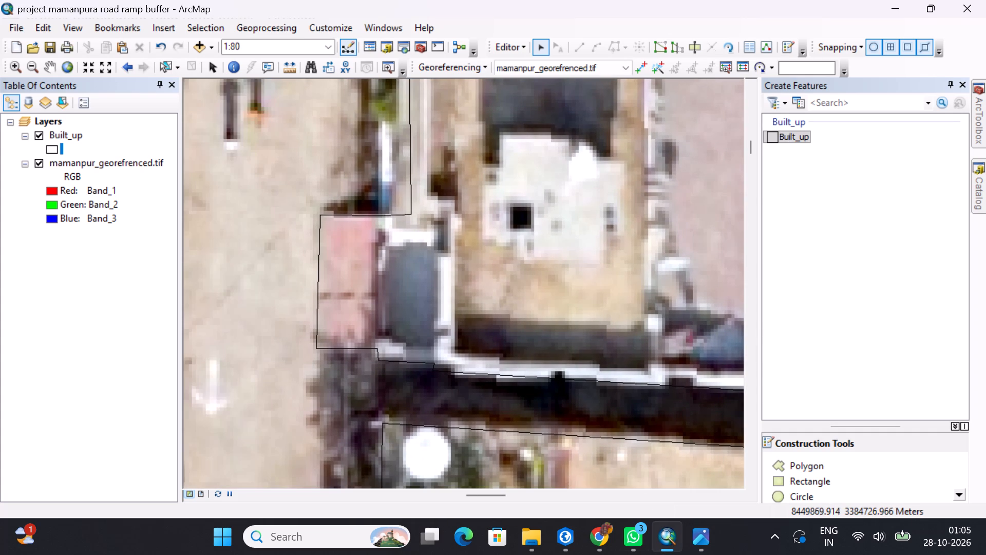
left_click(352, 349)
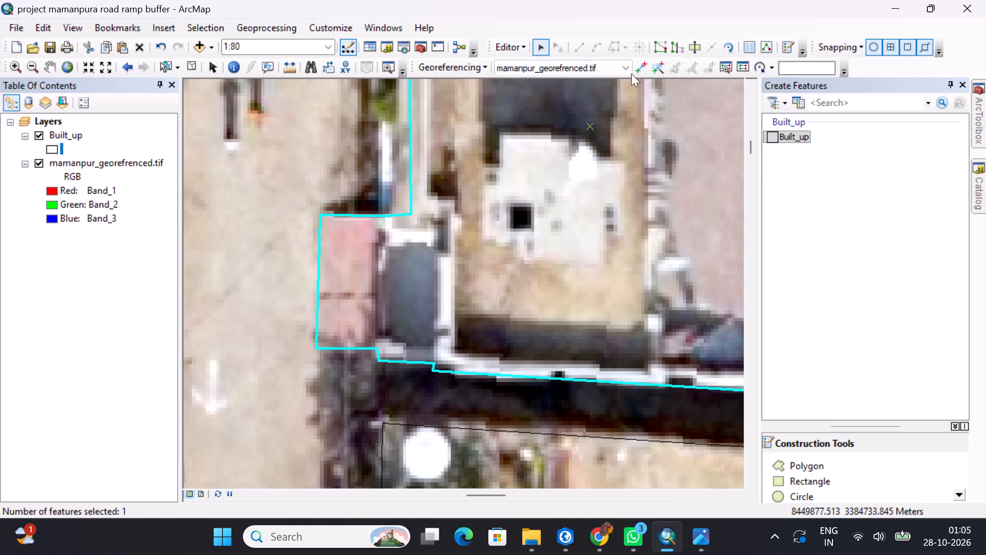
left_click(656, 46)
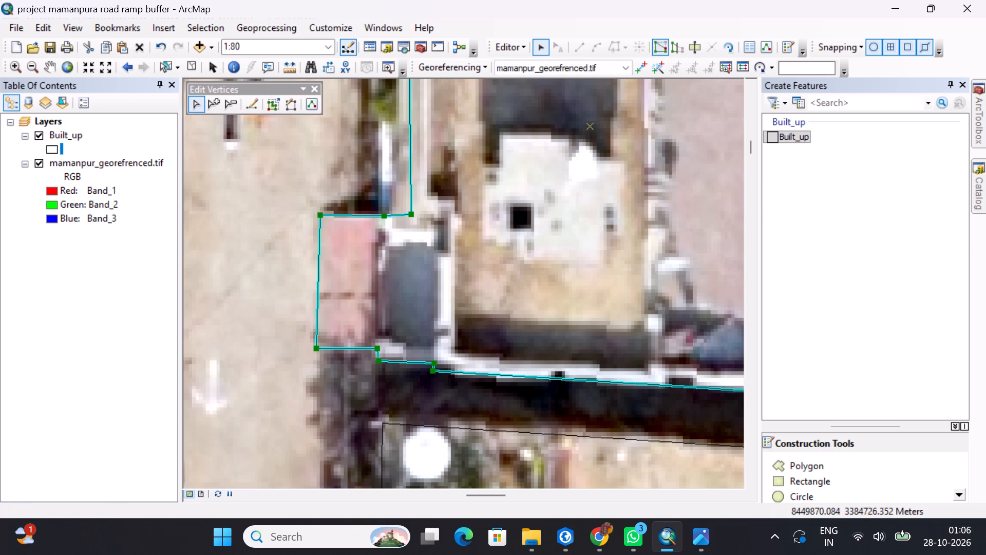
middle_click_drag(361, 324, 365, 295)
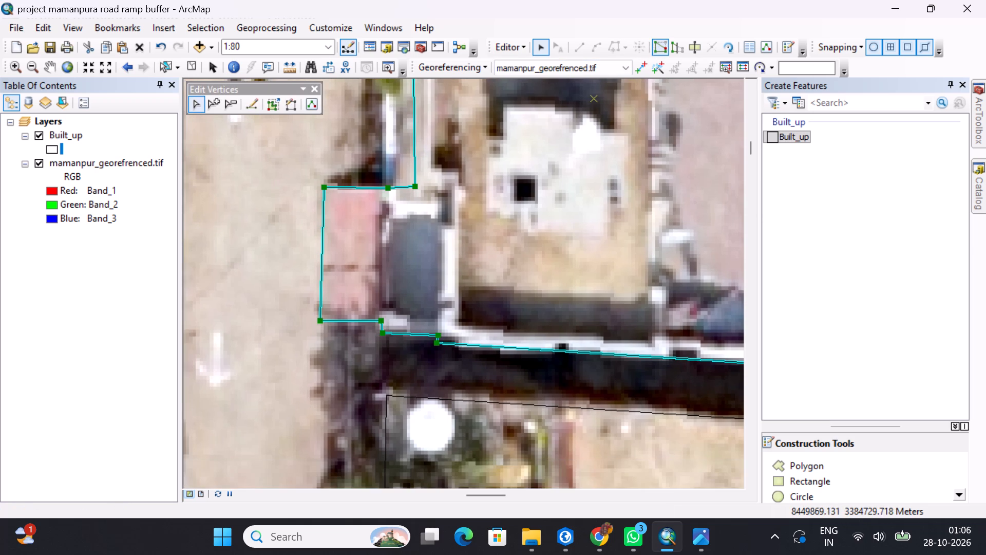
middle_click_drag(334, 197, 386, 246)
scroll(335, 197, "down", 1)
scroll(396, 267, "up", 1)
scroll(361, 262, "down", 5)
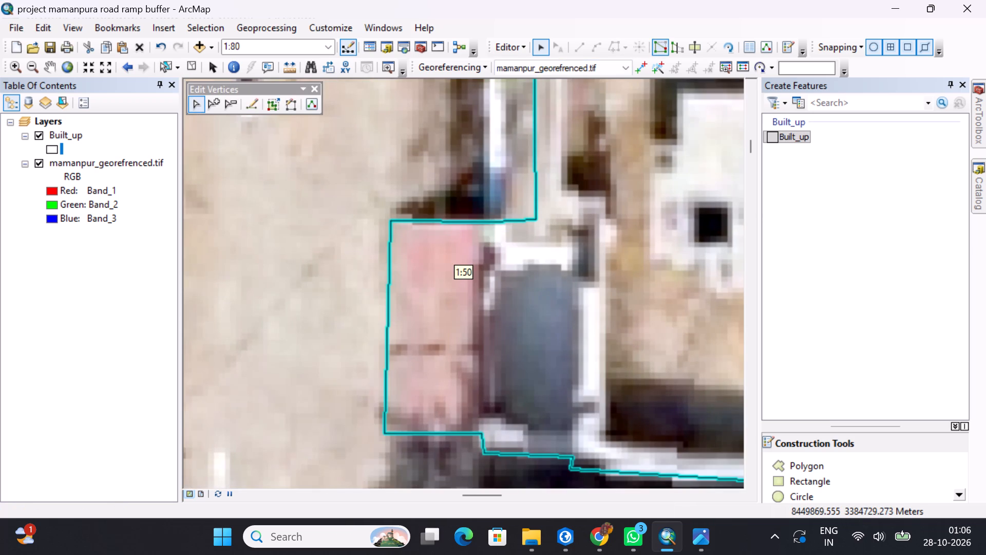
left_click_drag(390, 222, 386, 220)
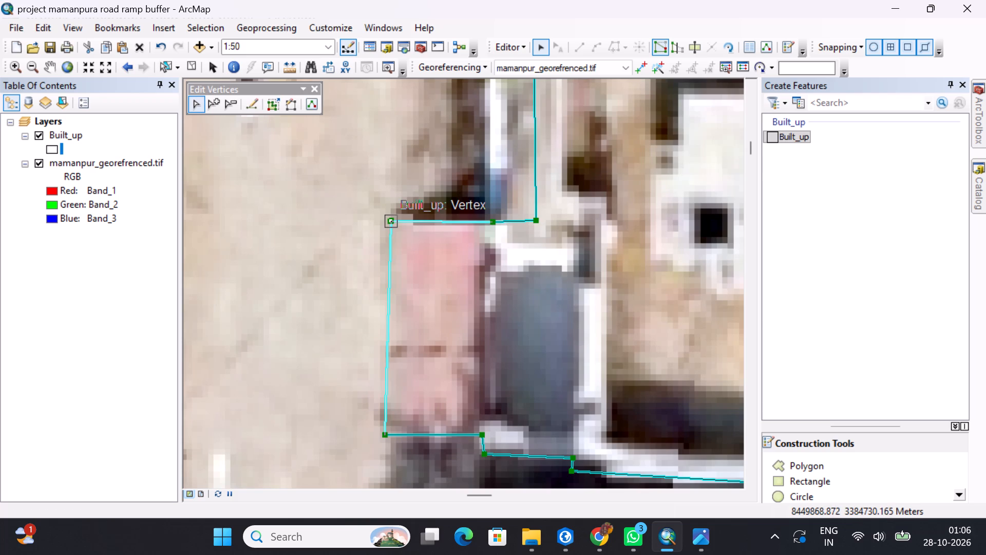
left_click_drag(386, 220, 385, 220)
Move the pink slab's southwest corner vertex east so its roadside edge runs straight along the slab.
scroll(394, 240, "down", 11)
scroll(422, 223, "up", 4)
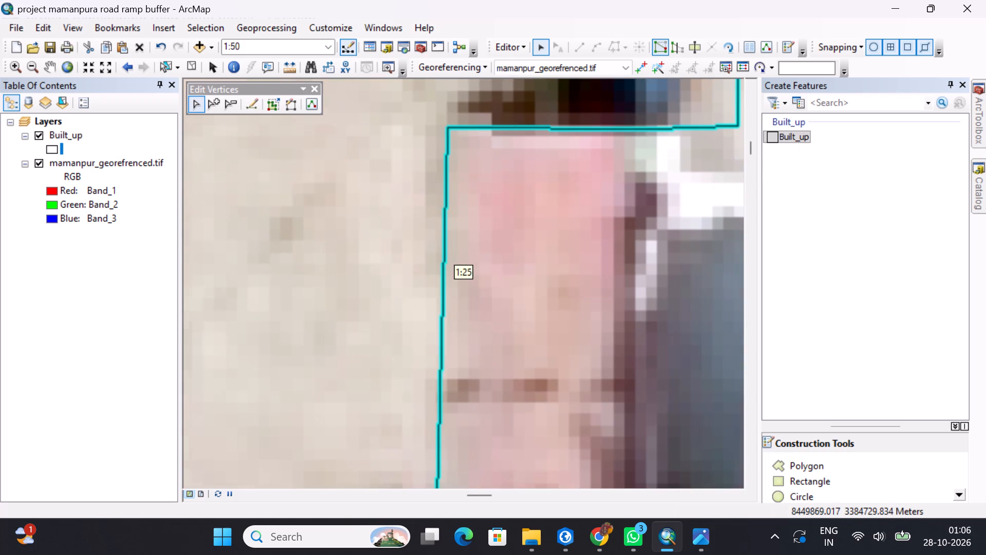
middle_click_drag(500, 277, 481, 153)
middle_click_drag(501, 358, 469, 283)
scroll(480, 325, "up", 4)
middle_click_drag(508, 256, 499, 313)
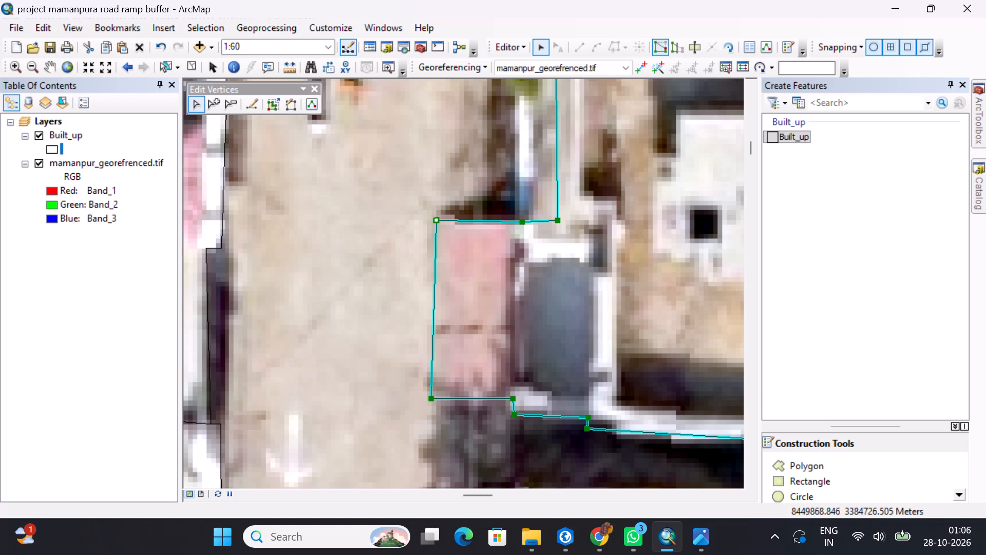
left_click_drag(430, 397, 438, 395)
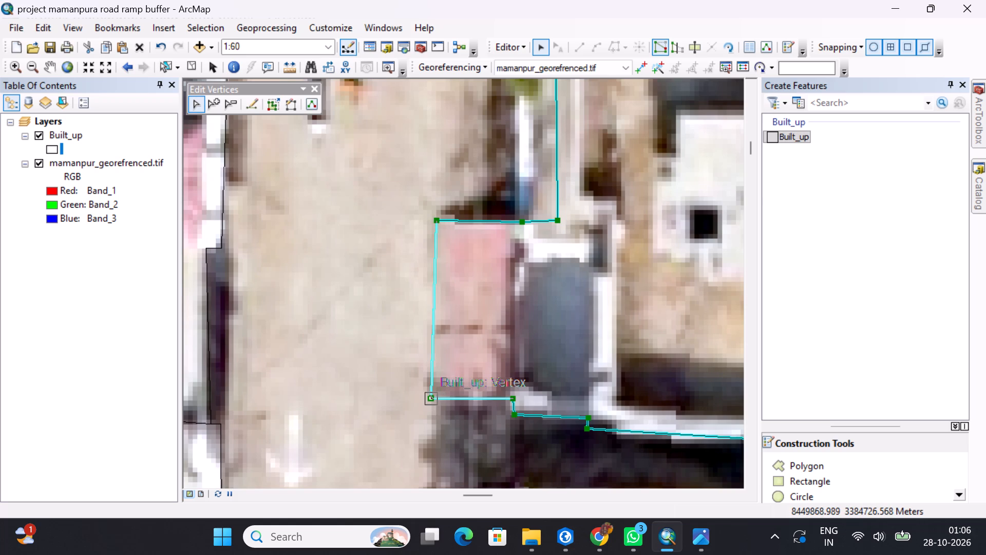
left_click_drag(438, 395, 438, 392)
scroll(446, 392, "down", 1)
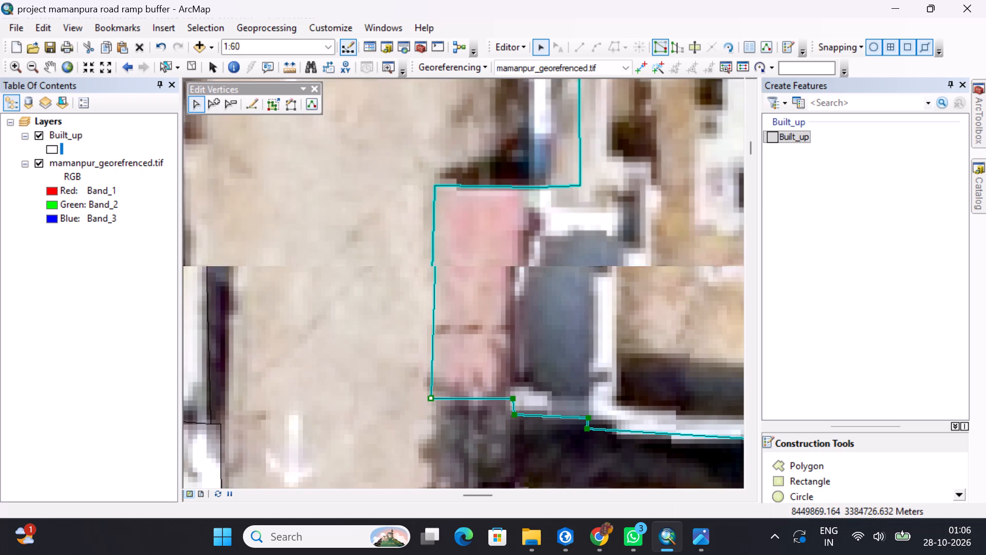
scroll(447, 392, "down", 2)
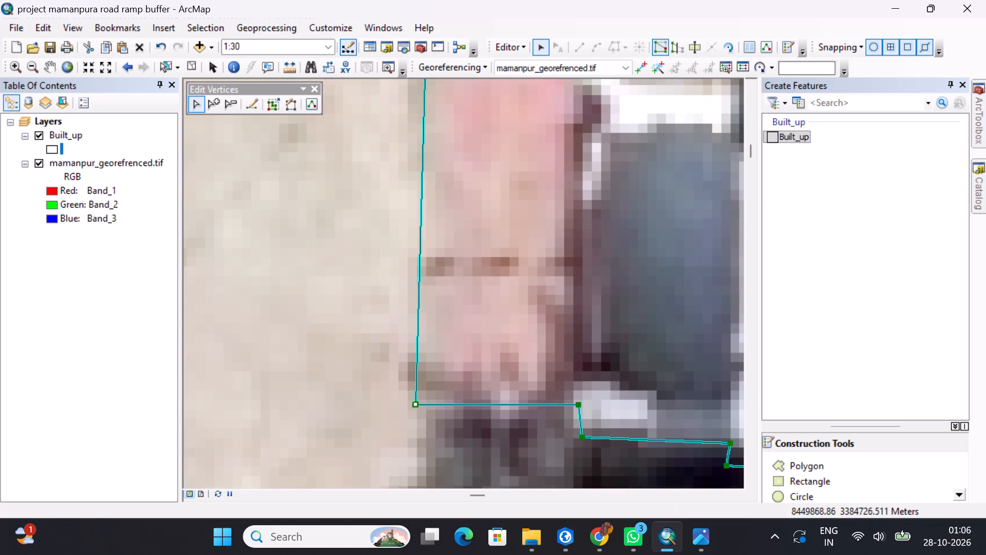
left_click_drag(415, 403, 425, 401)
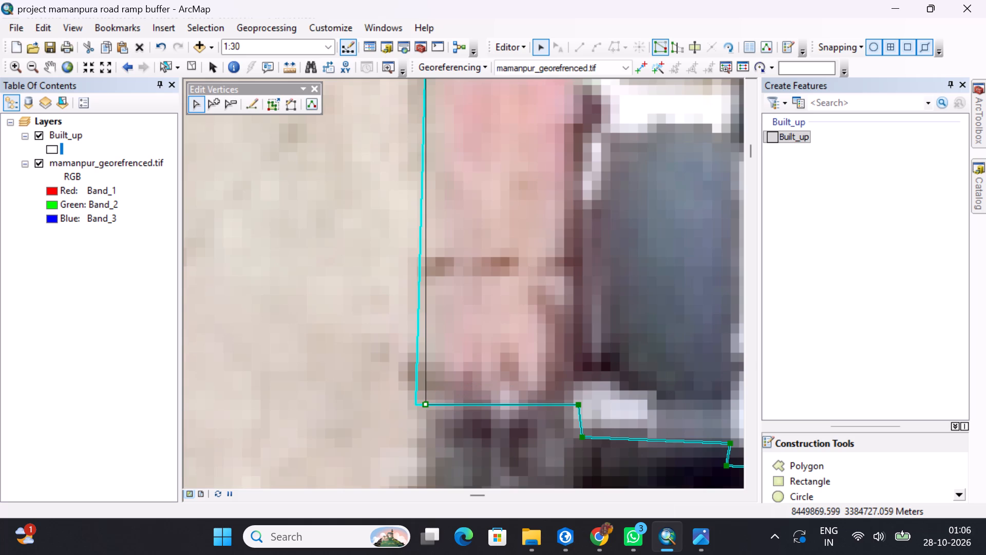
Move the inner corner vertex where the slab's north edge meets the west wall slightly southeast to straighten that edge.
middle_click_drag(507, 285, 452, 365)
scroll(454, 359, "up", 2)
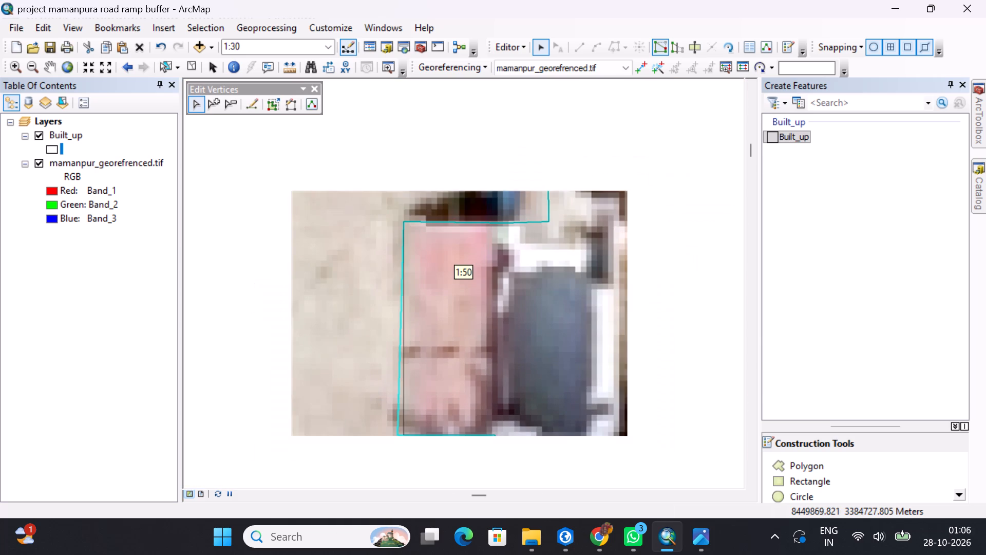
middle_click_drag(556, 269, 518, 380)
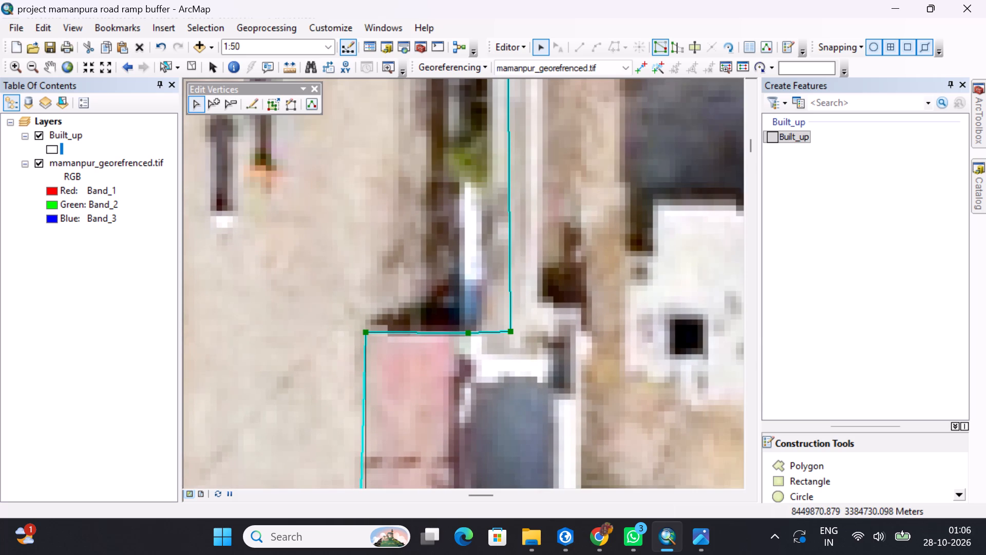
left_click_drag(509, 331, 510, 337)
scroll(509, 335, "down", 5)
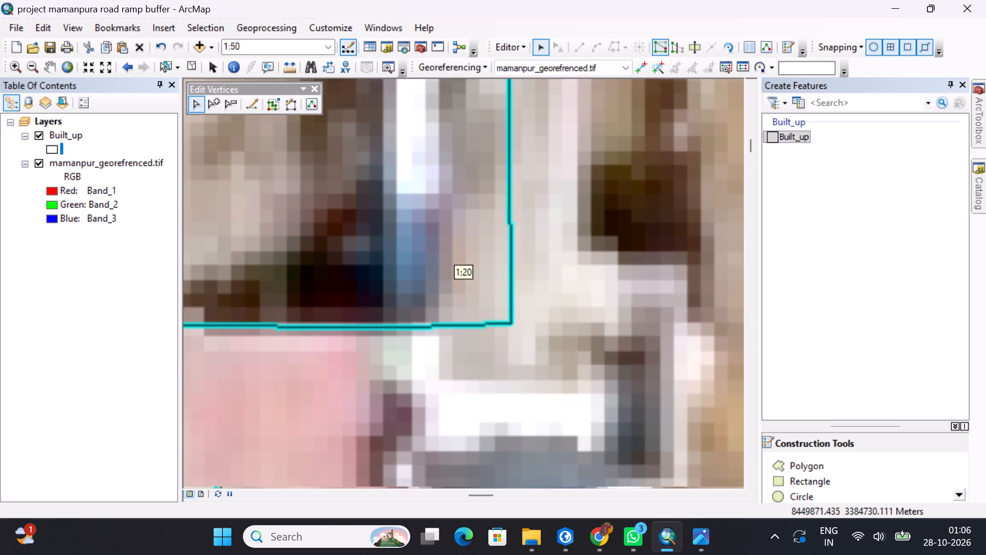
left_click_drag(512, 326, 513, 335)
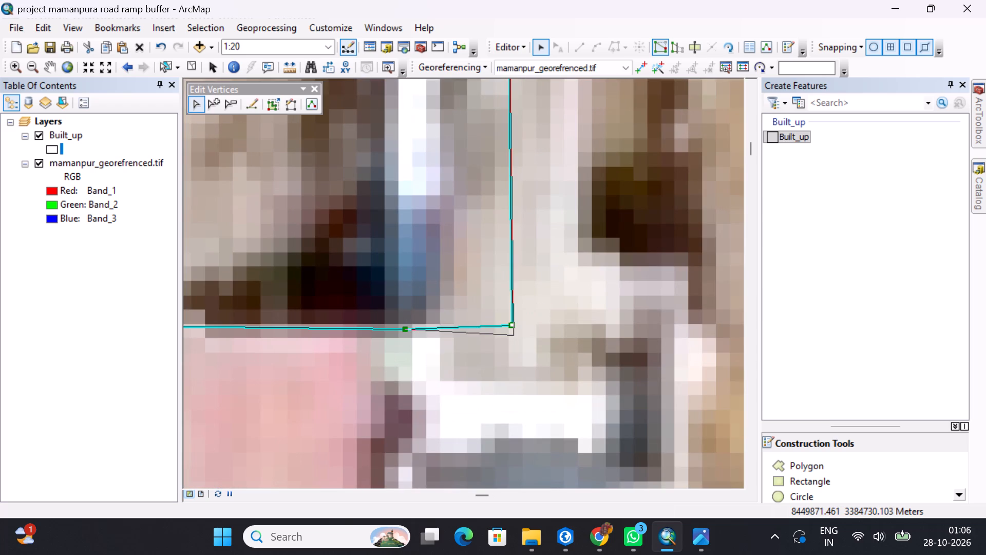
left_click_drag(513, 335, 512, 332)
scroll(512, 332, "down", 6)
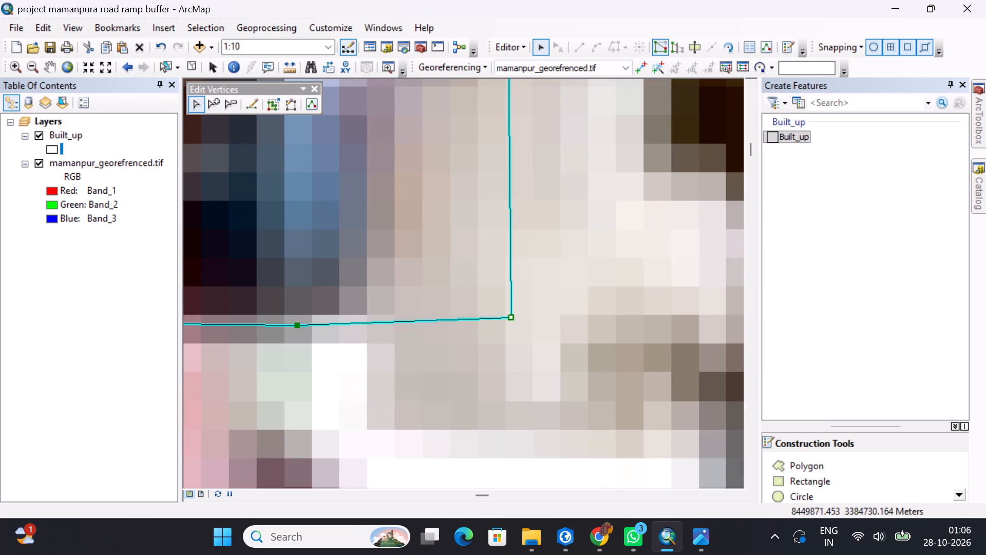
left_click_drag(512, 318, 516, 328)
Adjust the three vertices of the step at the block's northwest corner to match the white wall's outer edges.
scroll(515, 328, "up", 10)
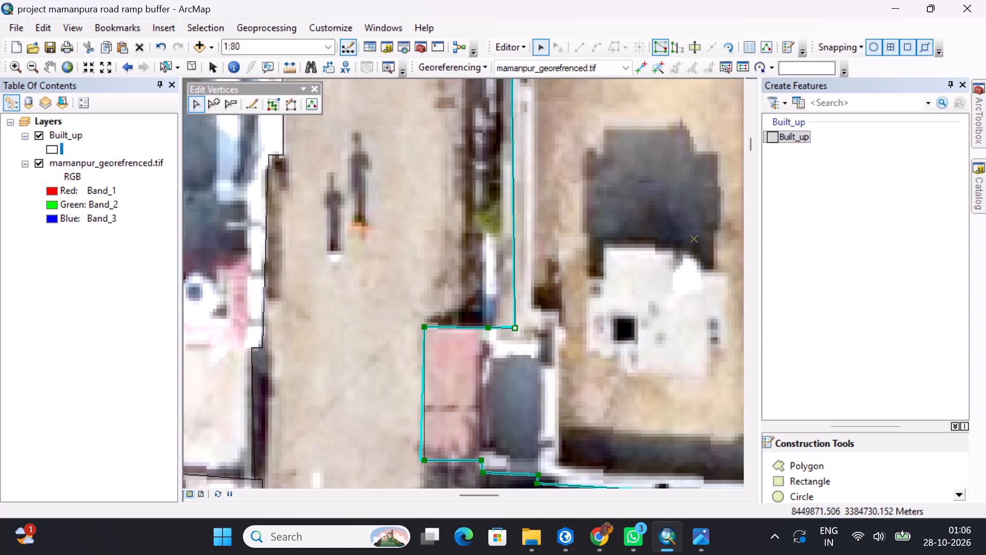
middle_click_drag(573, 218, 547, 359)
middle_click_drag(559, 212, 552, 253)
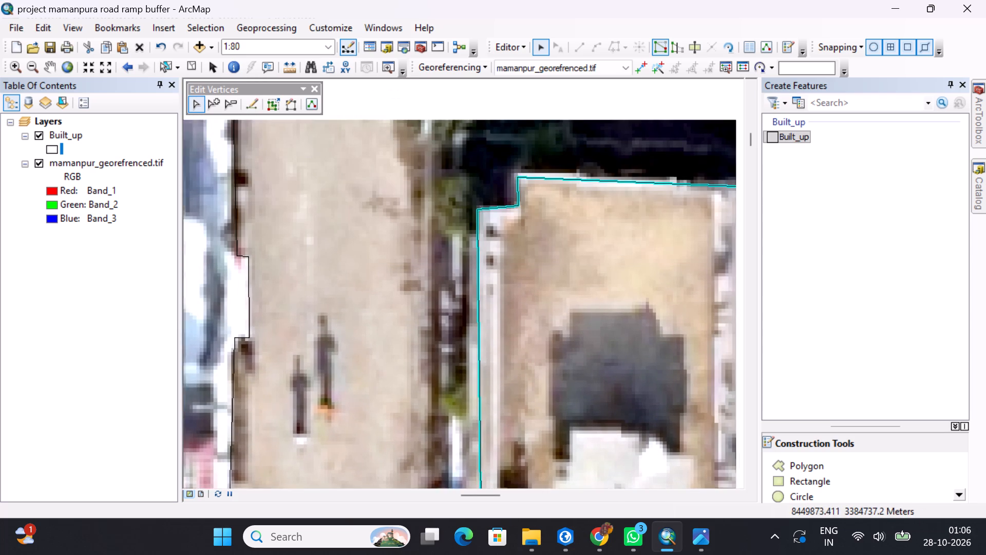
middle_click_drag(552, 253, 544, 273)
middle_click_drag(542, 197, 543, 283)
scroll(544, 281, "up", 5)
scroll(544, 280, "down", 12)
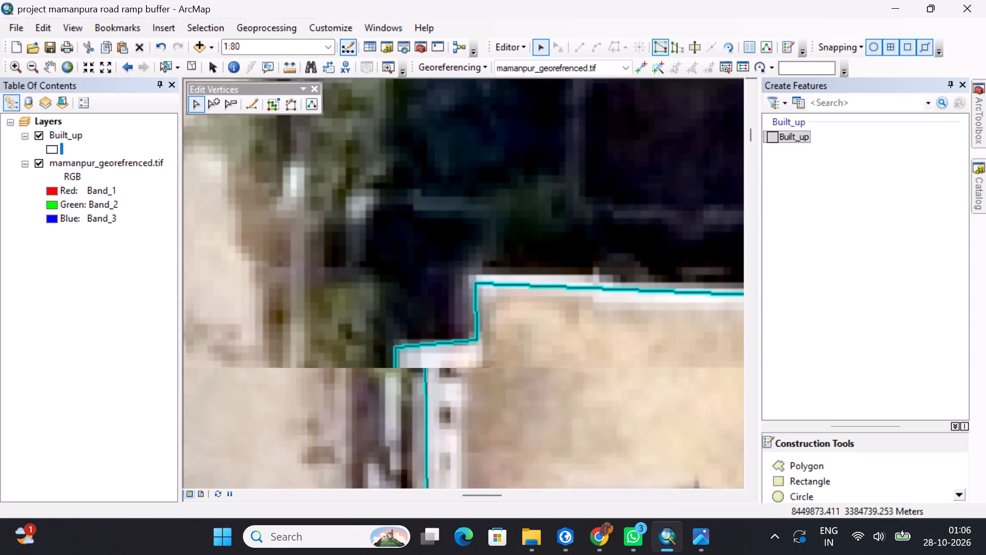
scroll(553, 292, "down", 3)
middle_click_drag(450, 386, 506, 318)
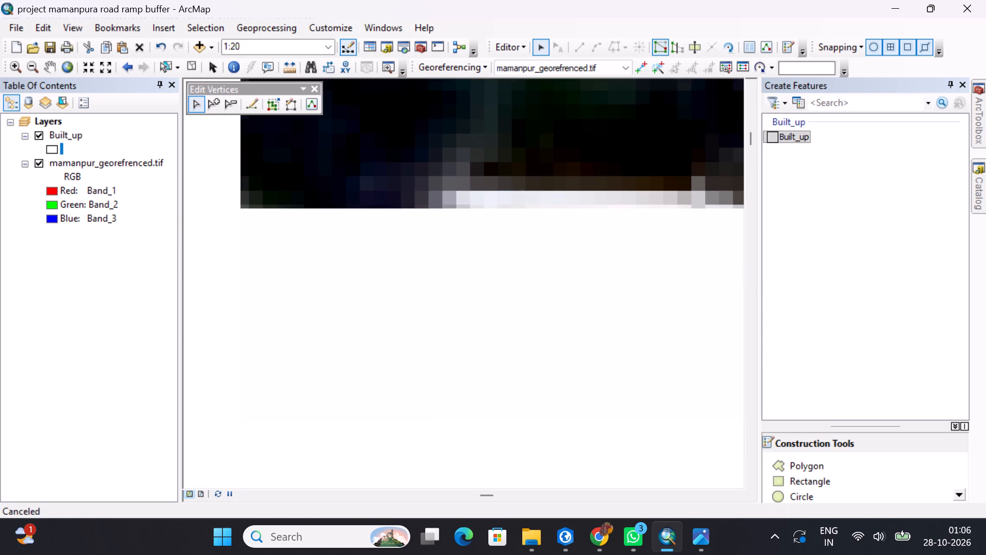
middle_click_drag(506, 318, 506, 318)
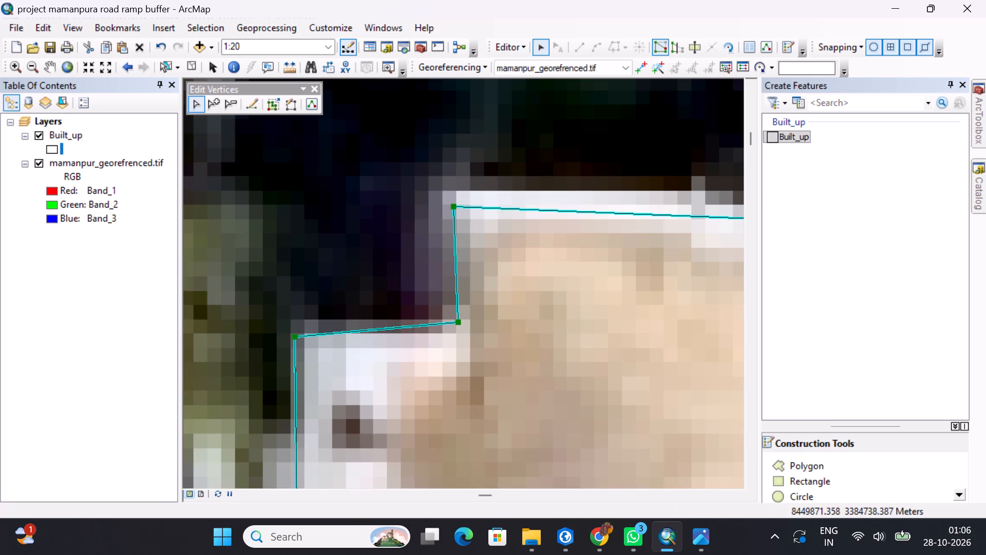
left_click_drag(295, 338, 293, 337)
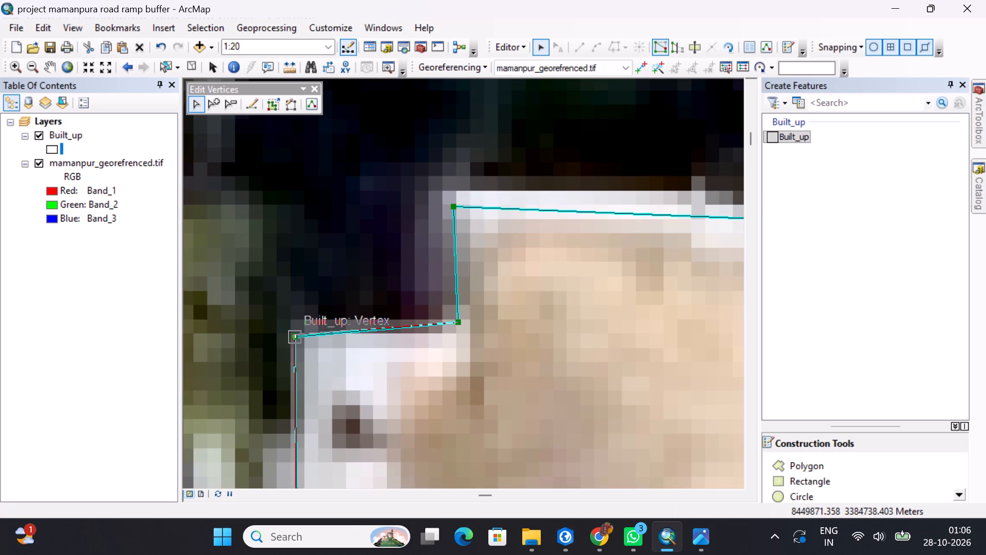
left_click_drag(293, 337, 306, 330)
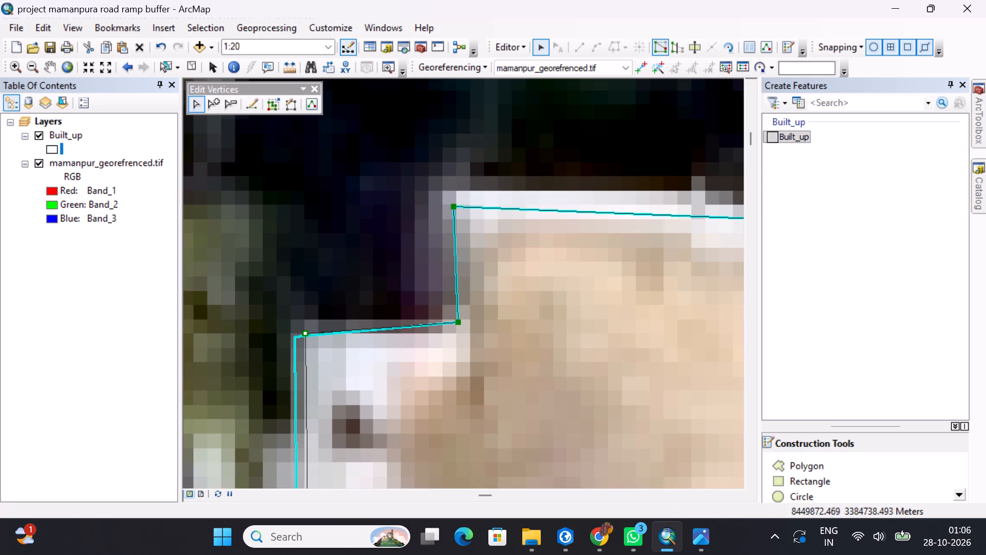
left_click_drag(458, 323, 458, 332)
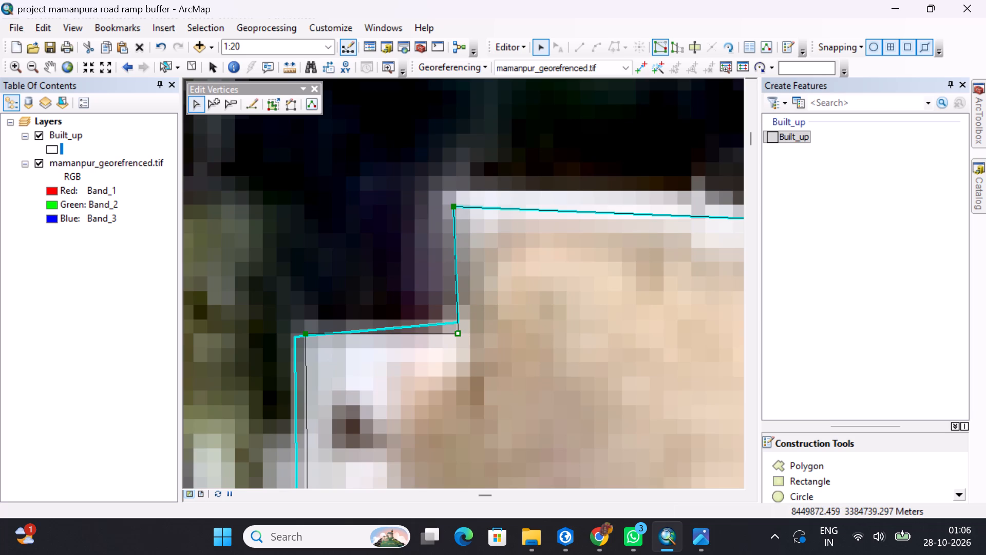
left_click_drag(454, 206, 458, 192)
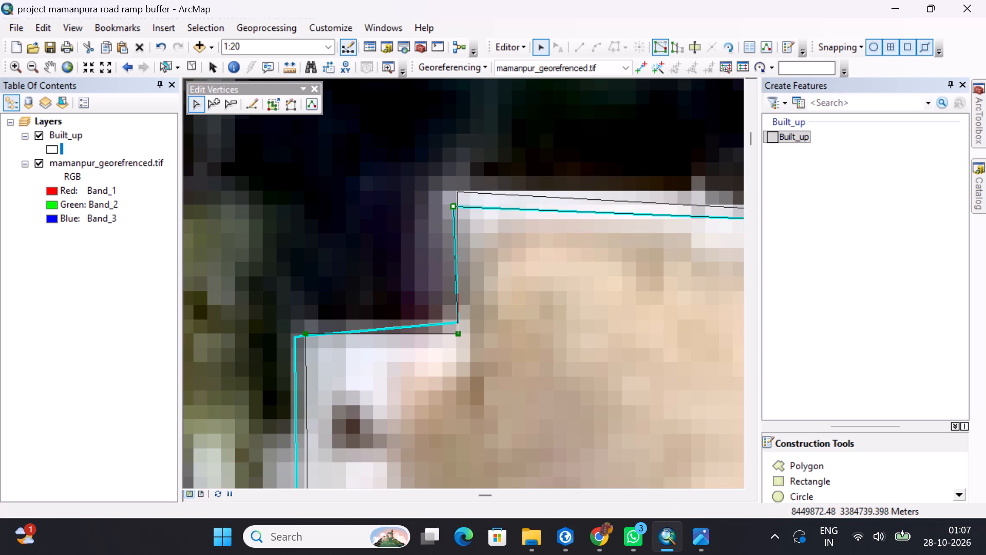
left_click_drag(458, 192, 458, 191)
Adjust the step at the grey plot's northwest corner, moving its upper vertex northwest to the wall's outer corner.
middle_click_drag(531, 239, 191, 246)
scroll(586, 239, "up", 5)
middle_click_drag(658, 272, 638, 264)
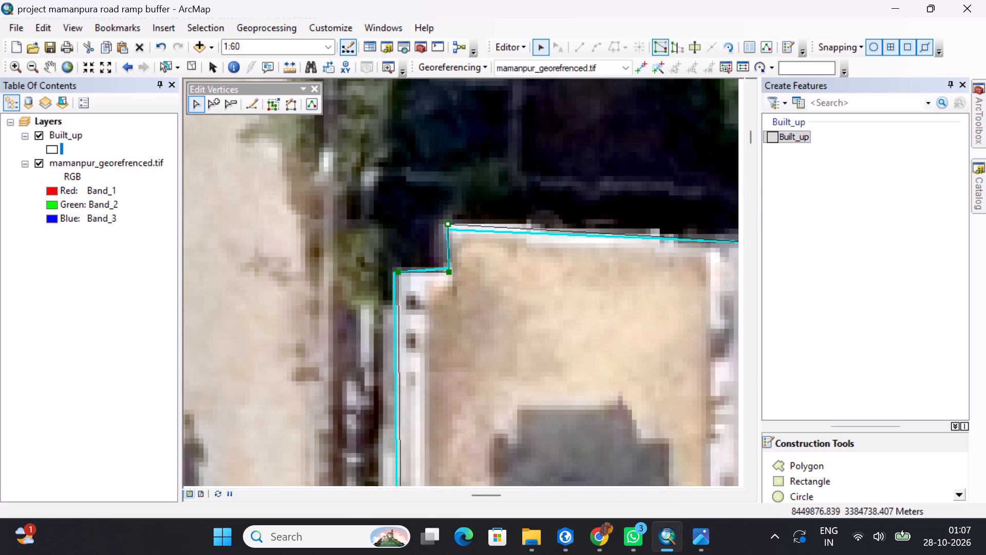
middle_click_drag(638, 264, 522, 228)
scroll(618, 256, "up", 2)
scroll(631, 253, "down", 2)
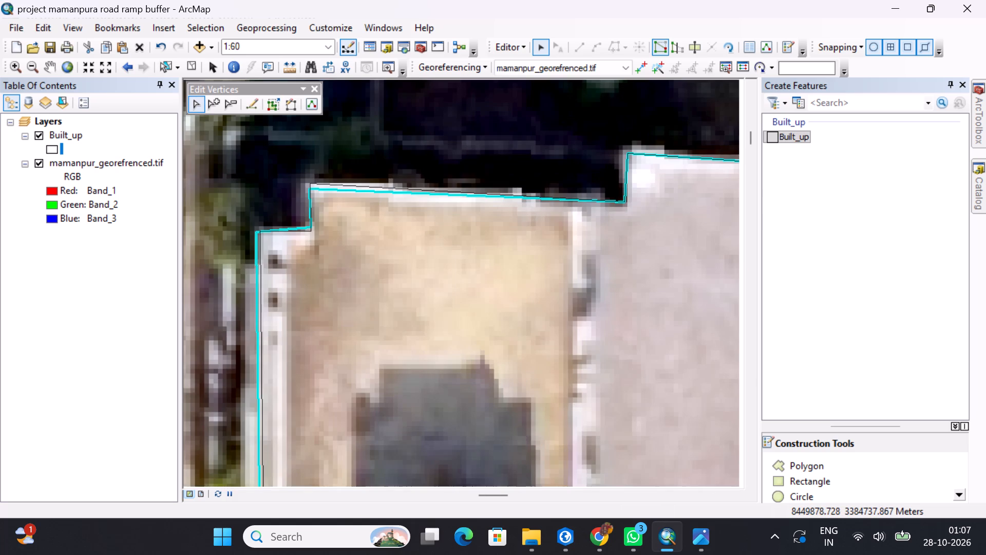
middle_click_drag(638, 179, 606, 223)
scroll(597, 267, "down", 2)
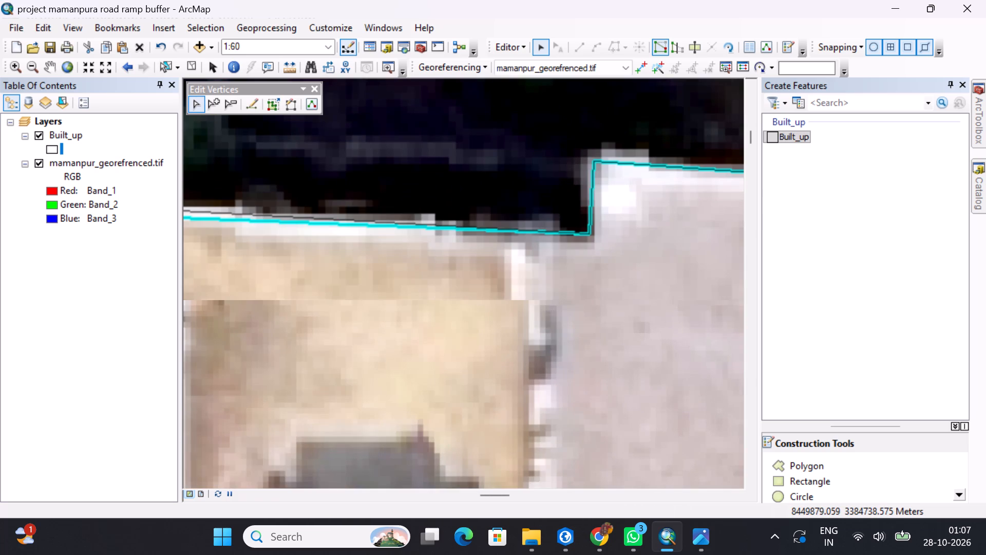
left_click_drag(591, 234, 596, 230)
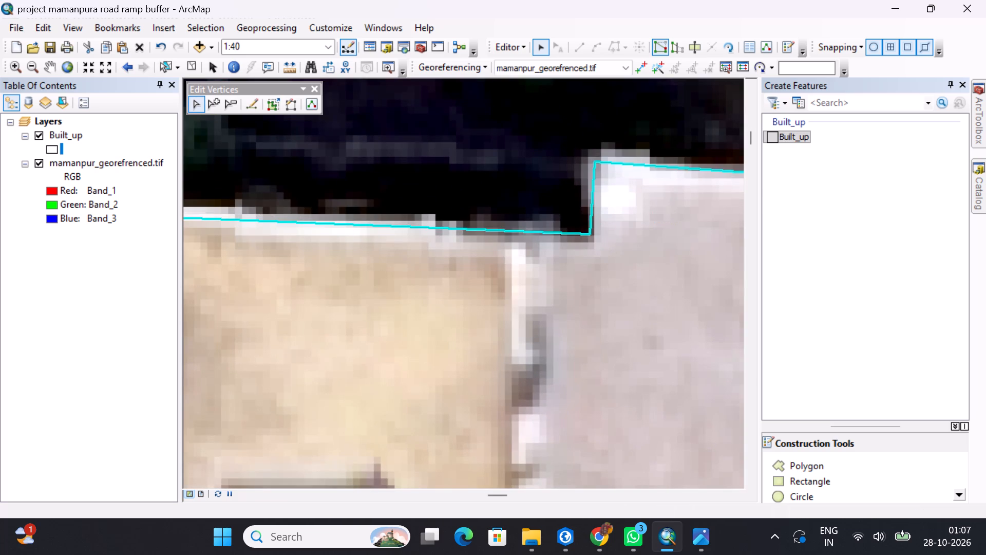
middle_click_drag(593, 239, 576, 259)
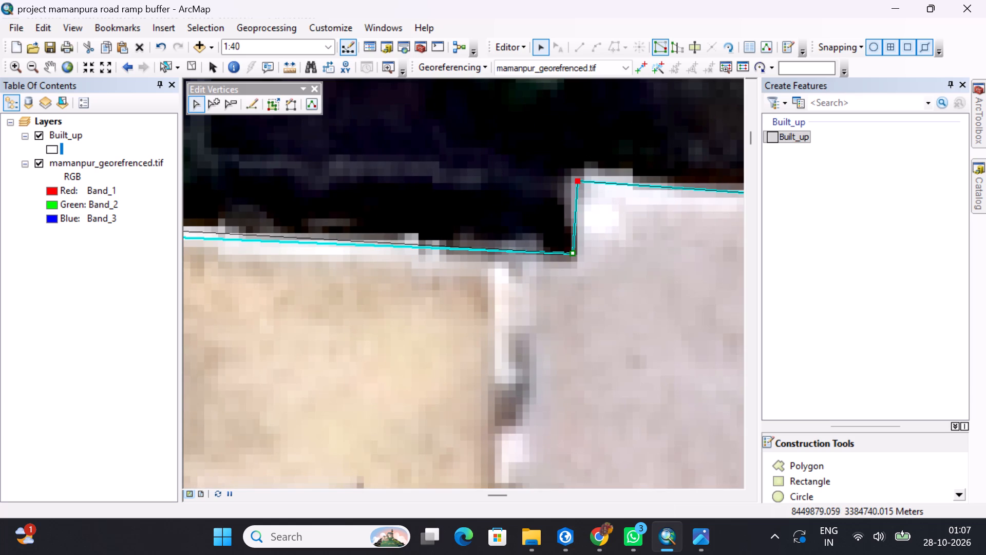
left_click_drag(579, 180, 570, 175)
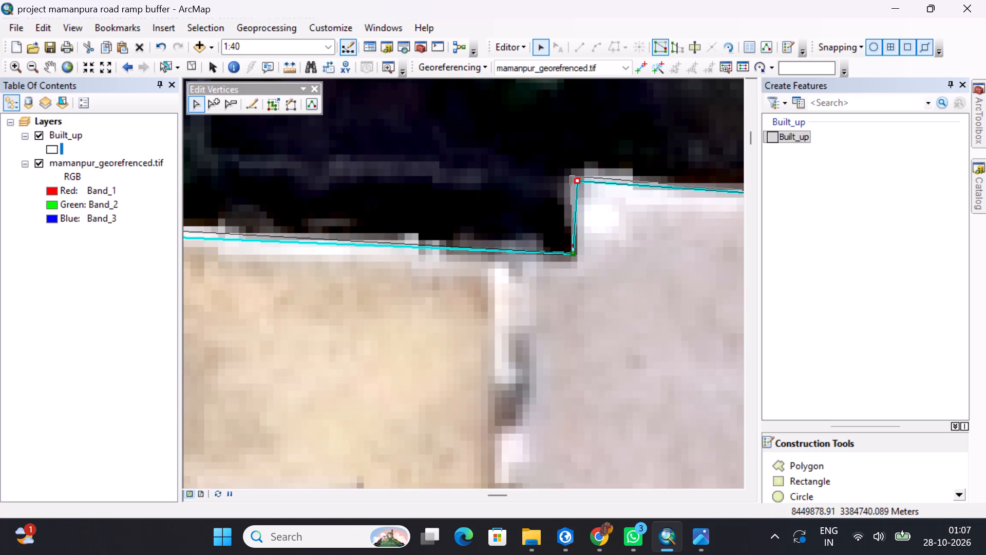
left_click_drag(570, 175, 570, 174)
Finish the vertex edit along the grey plot's north edge and deselect its polygon.
middle_click_drag(646, 198, 474, 187)
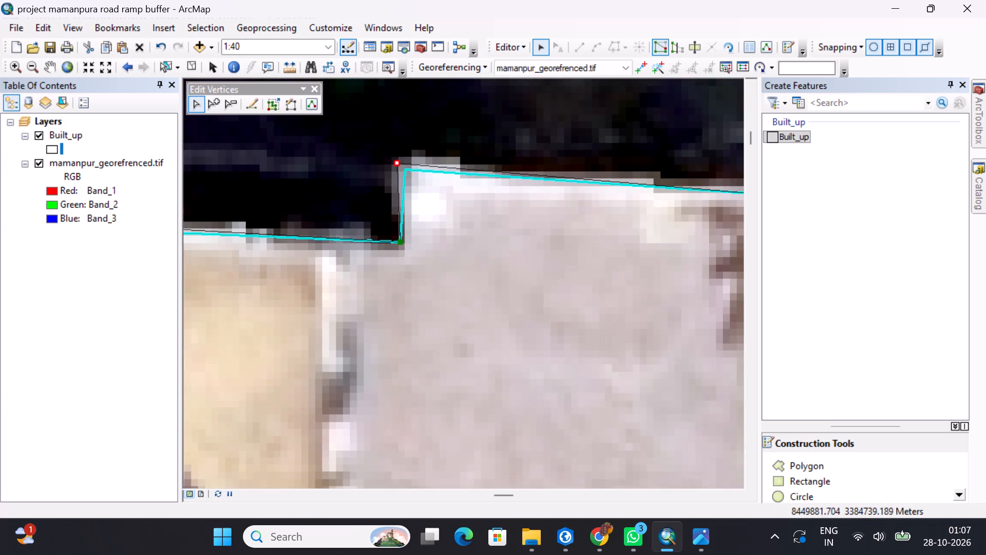
middle_click_drag(663, 224, 354, 213)
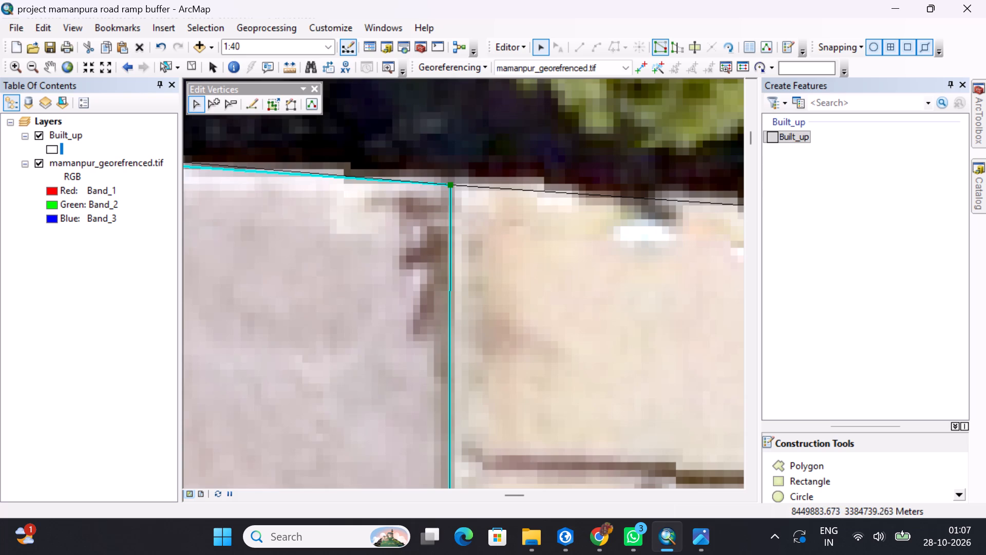
scroll(415, 244, "up", 5)
left_click(437, 191)
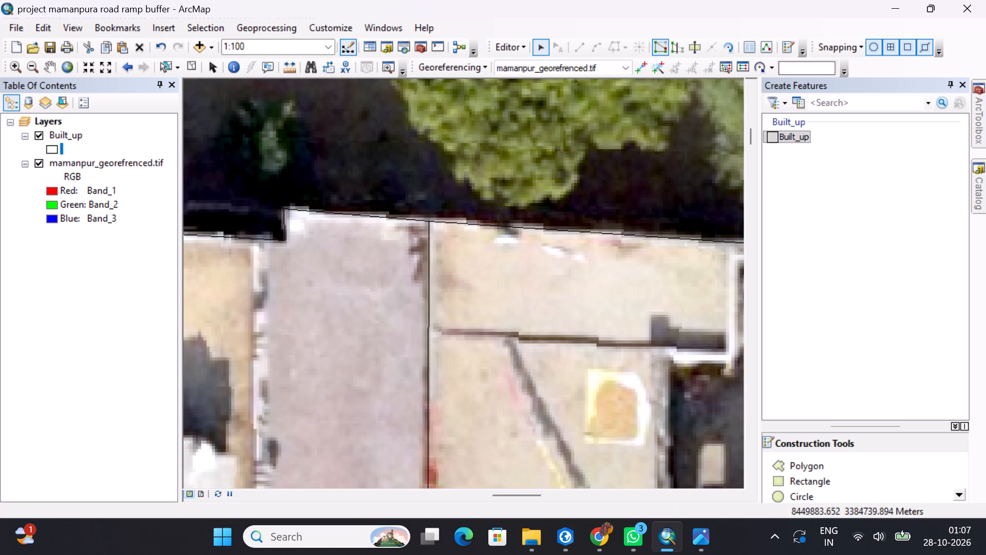
Review the Built_up outlines on both sides of the road up to the north end of the imagery.
middle_click_drag(398, 255, 554, 207)
scroll(542, 228, "up", 4)
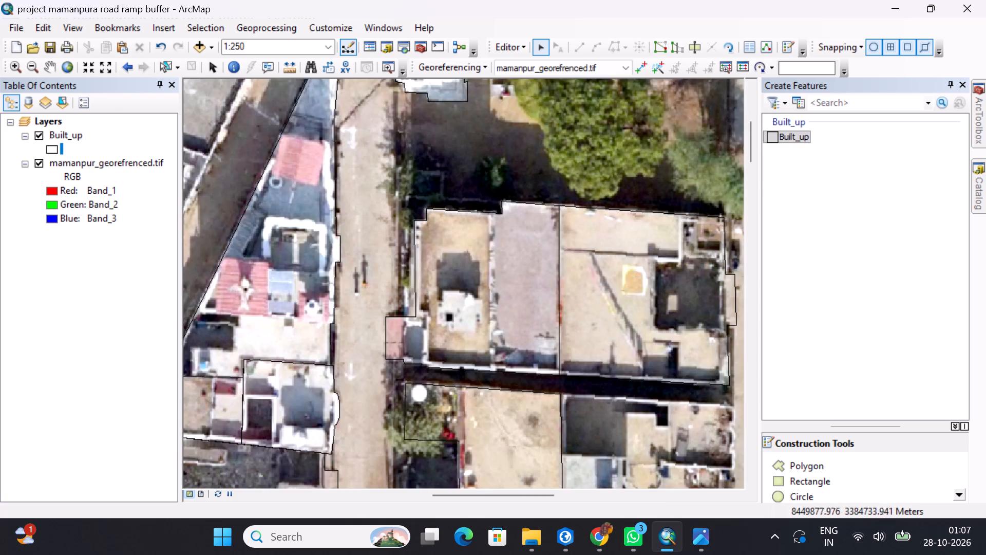
middle_click_drag(510, 262, 540, 187)
scroll(496, 243, "up", 1)
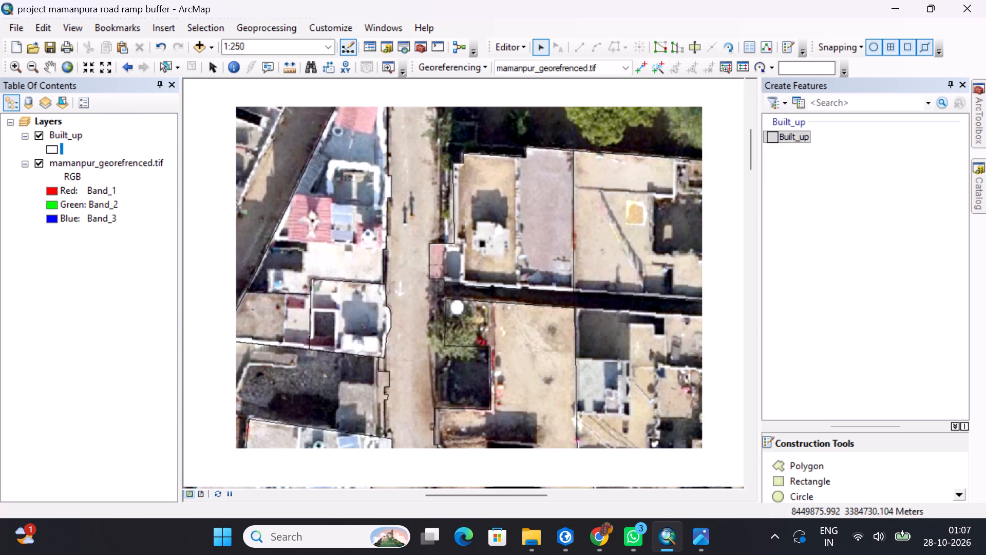
scroll(498, 243, "up", 1)
middle_click_drag(487, 191, 469, 290)
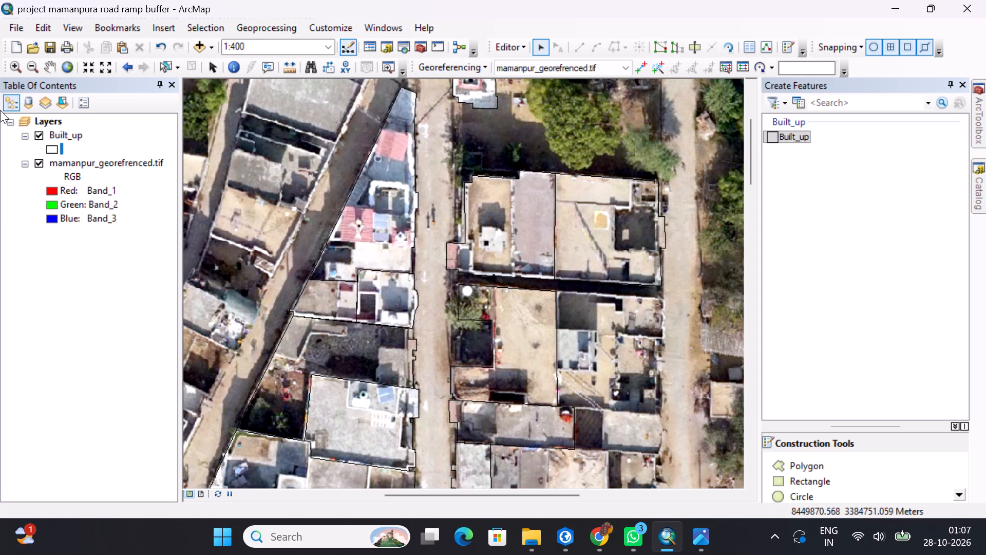
middle_click_drag(442, 215, 438, 379)
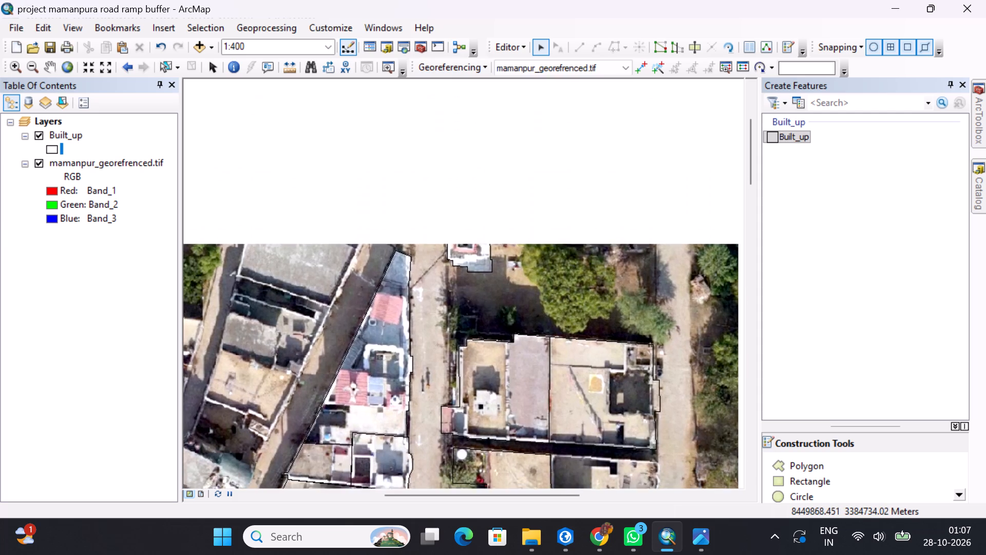
middle_click_drag(438, 379, 438, 382)
left_click(438, 275)
middle_click_drag(441, 311, 441, 307)
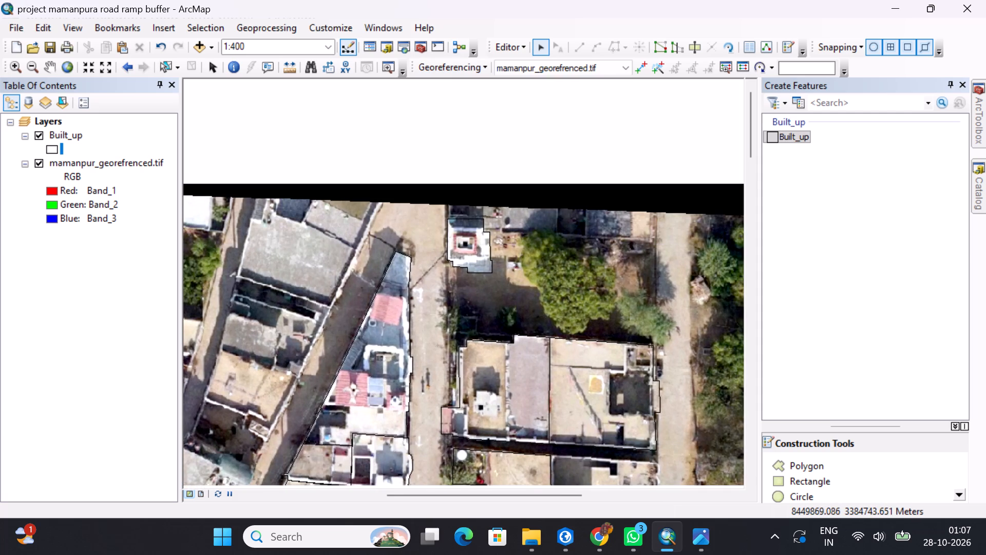
middle_click_drag(441, 307, 440, 316)
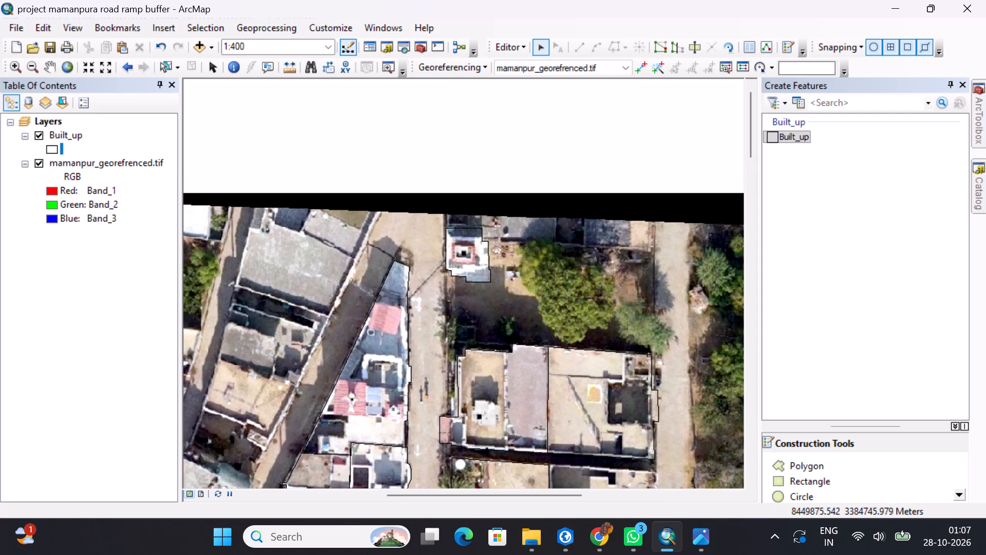
Save the edits made to the Built_up layer.
left_click(523, 45)
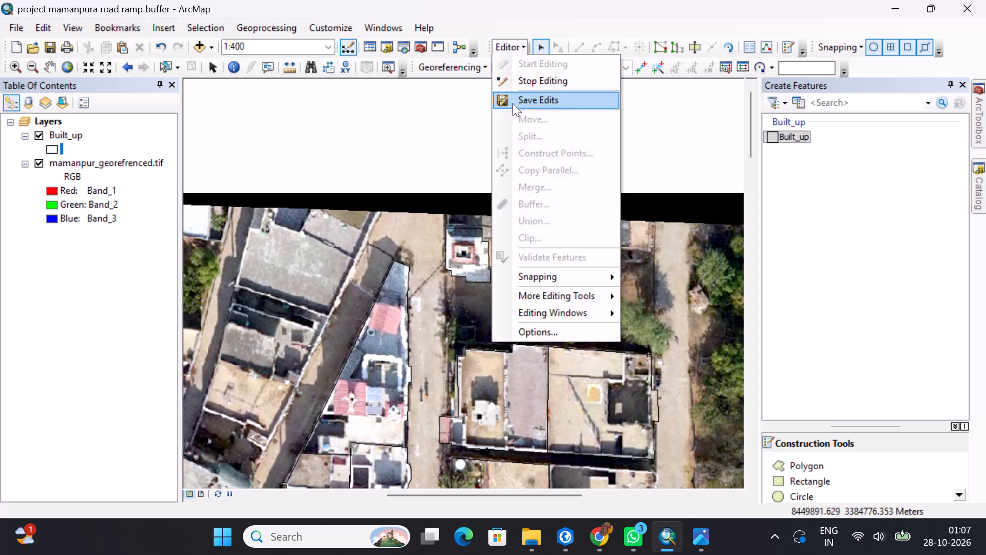
left_click(521, 98)
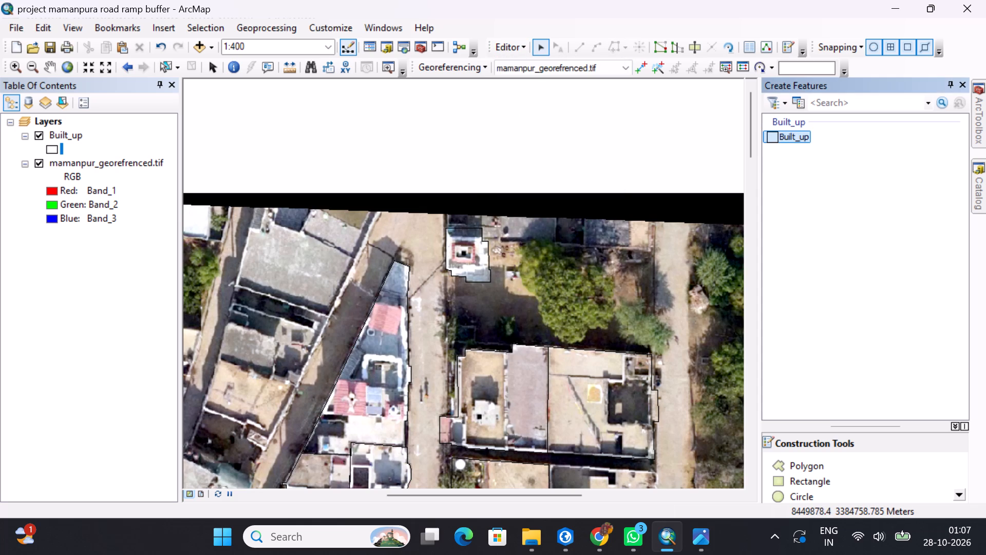
Square the blue-grey slab's step on the white building's south side, moving its lower vertex west and its upper vertex north.
scroll(488, 267, "down", 4)
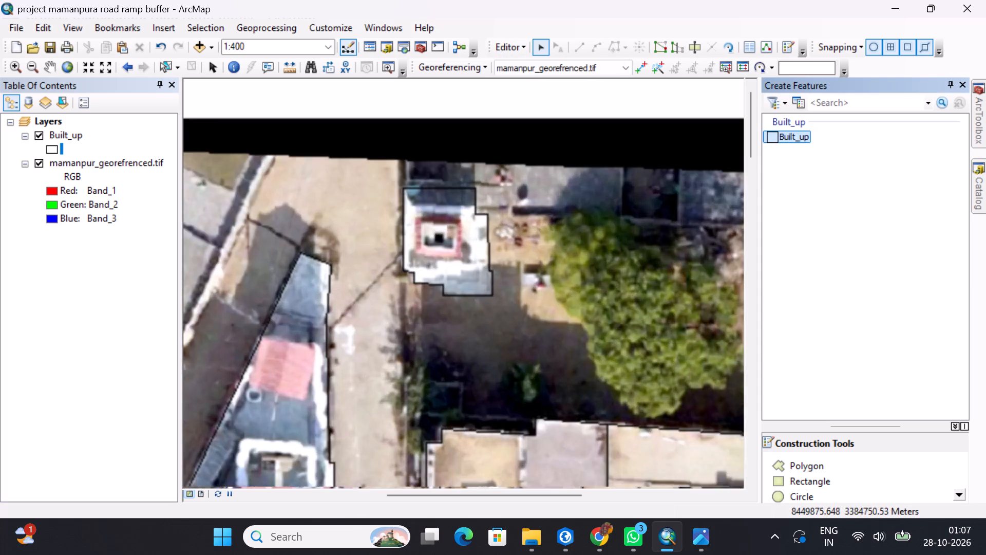
scroll(486, 267, "down", 4)
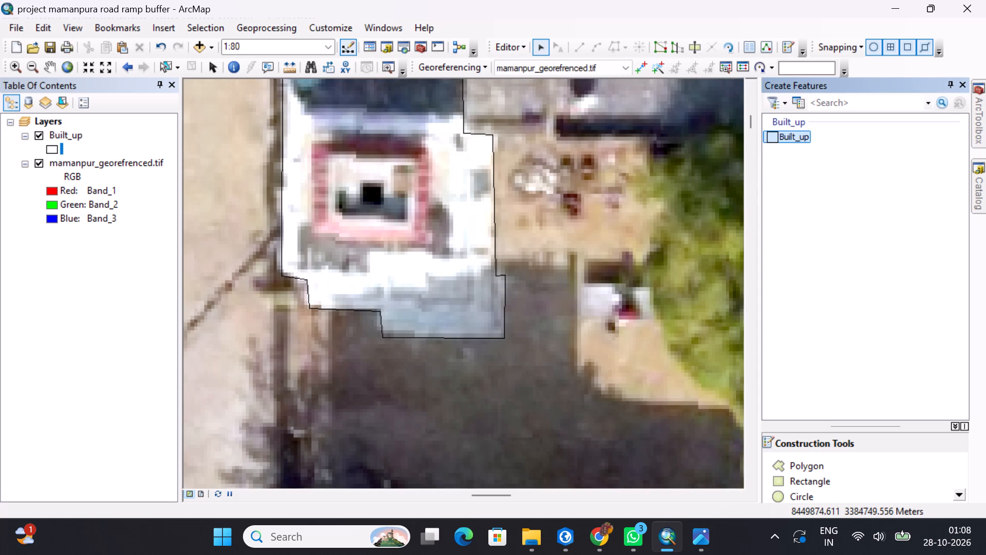
scroll(458, 317, "down", 1)
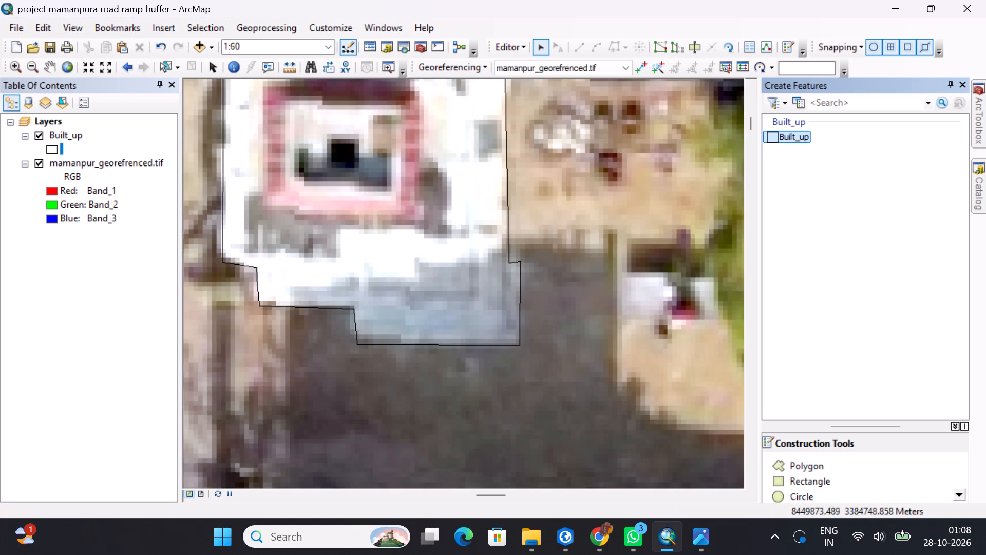
middle_click_drag(399, 332, 443, 330)
left_click(432, 327)
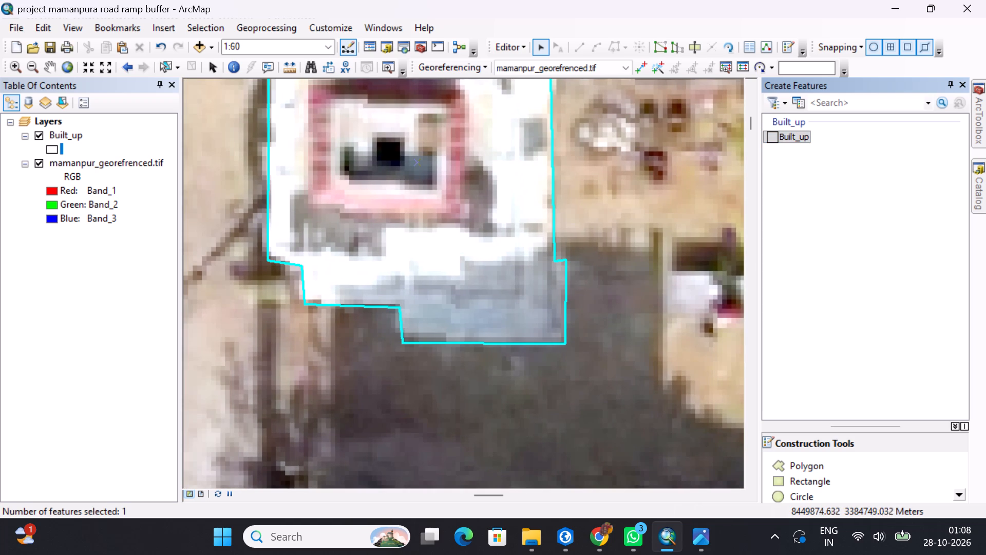
left_click(659, 48)
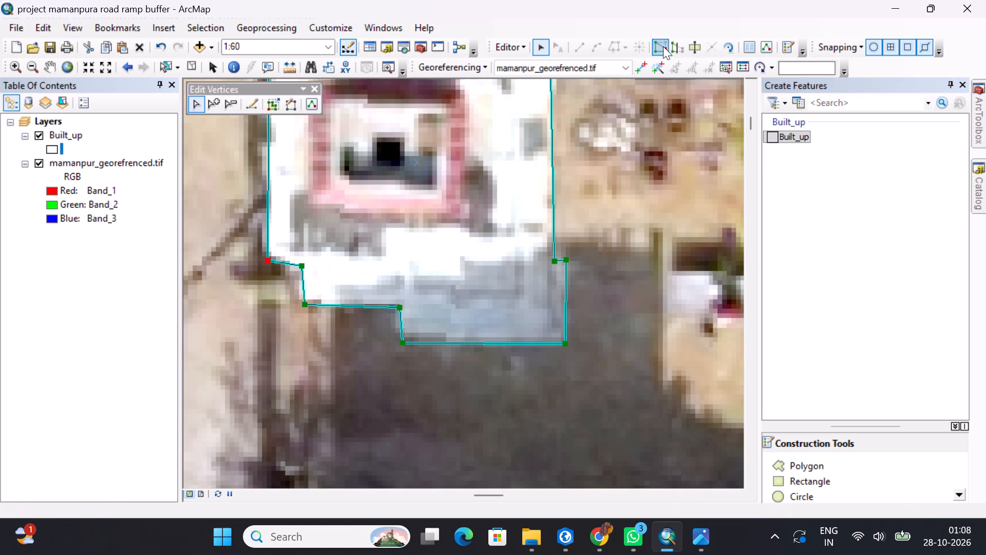
scroll(410, 320, "down", 4)
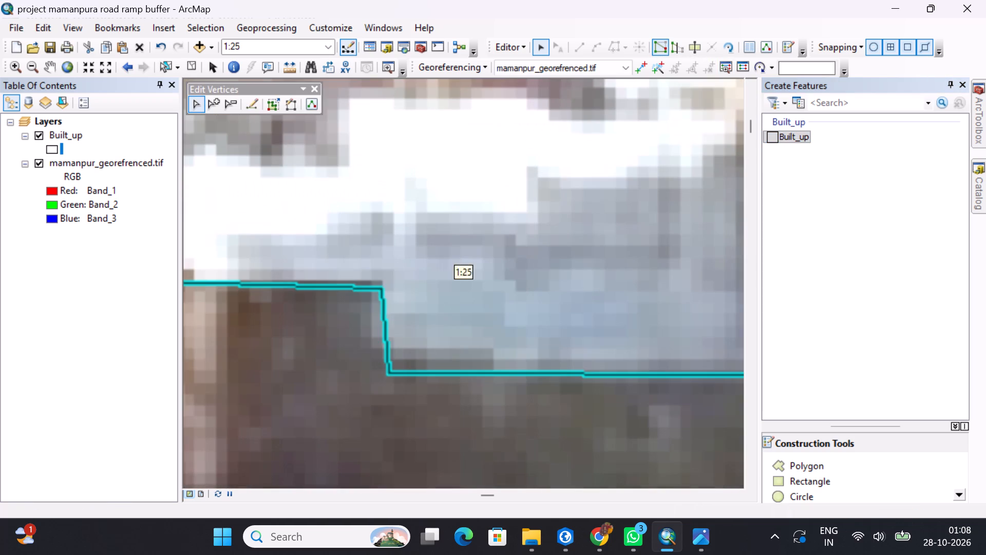
left_click_drag(391, 372, 388, 372)
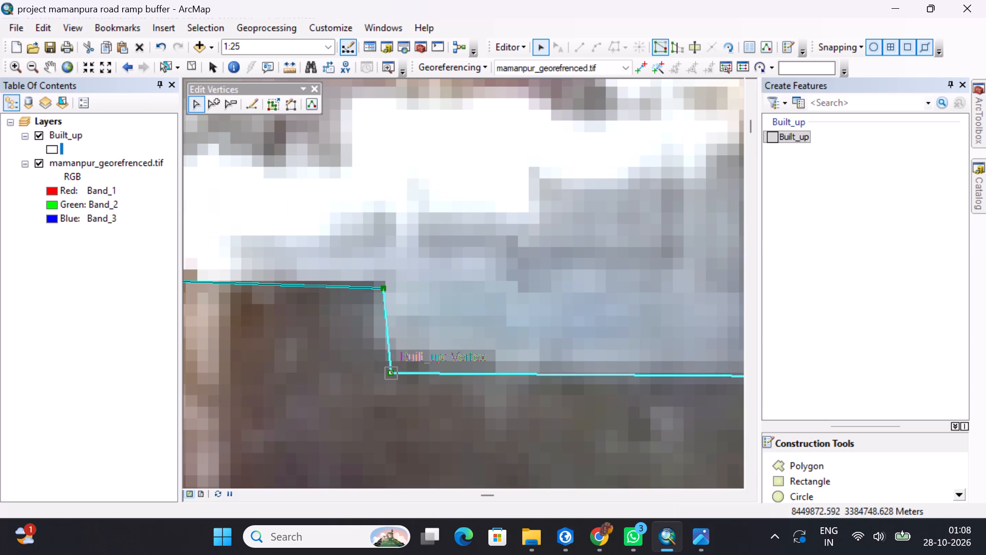
left_click_drag(388, 372, 383, 373)
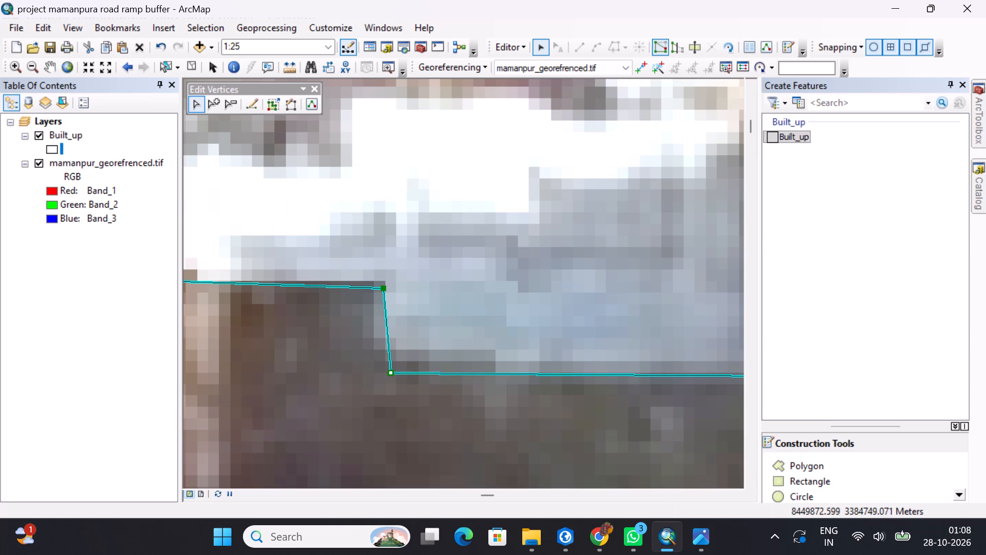
scroll(401, 361, "down", 3)
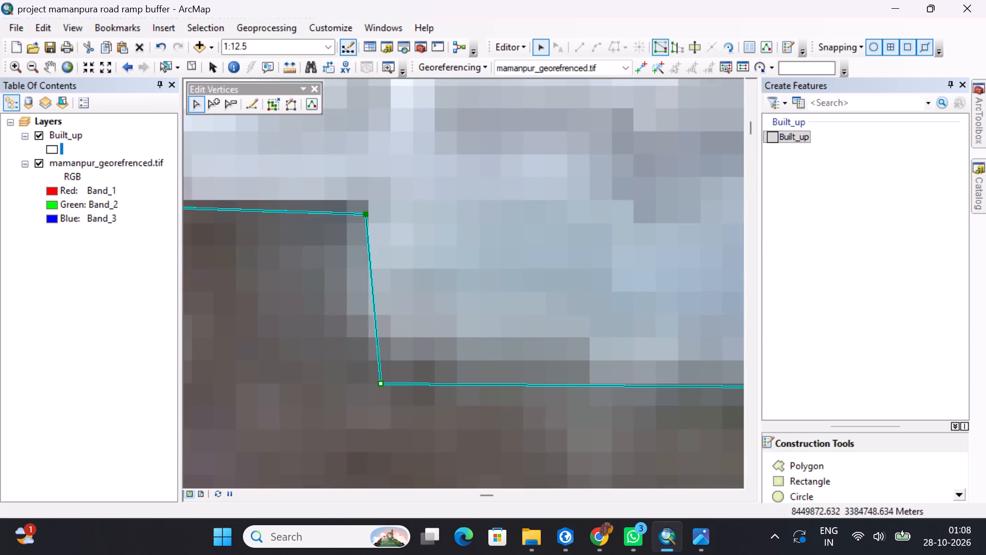
left_click_drag(382, 384, 364, 384)
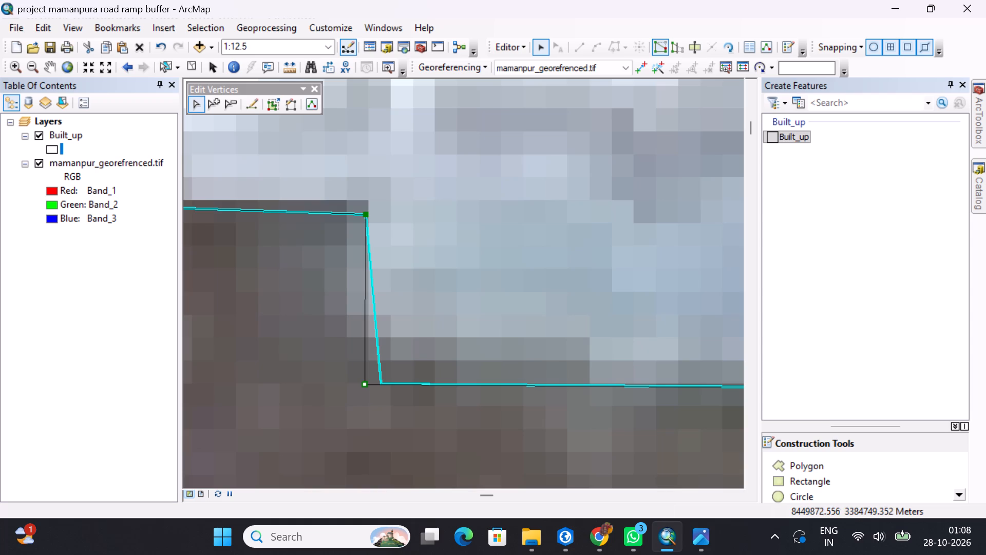
left_click_drag(365, 214, 366, 199)
Square the step at the white building's southwest corner, moving its lower vertex west and its upper vertex north, level with the roadside corner.
scroll(478, 335, "up", 6)
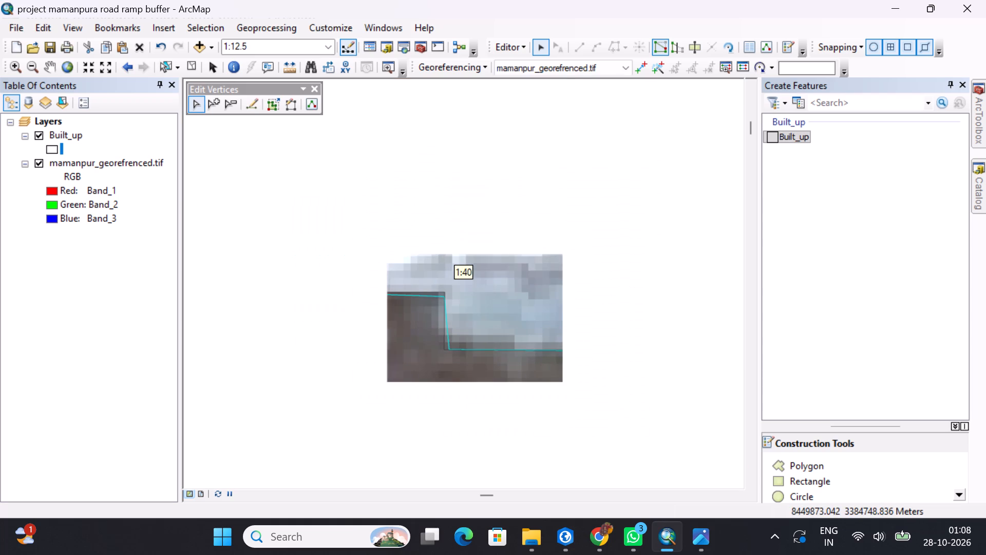
middle_click_drag(415, 315, 506, 324)
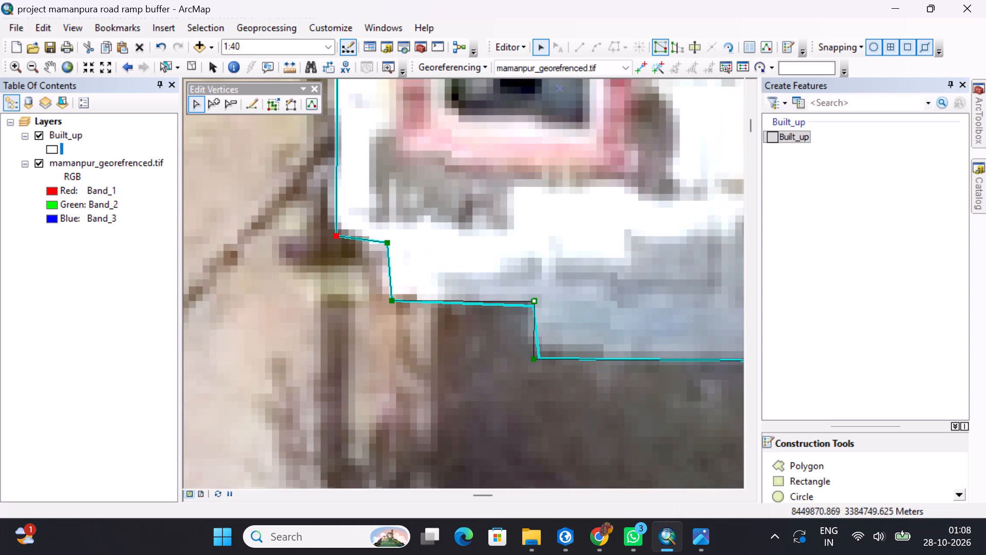
middle_click_drag(411, 286, 471, 292)
scroll(470, 268, "down", 3)
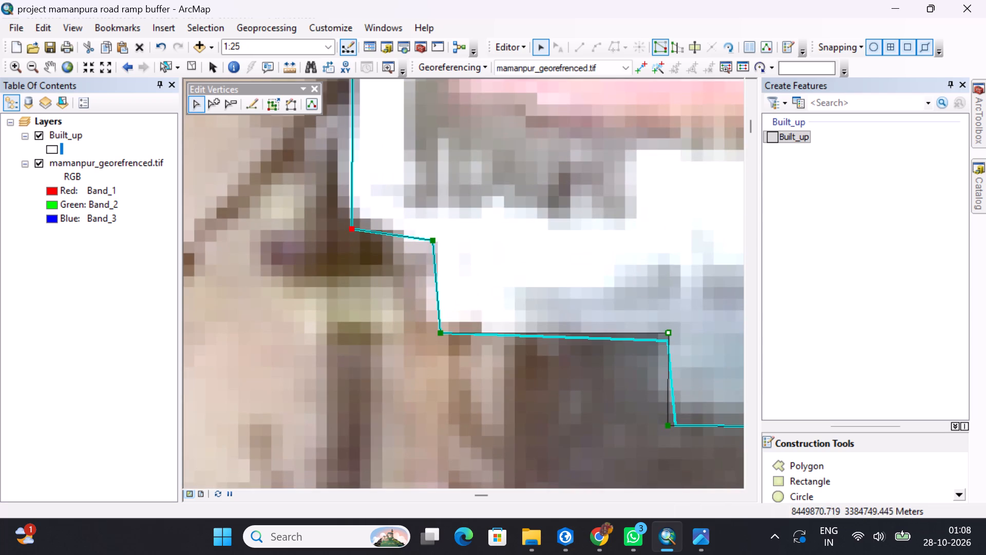
left_click_drag(442, 333, 431, 332)
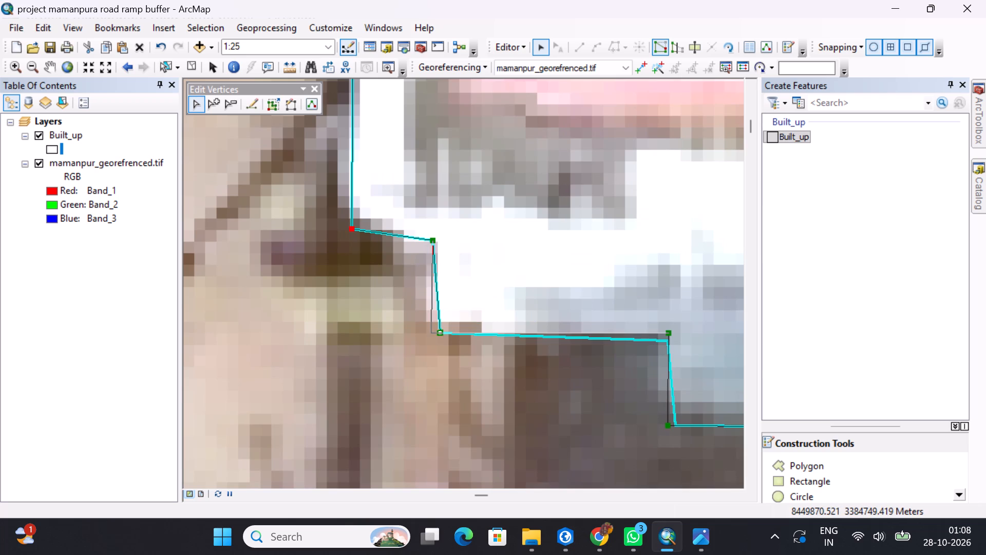
left_click_drag(431, 332, 431, 332)
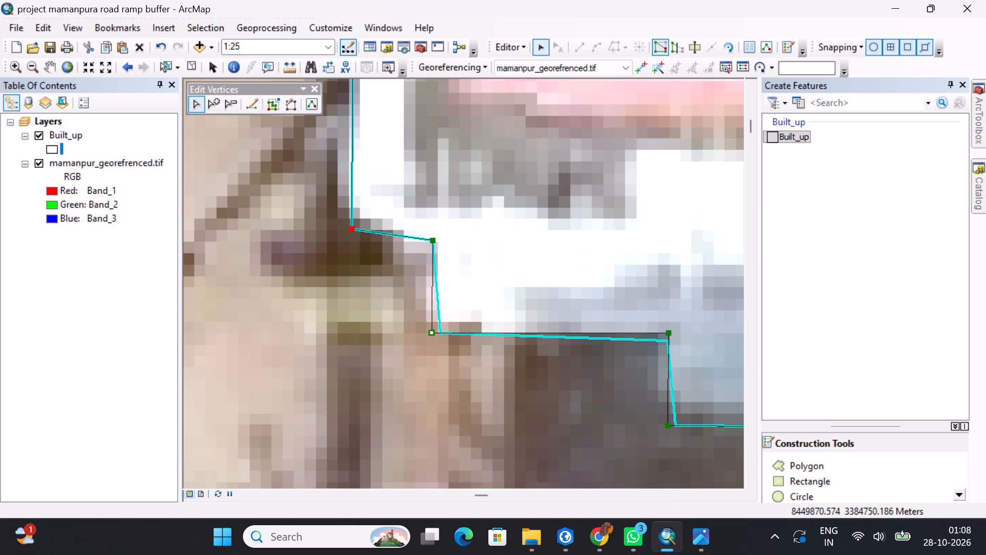
left_click_drag(431, 239, 431, 234)
left_click_drag(431, 234, 430, 229)
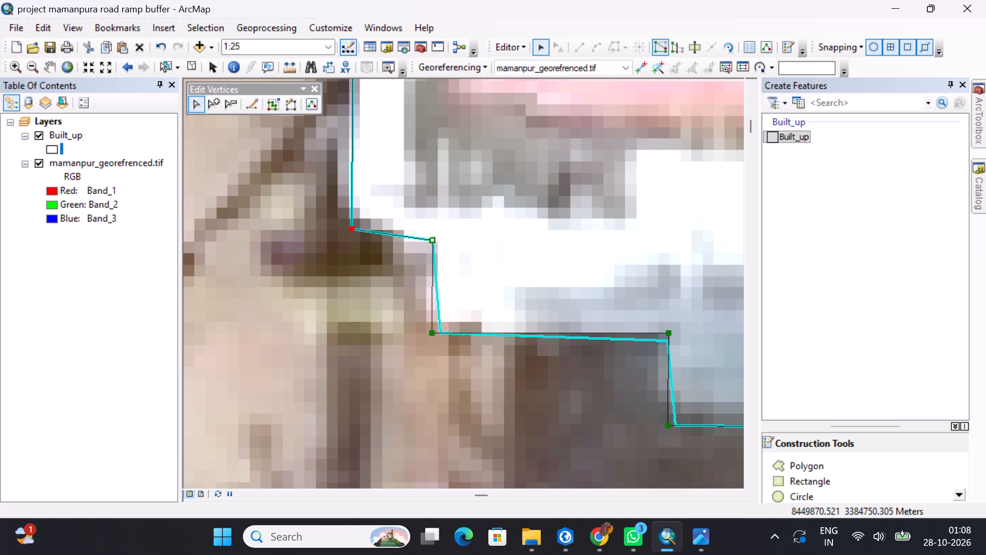
left_click_drag(430, 229, 432, 229)
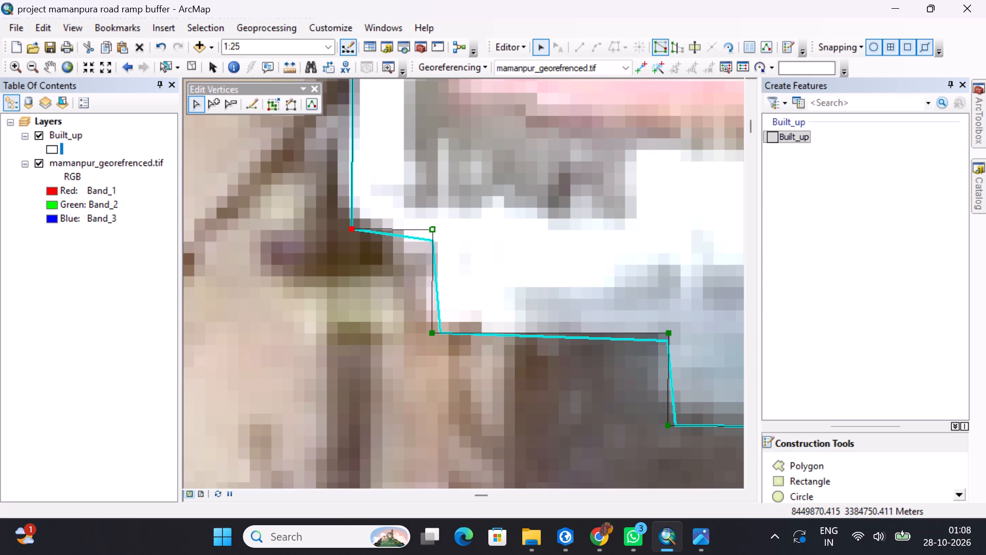
Square the step at the white building's northeast corner, moving its outer vertex north, level with the inner corner.
middle_click_drag(419, 216, 371, 244)
middle_click_drag(390, 220, 381, 361)
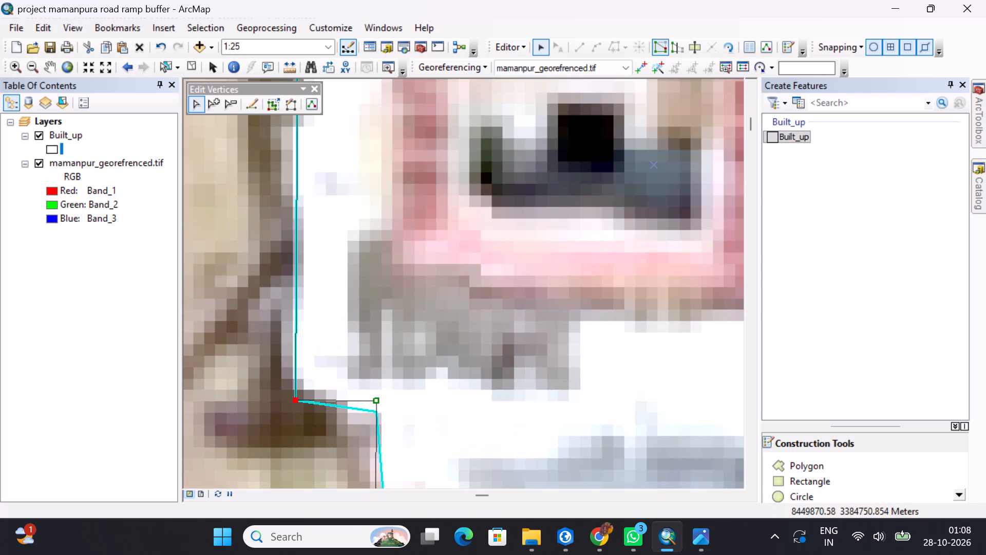
middle_click_drag(380, 311, 399, 417)
middle_click_drag(383, 241, 409, 485)
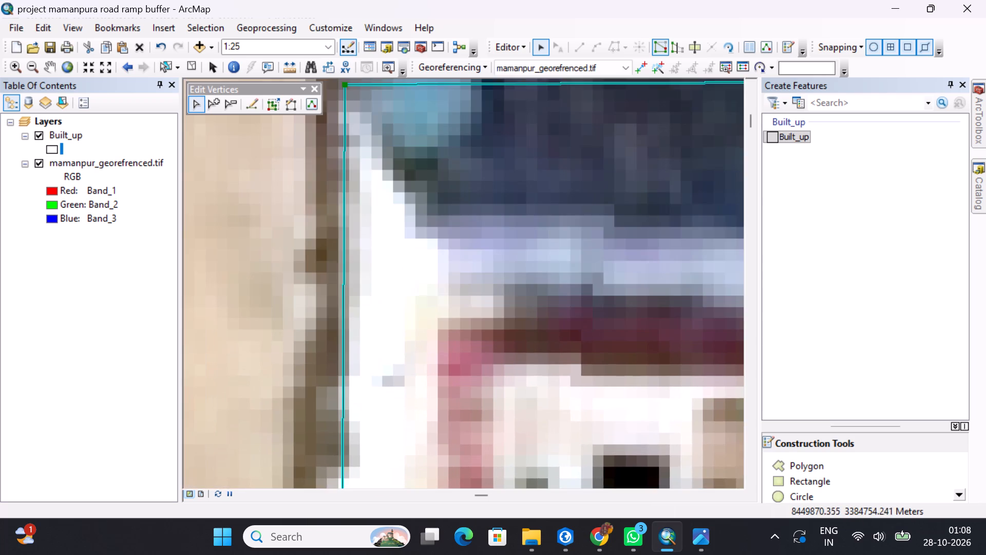
middle_click_drag(399, 287, 417, 449)
middle_click_drag(516, 326, 124, 343)
scroll(496, 327, "up", 3)
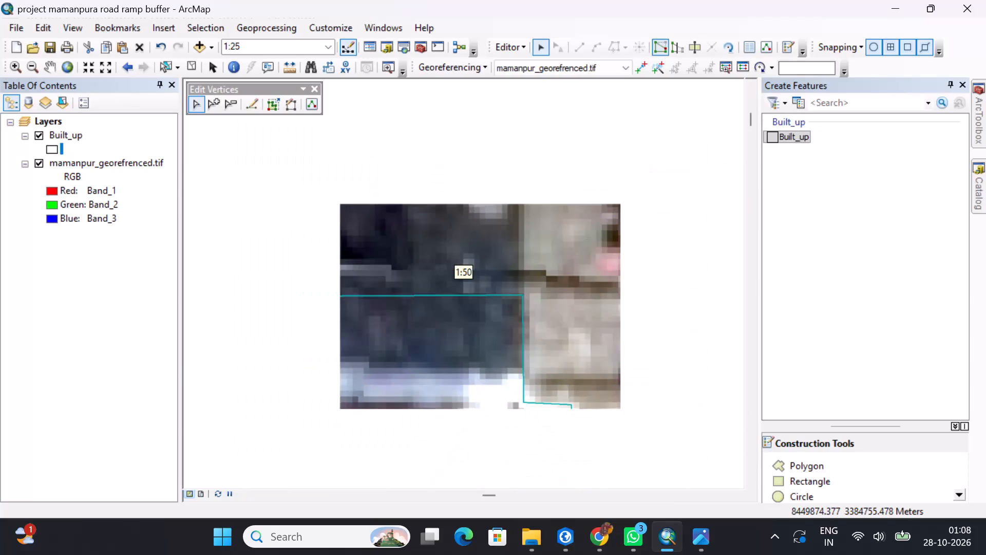
middle_click_drag(560, 371, 502, 245)
scroll(502, 244, "down", 3)
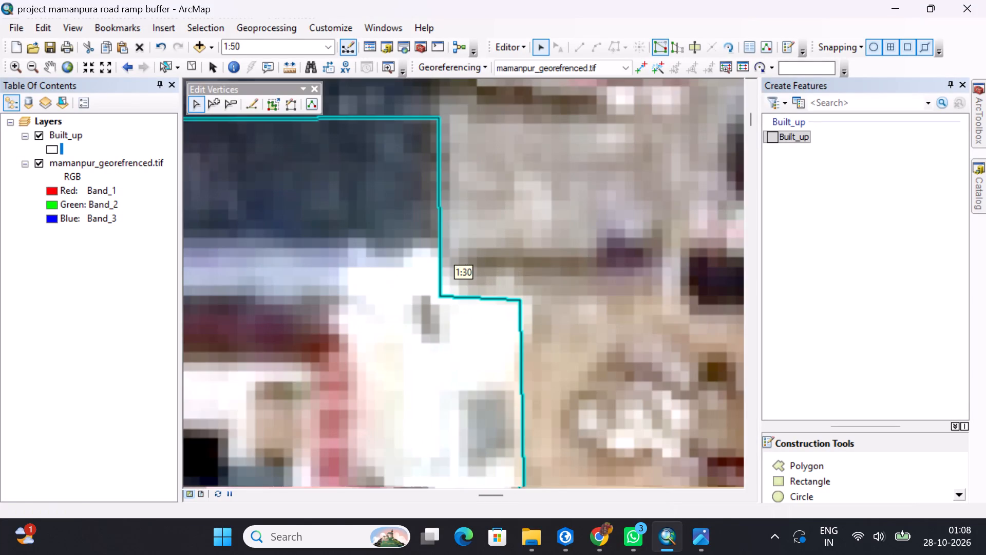
scroll(528, 315, "down", 3)
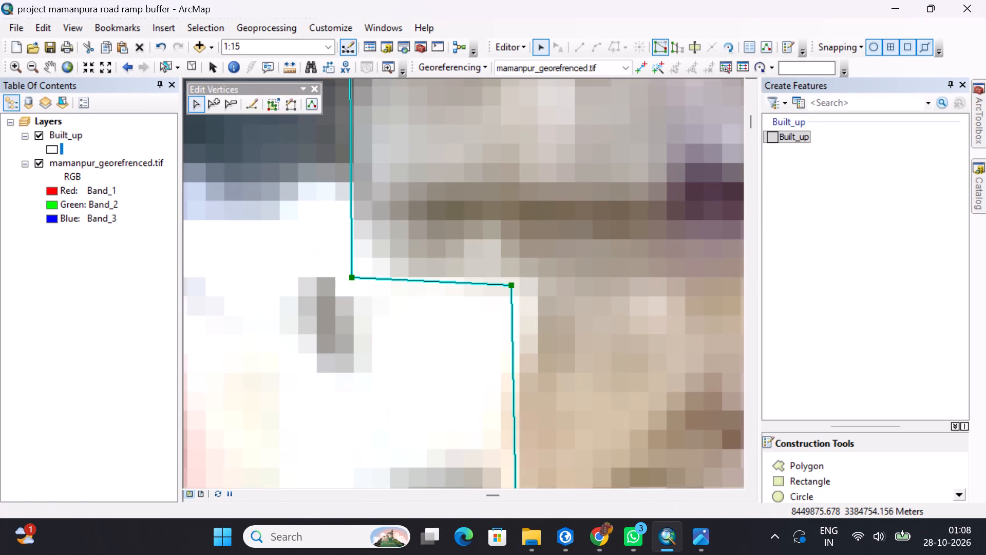
left_click_drag(509, 286, 509, 278)
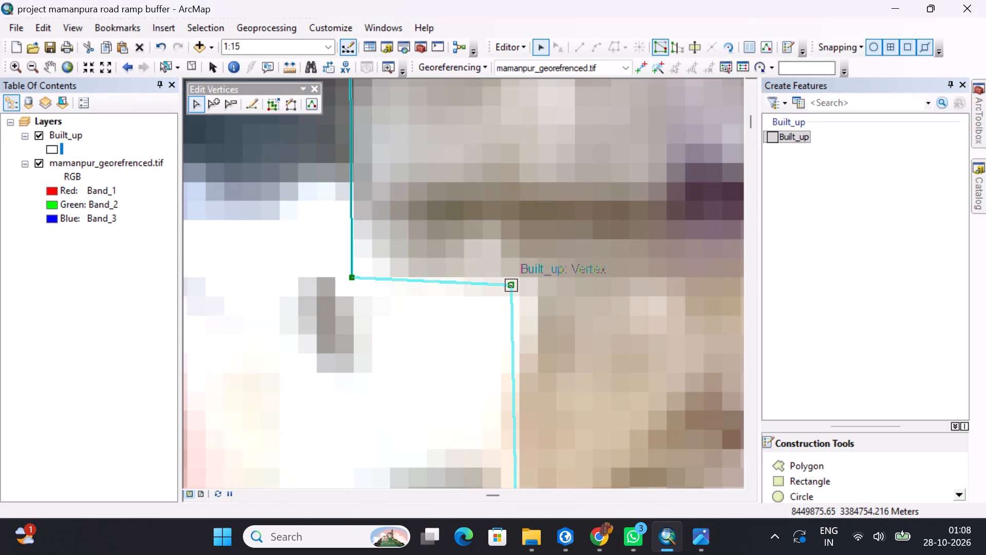
left_click_drag(509, 278, 511, 277)
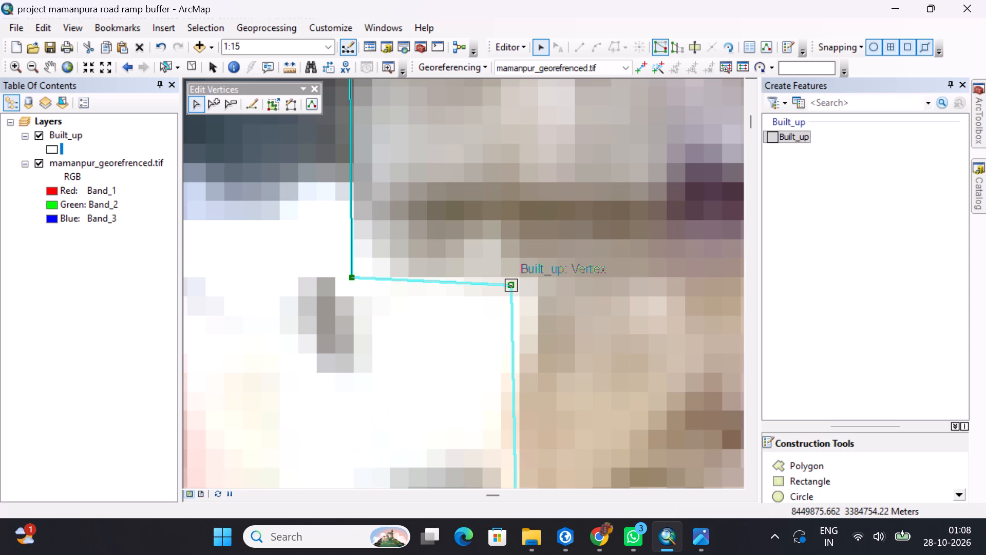
left_click_drag(511, 277, 513, 276)
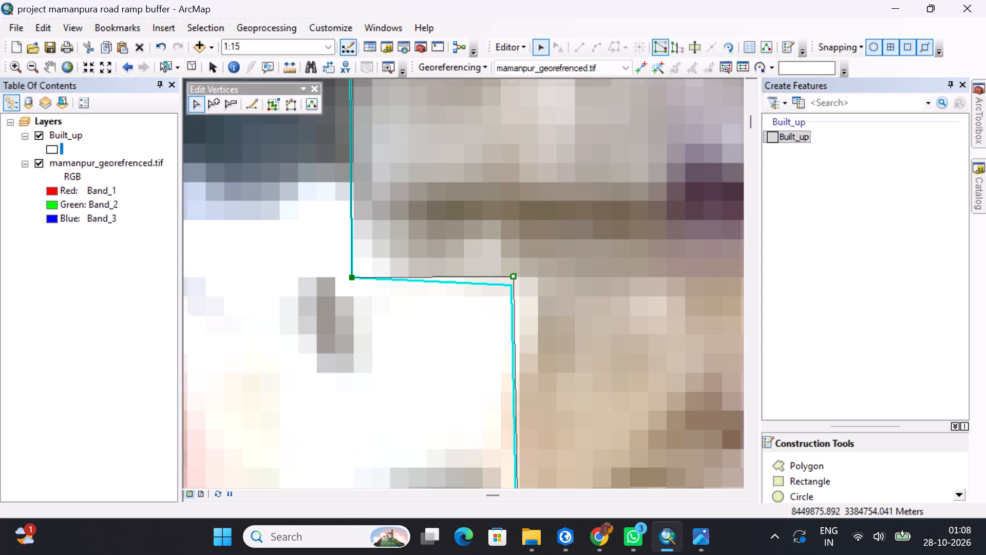
Square the small step on the white building's southeast side, moving its outer vertex south level with the inner one, and finish the vertex edit.
scroll(556, 311, "down", 1)
middle_click_drag(556, 311, 552, 130)
middle_click_drag(562, 368, 554, 190)
scroll(554, 201, "up", 5)
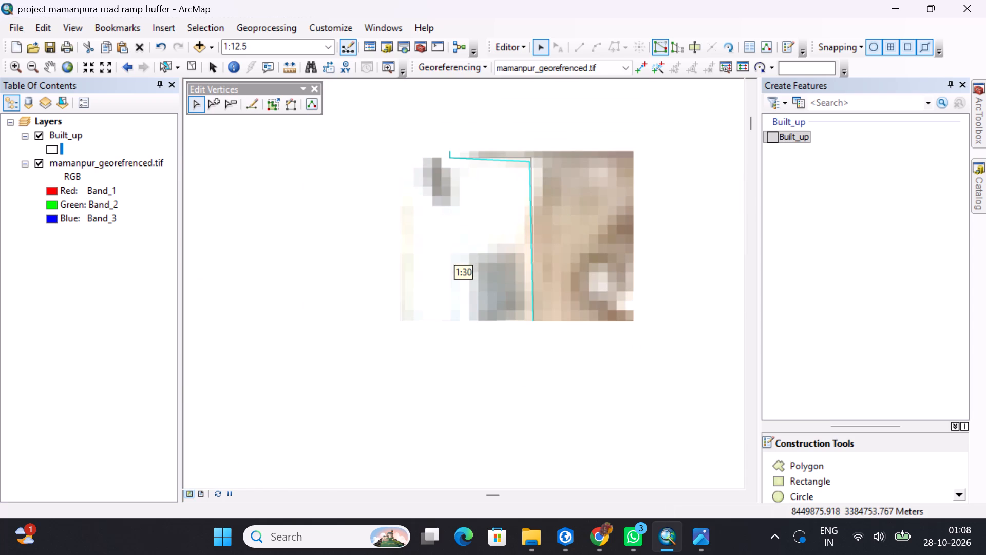
middle_click(536, 146)
middle_click_drag(517, 334, 518, 330)
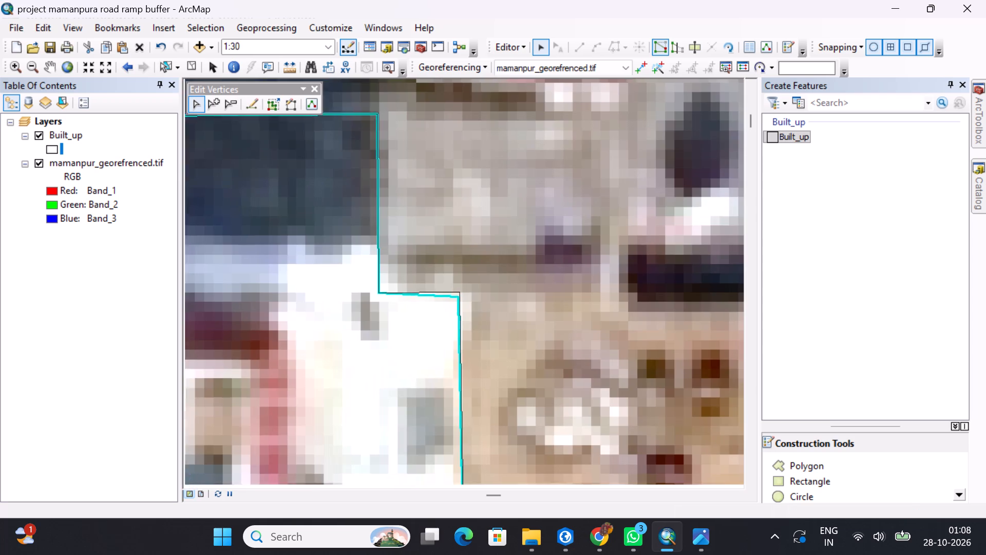
middle_click_drag(518, 330, 520, 36)
middle_click_drag(559, 254, 578, 99)
scroll(508, 228, "down", 2)
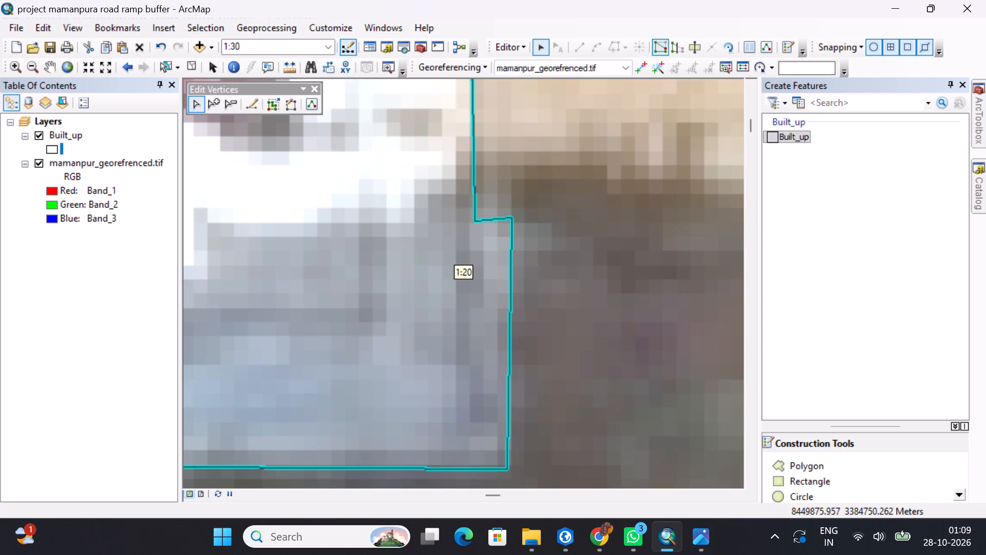
left_click_drag(513, 218, 519, 217)
scroll(518, 219, "down", 5)
left_click_drag(497, 214, 497, 221)
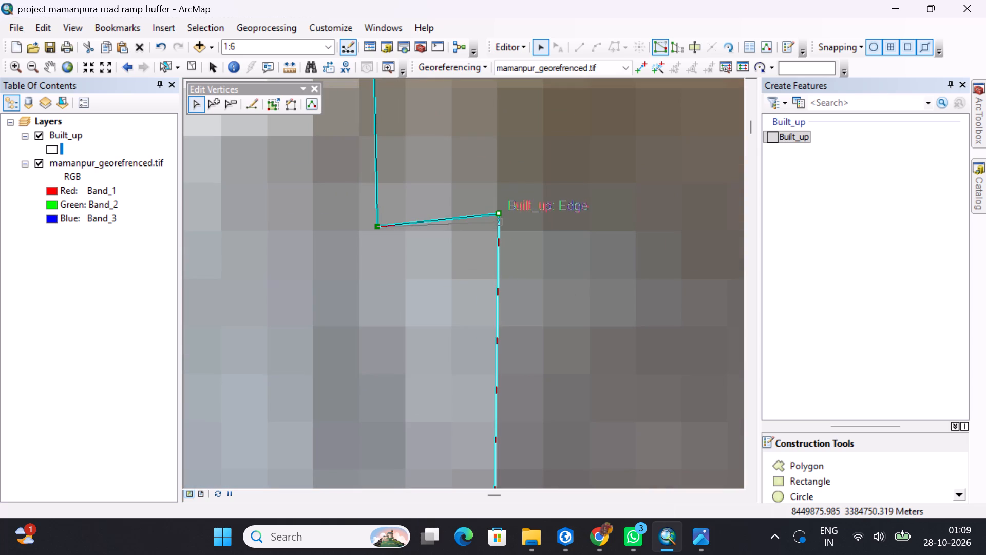
left_click_drag(497, 221, 497, 227)
scroll(503, 225, "up", 7)
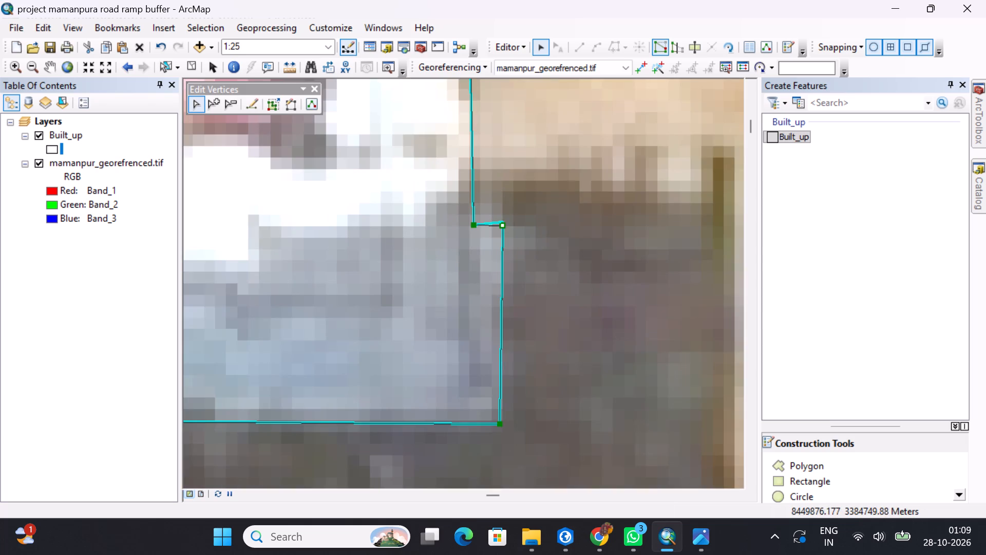
middle_click_drag(525, 274, 538, 205)
scroll(508, 226, "up", 13)
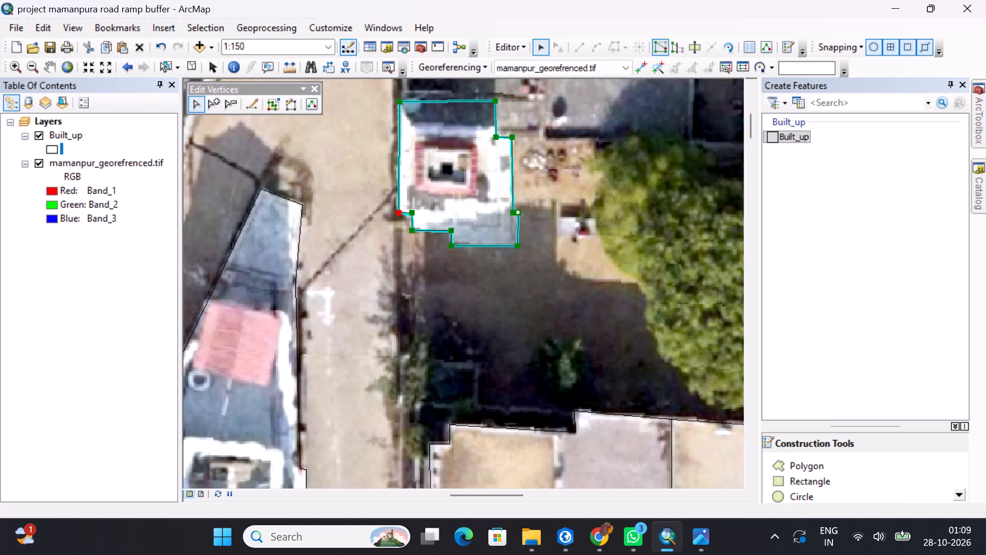
middle_click_drag(461, 243, 549, 348)
left_click(443, 213)
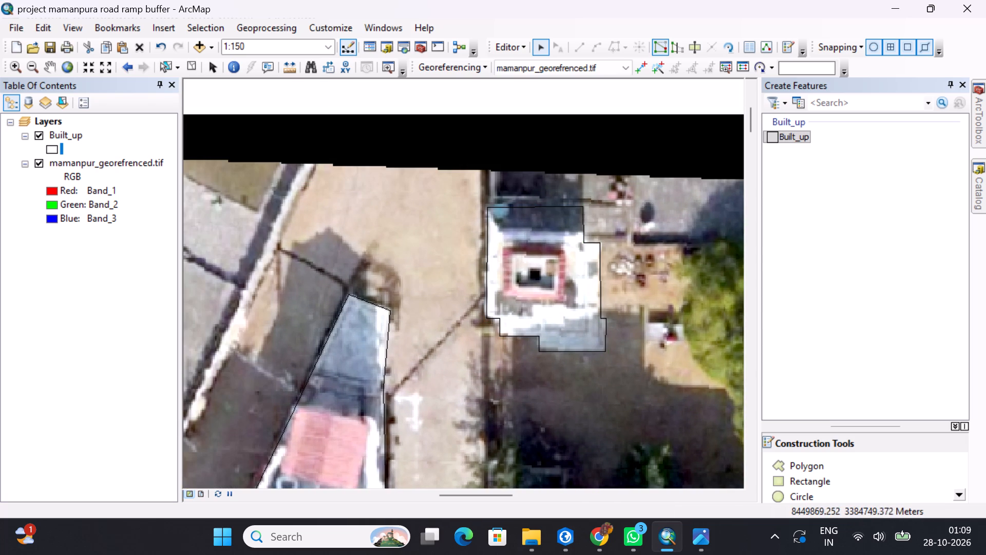
Review the Built_up outlines around the white building and the road at the north end of the imagery.
middle_click_drag(442, 320, 426, 371)
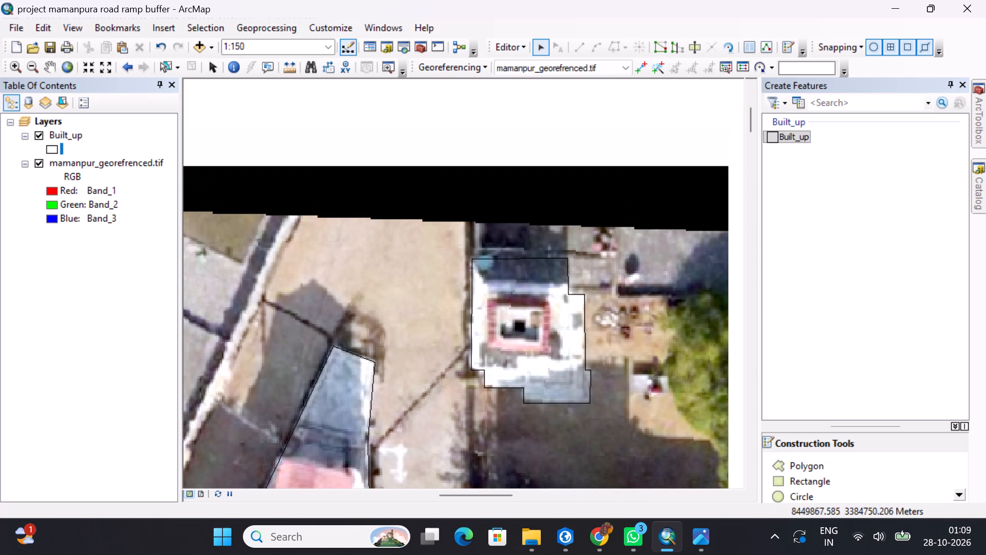
middle_click_drag(426, 371, 448, 372)
scroll(563, 312, "up", 4)
scroll(563, 312, "down", 10)
middle_click_drag(574, 281, 553, 356)
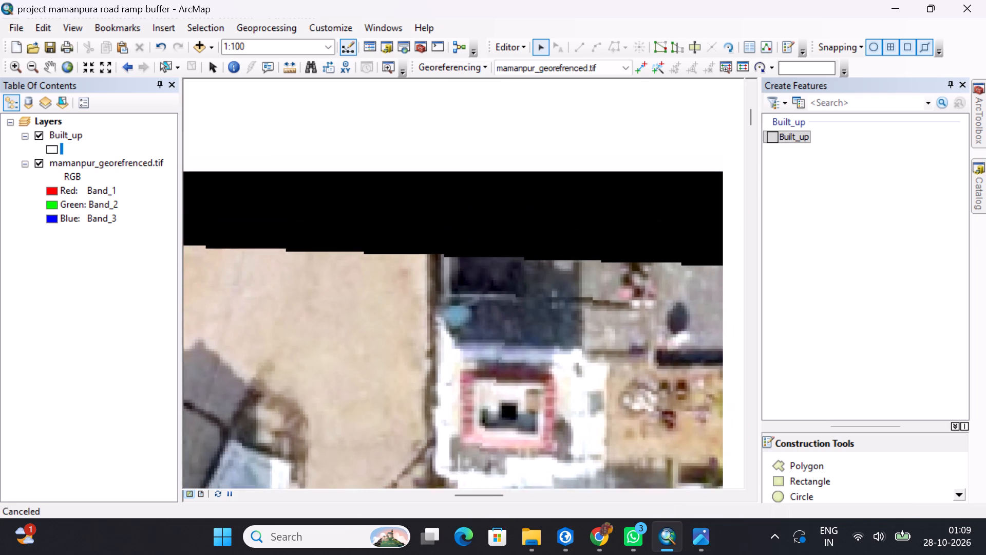
middle_click_drag(553, 356, 552, 372)
middle_click_drag(568, 320, 553, 376)
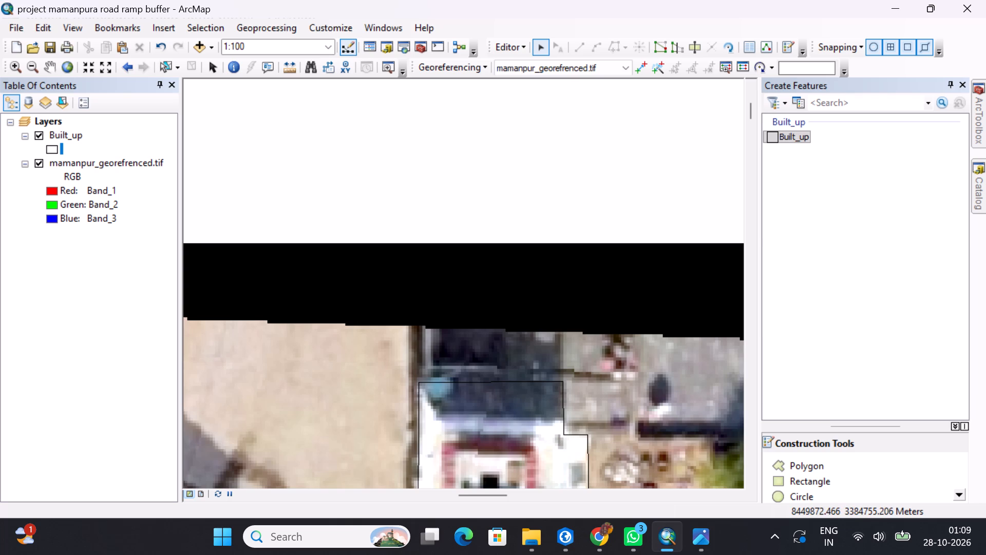
middle_click_drag(494, 405, 546, 354)
scroll(527, 359, "up", 4)
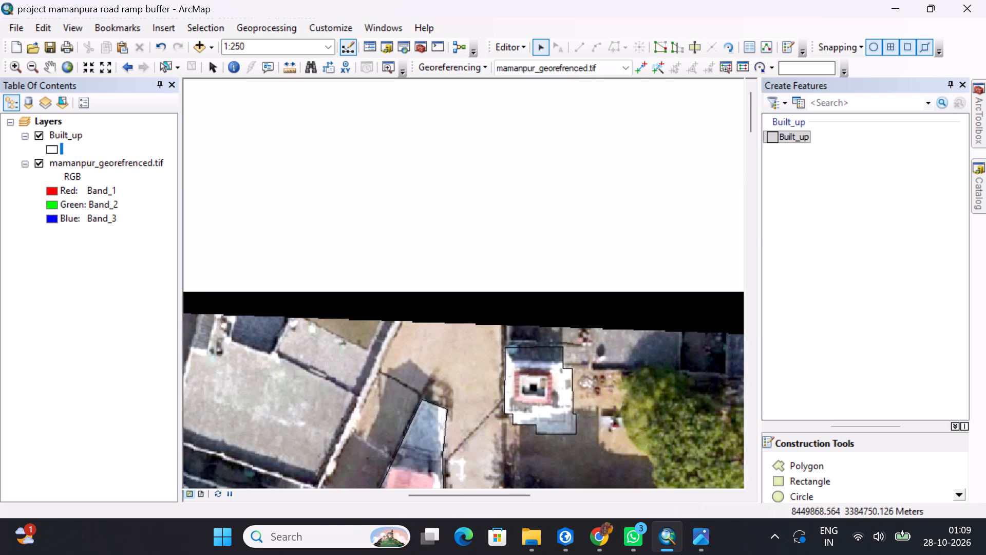
middle_click_drag(524, 415, 511, 258)
middle_click_drag(490, 267, 497, 223)
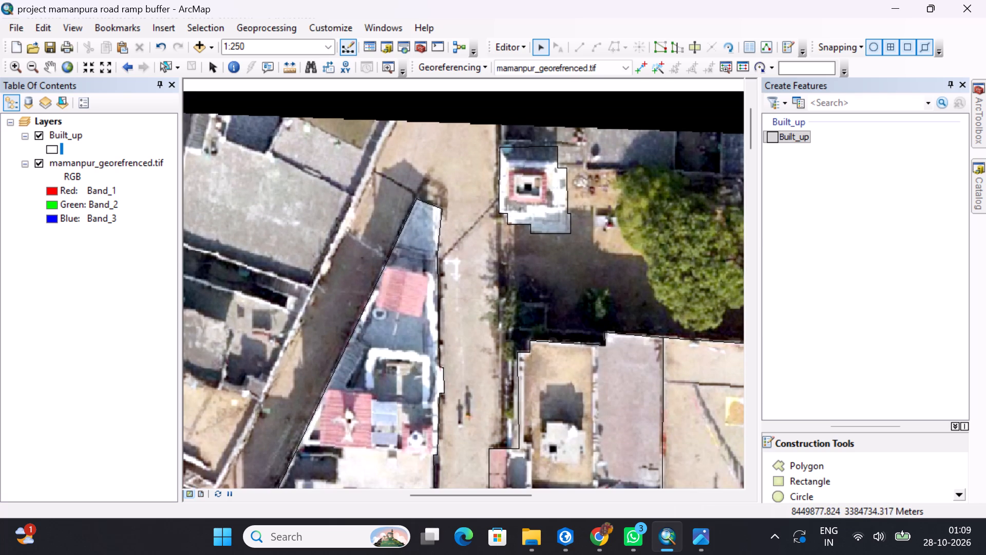
Switch to Photos and examine the buildings along the road in Untitled design.png, from the white building southward, then return to ArcMap.
left_click(703, 533)
left_click_drag(608, 182, 648, 477)
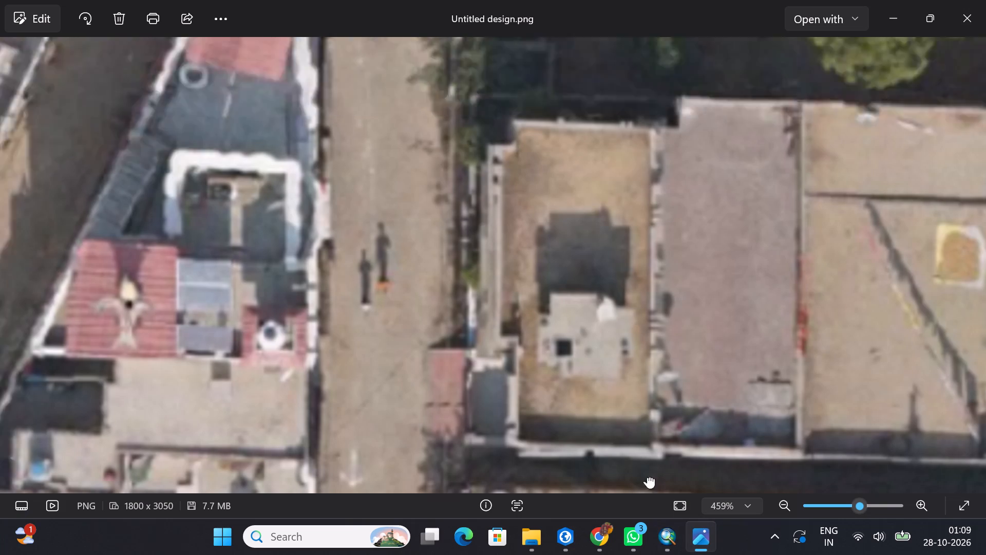
left_click_drag(648, 477, 648, 477)
left_click_drag(599, 242, 619, 440)
left_click_drag(557, 196, 577, 361)
left_click_drag(622, 211, 618, 215)
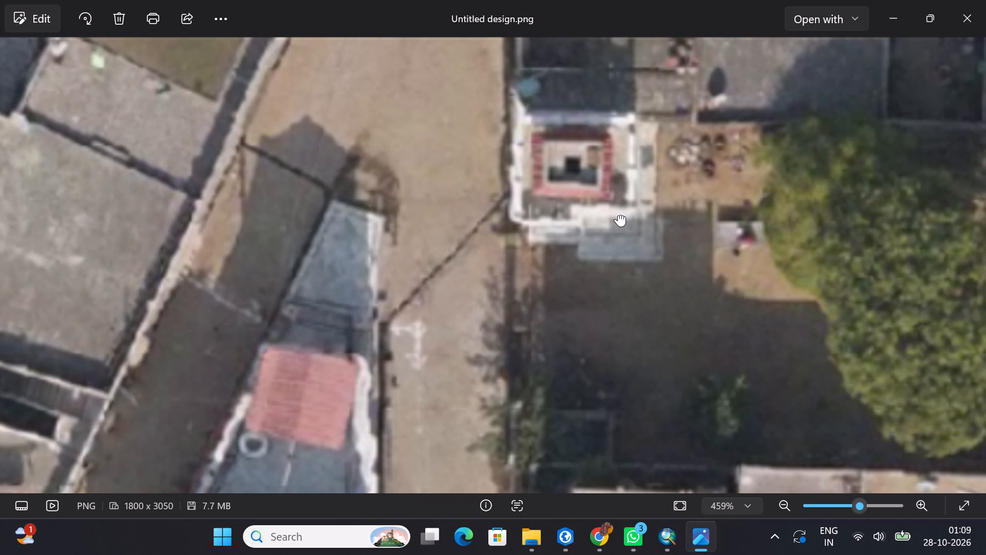
left_click_drag(618, 215, 616, 235)
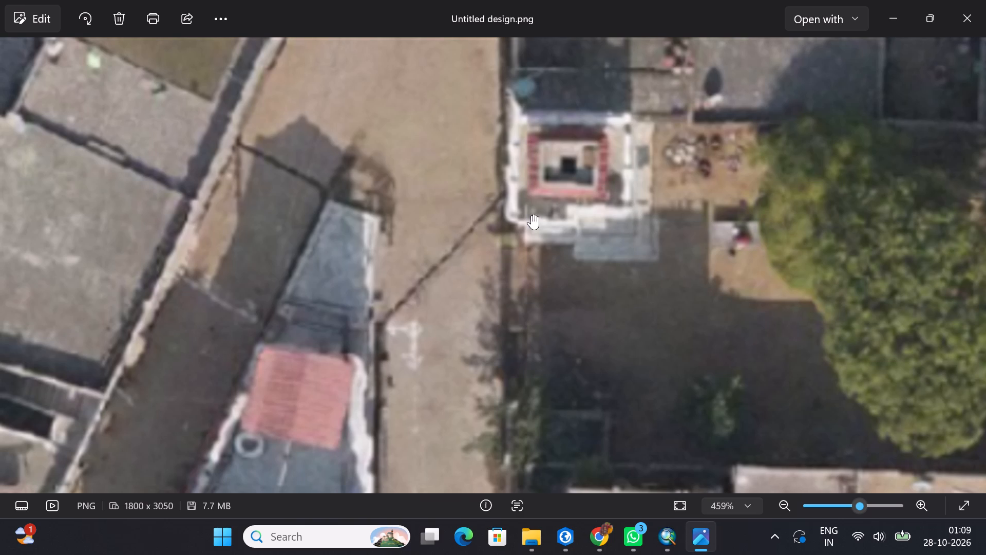
left_click_drag(509, 325, 492, 102)
scroll(503, 238, "up", 5)
scroll(495, 261, "down", 9)
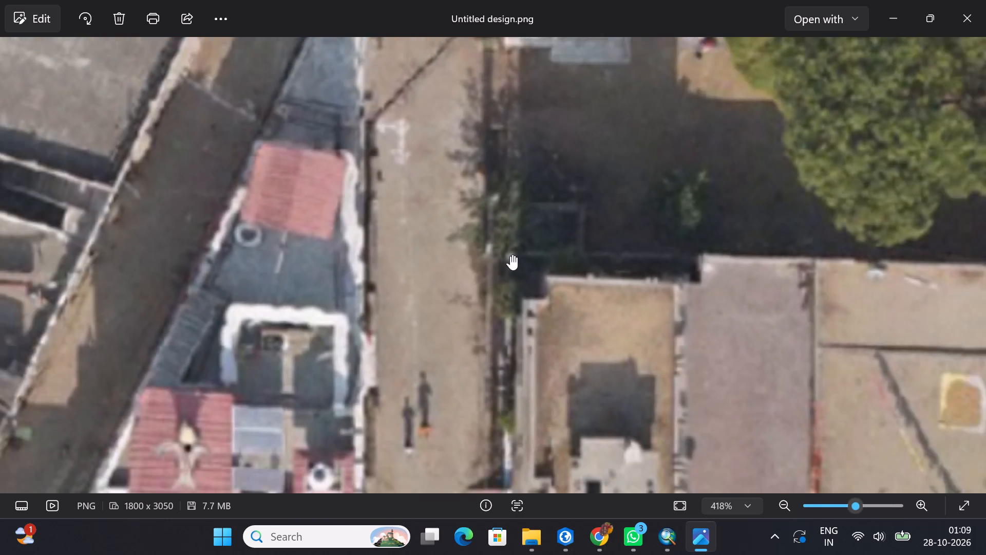
scroll(510, 255, "down", 9)
left_click_drag(477, 285, 500, 80)
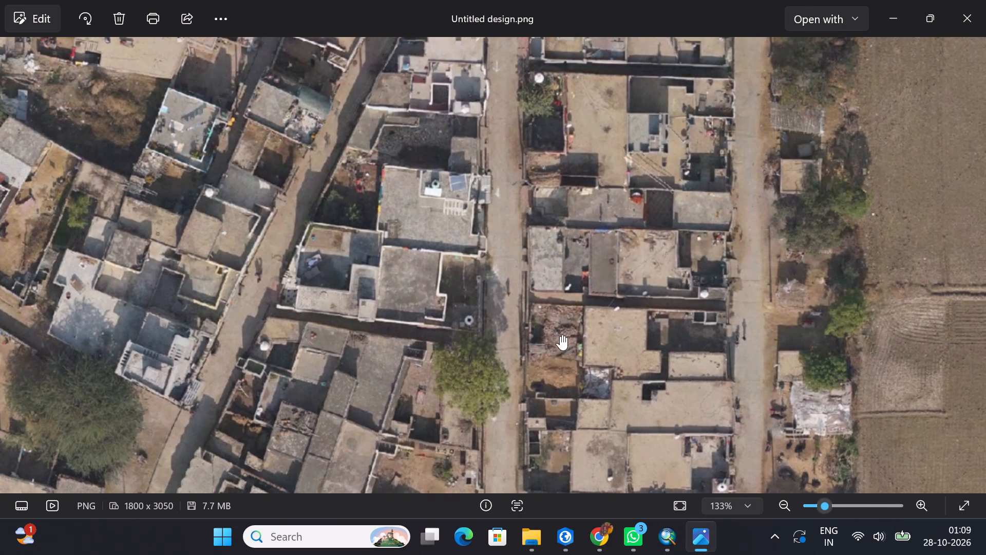
left_click_drag(556, 327, 509, 183)
left_click_drag(507, 263, 546, 369)
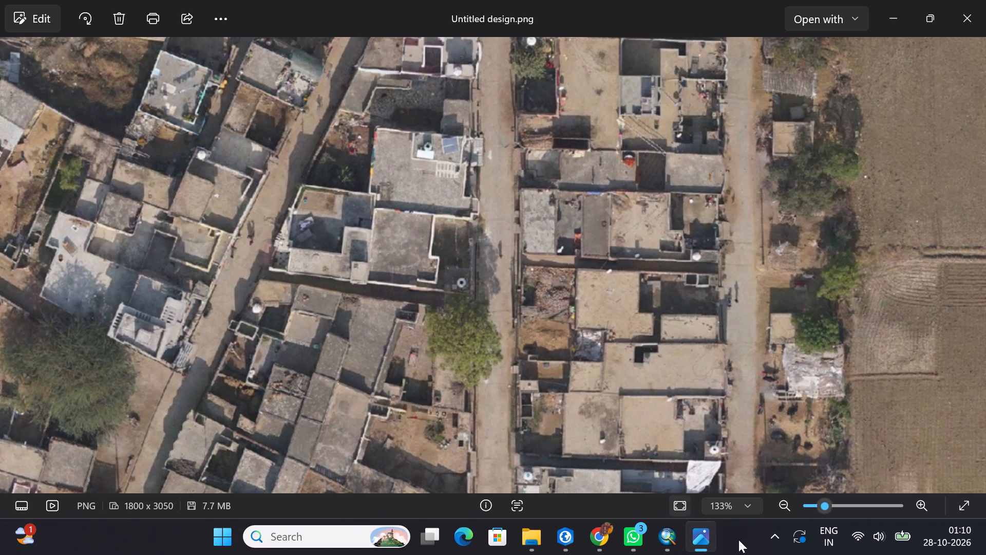
left_click(672, 538)
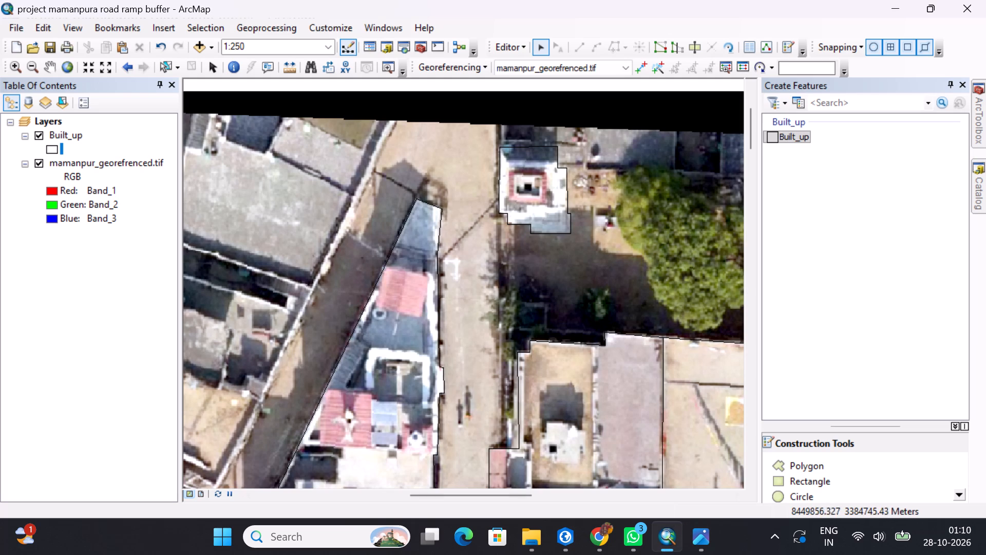
Save the edits made to the Built_up layer.
middle_click_drag(476, 209, 476, 344)
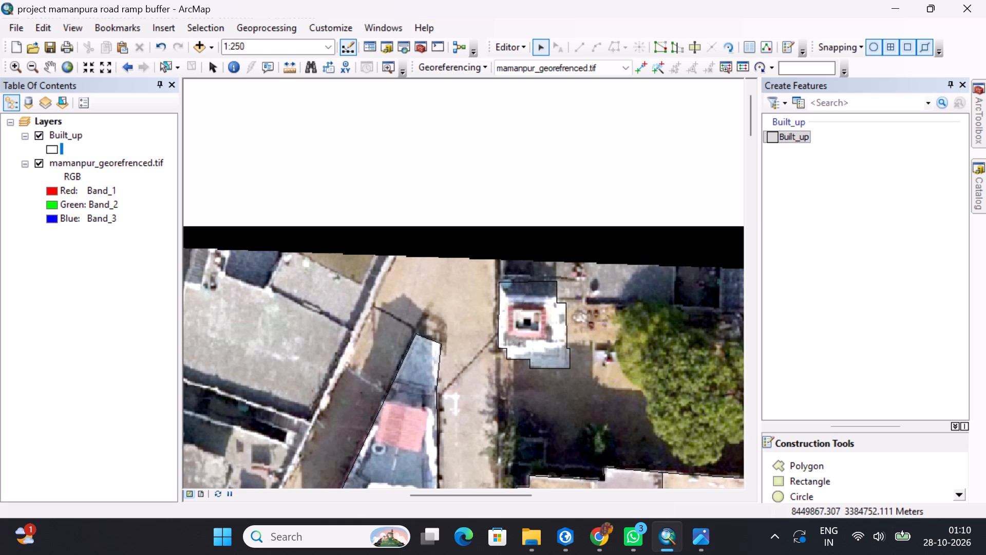
left_click(10, 24)
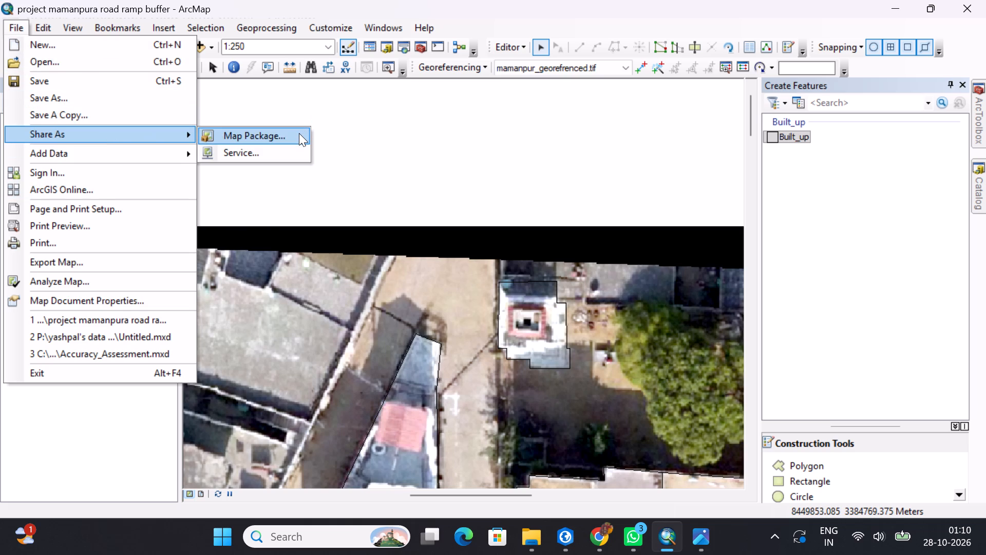
left_click(449, 107)
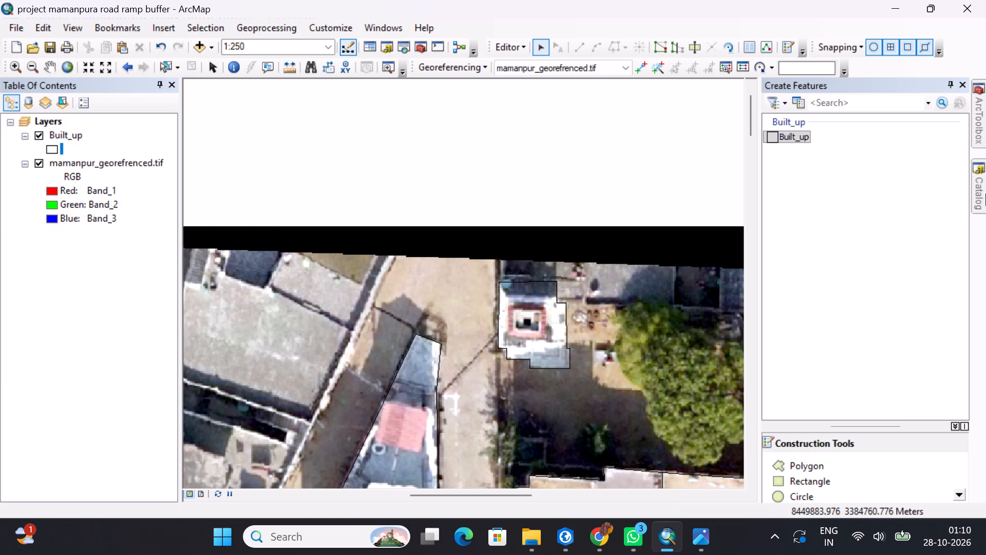
left_click(500, 45)
left_click(523, 100)
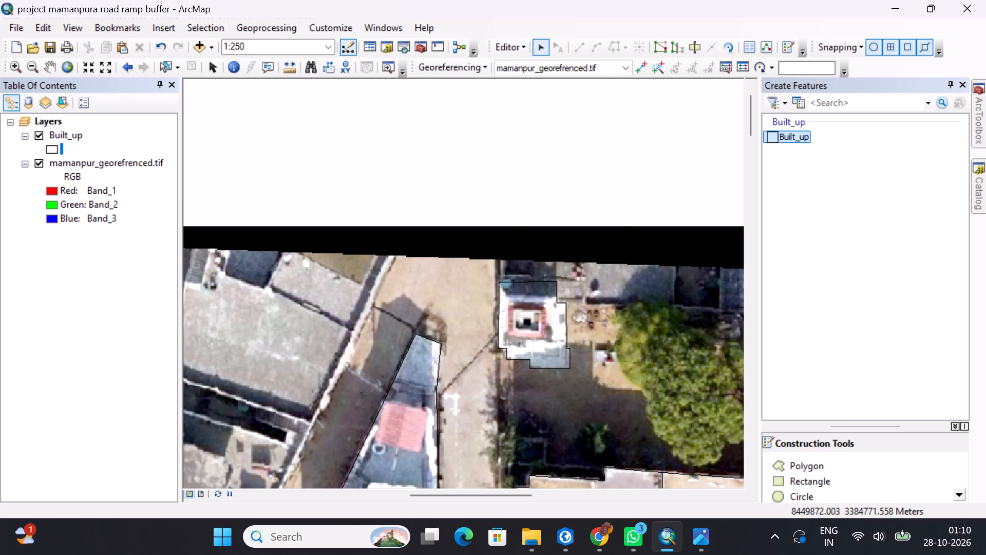
Stop the editing session and close the Create Features window.
left_click(512, 44)
left_click(543, 82)
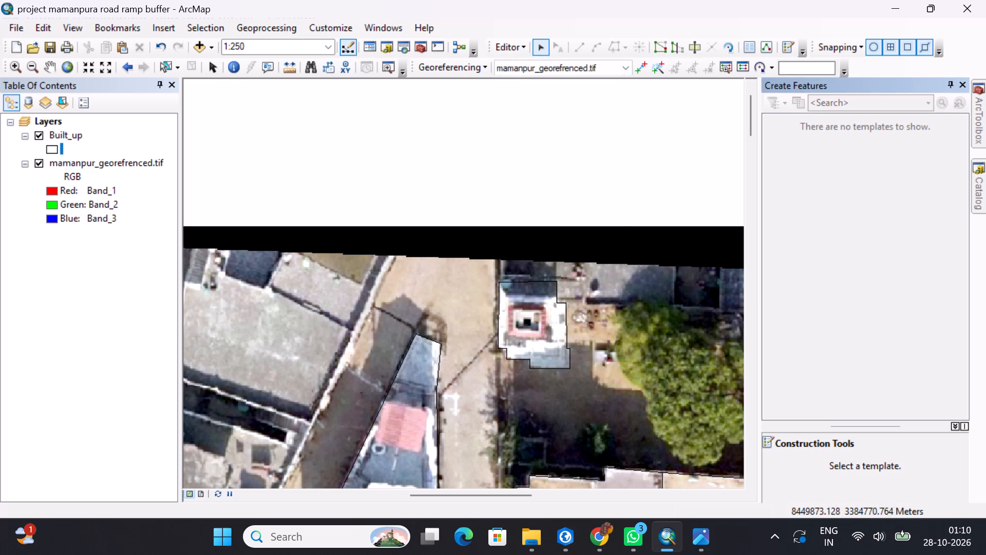
left_click(961, 85)
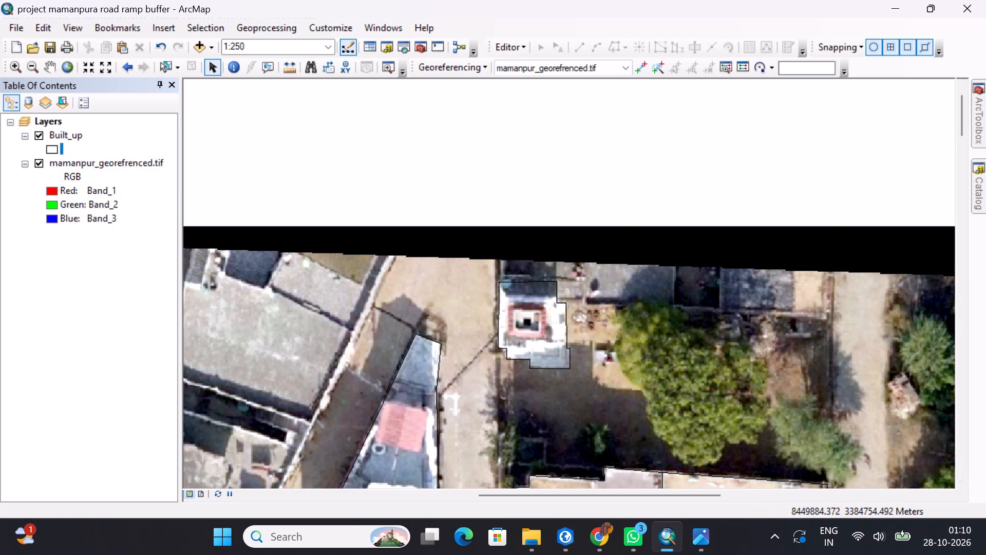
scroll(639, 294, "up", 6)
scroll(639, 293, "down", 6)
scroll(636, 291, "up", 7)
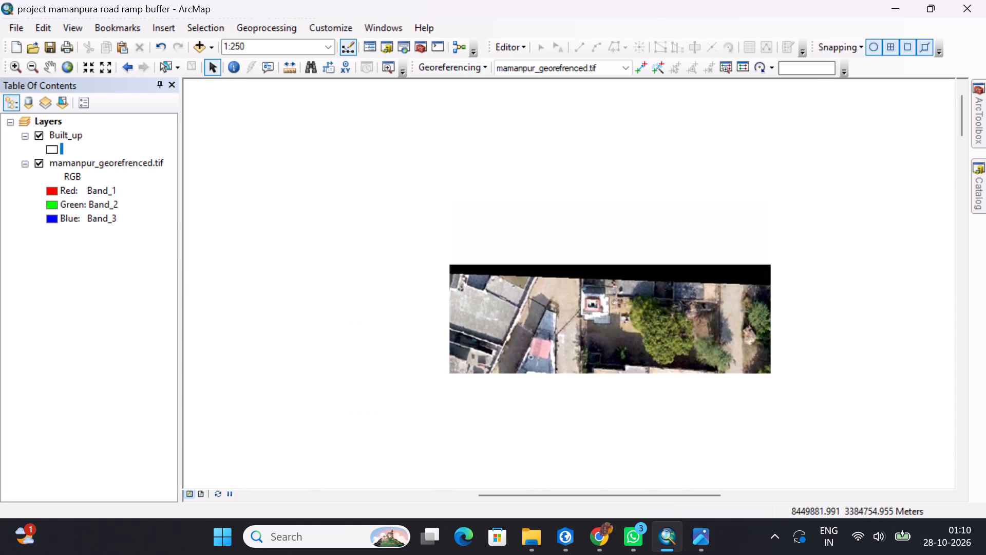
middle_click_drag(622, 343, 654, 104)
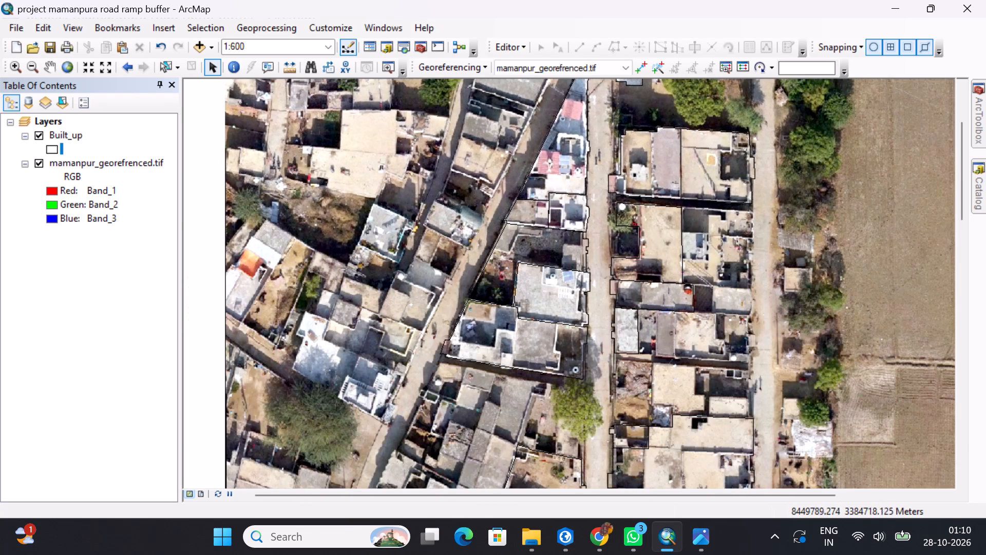
Change the Built_up layer's polygon symbol from hollow to the ESRI Beige fill.
left_click(52, 145)
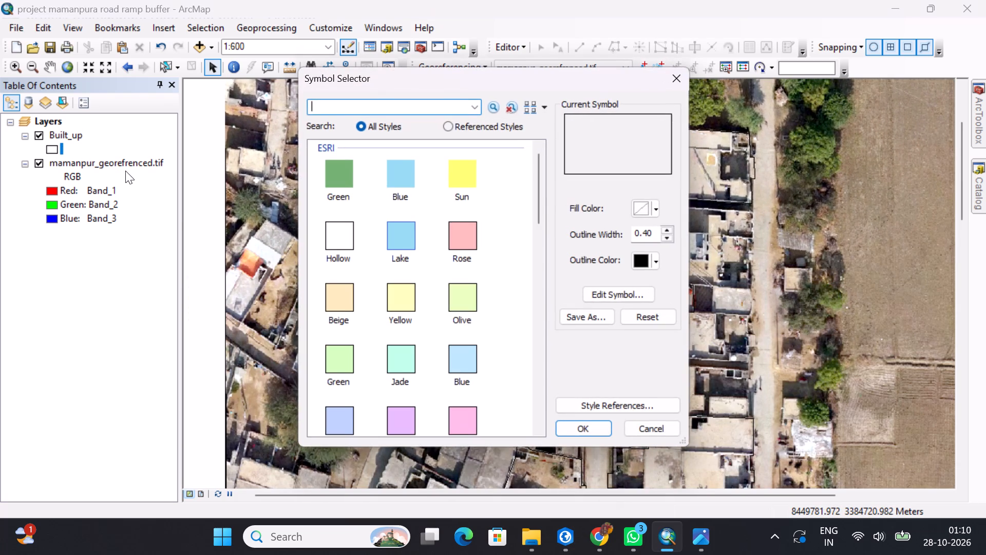
left_click(345, 293)
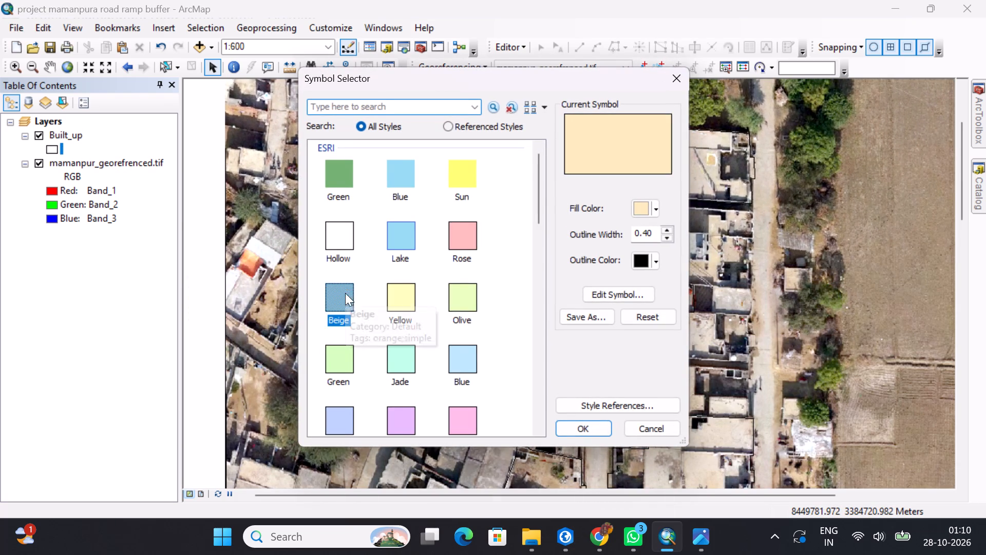
left_click(589, 420)
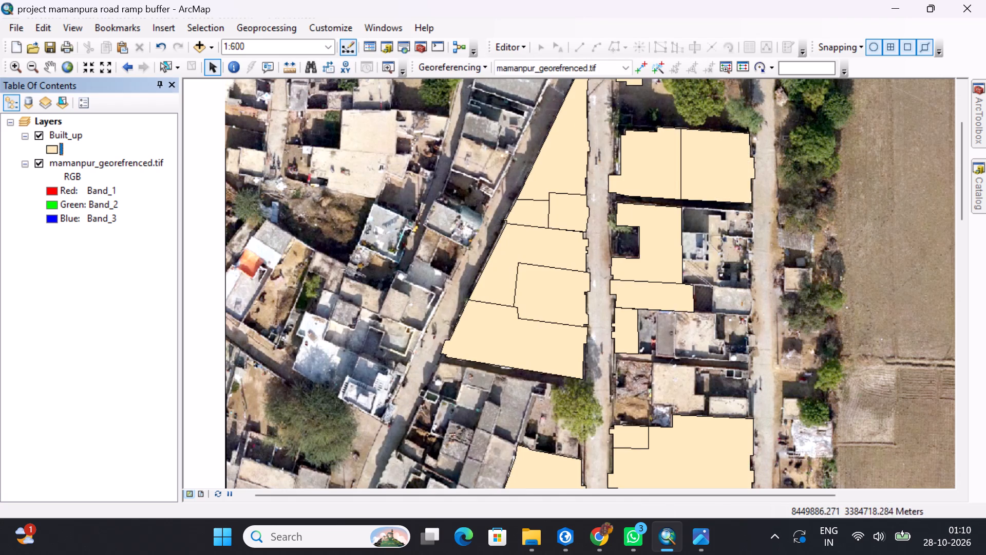
Review the coverage of the filled Built_up polygons along the whole Mamanpura road, from the north end to the south end.
middle_click_drag(692, 231, 565, 258)
middle_click_drag(536, 166, 529, 347)
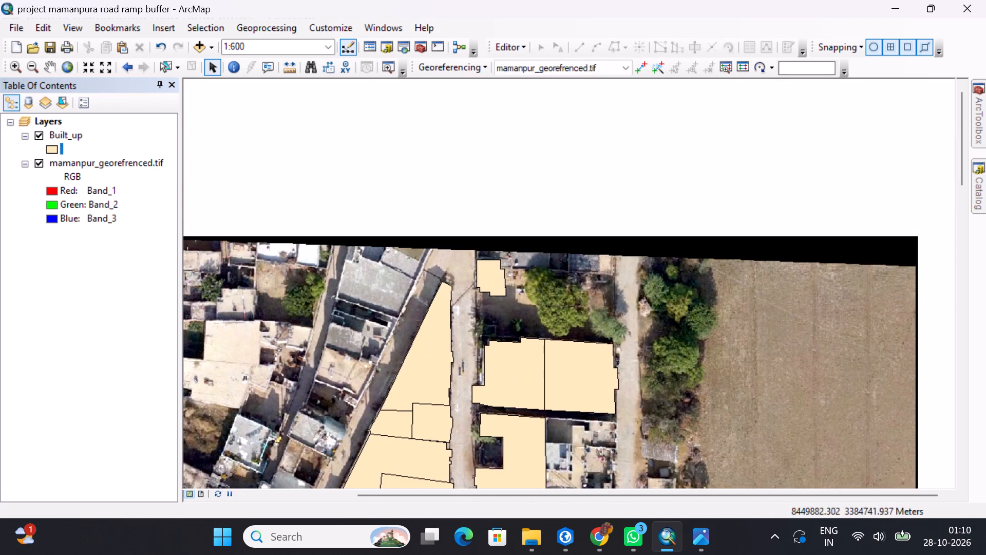
middle_click_drag(482, 345, 519, 150)
middle_click_drag(469, 281, 481, 201)
scroll(490, 216, "up", 1)
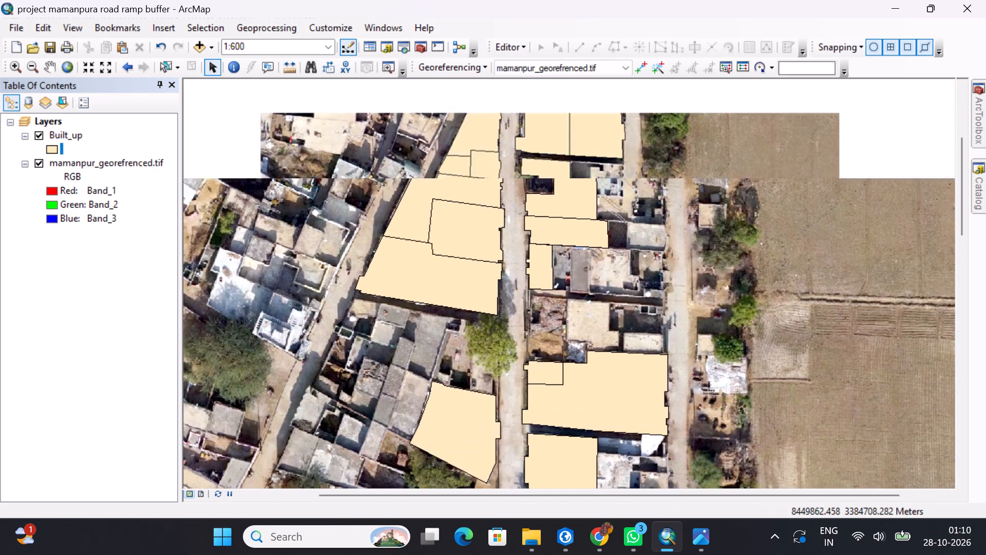
scroll(490, 216, "up", 1)
middle_click_drag(409, 306, 534, 183)
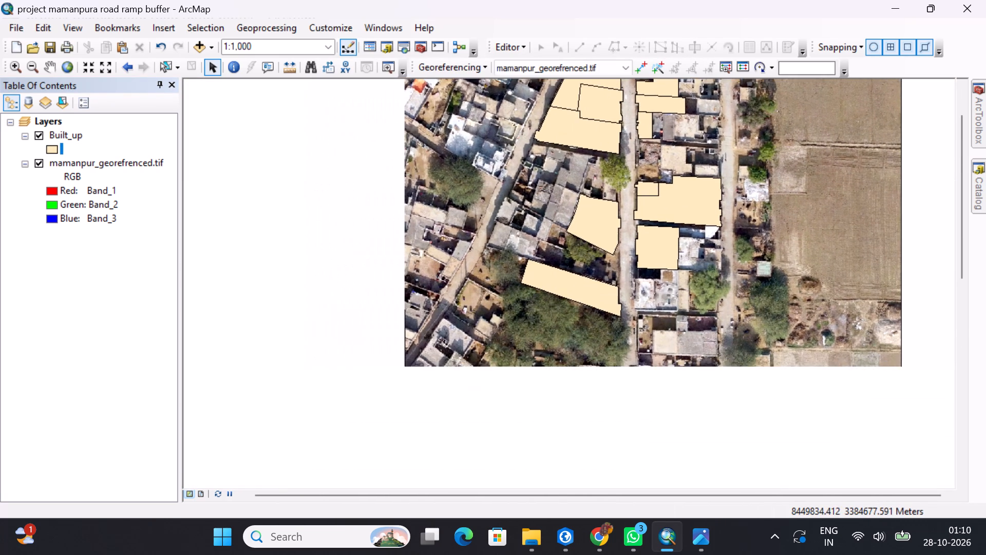
middle_click_drag(534, 183, 535, 183)
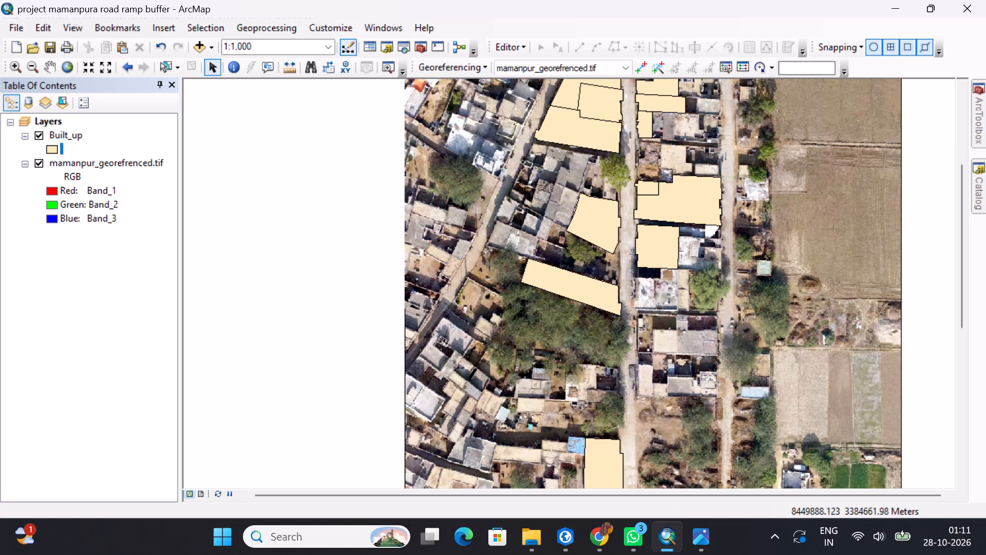
middle_click_drag(696, 228, 701, 40)
scroll(676, 223, "up", 7)
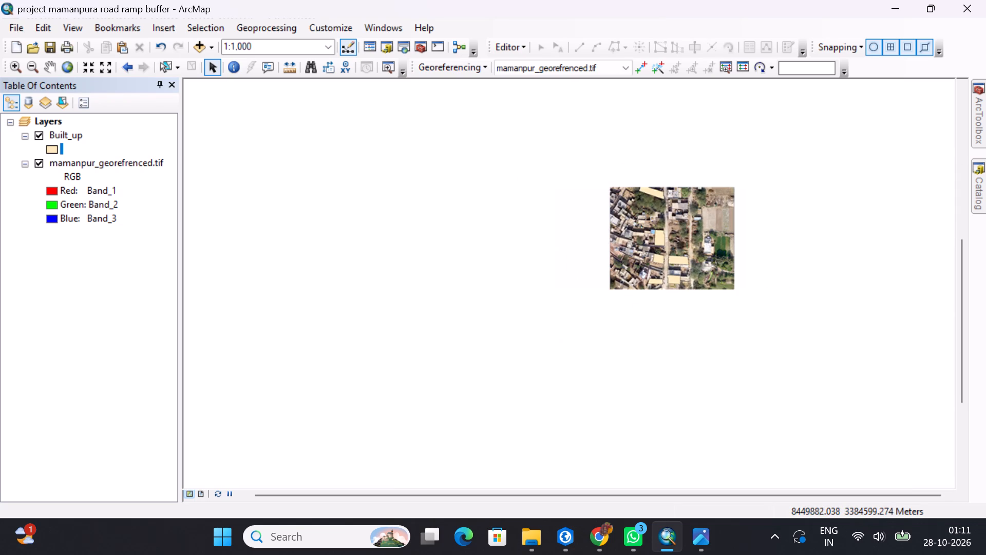
middle_click_drag(729, 185, 665, 235)
scroll(596, 198, "down", 3)
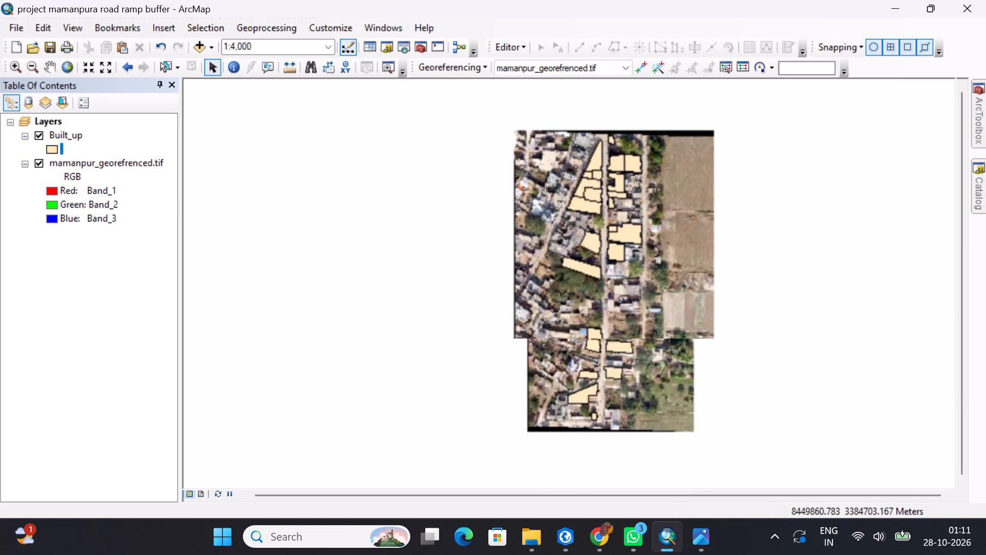
middle_click_drag(678, 329, 643, 254)
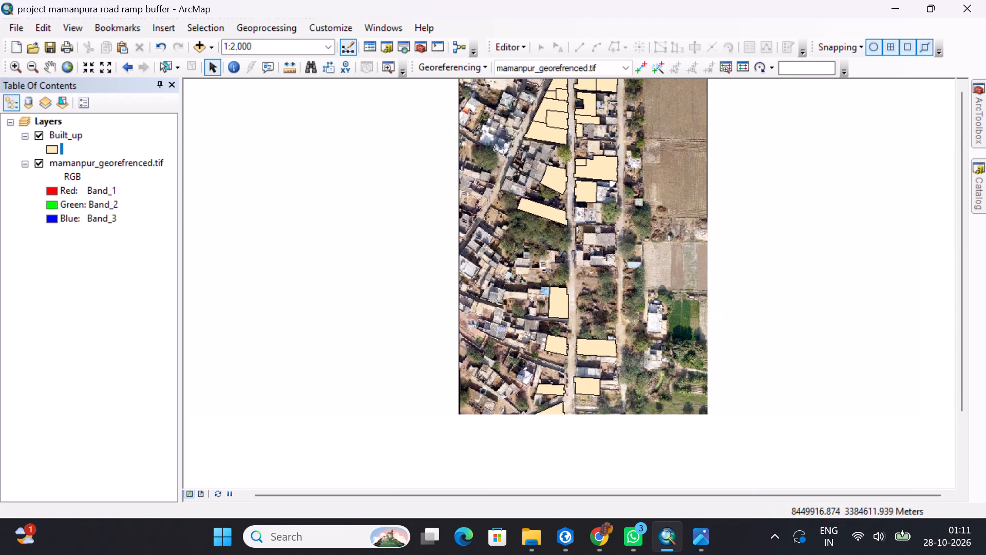
middle_click_drag(643, 254, 642, 254)
middle_click_drag(636, 236, 630, 273)
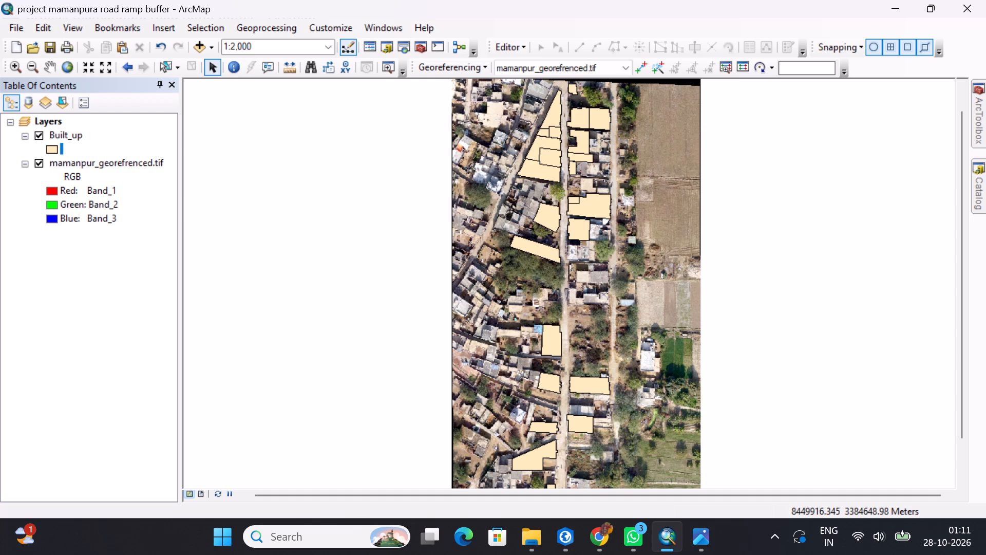
Examine the buildings without Built_up polygons on the east side of the road's middle stretch, opposite the long slanted polygon and trees.
scroll(660, 292, "down", 6)
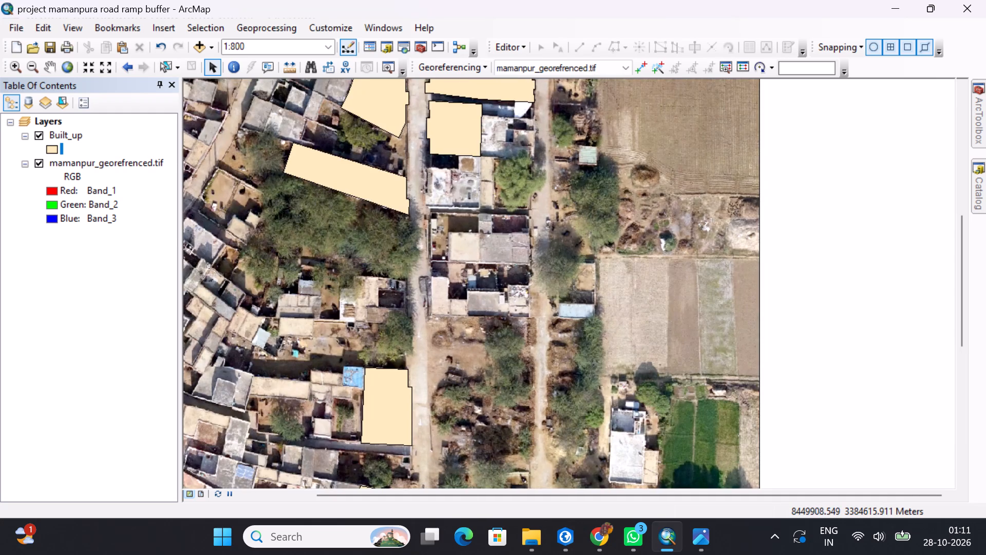
scroll(572, 275, "down", 4)
middle_click_drag(404, 240, 518, 206)
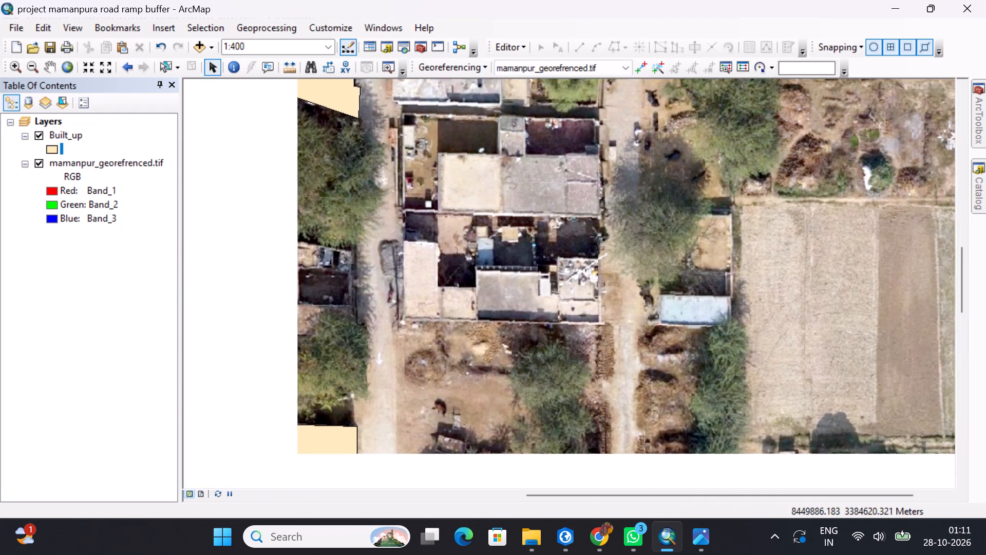
middle_click_drag(518, 206, 556, 198)
middle_click_drag(559, 202, 607, 349)
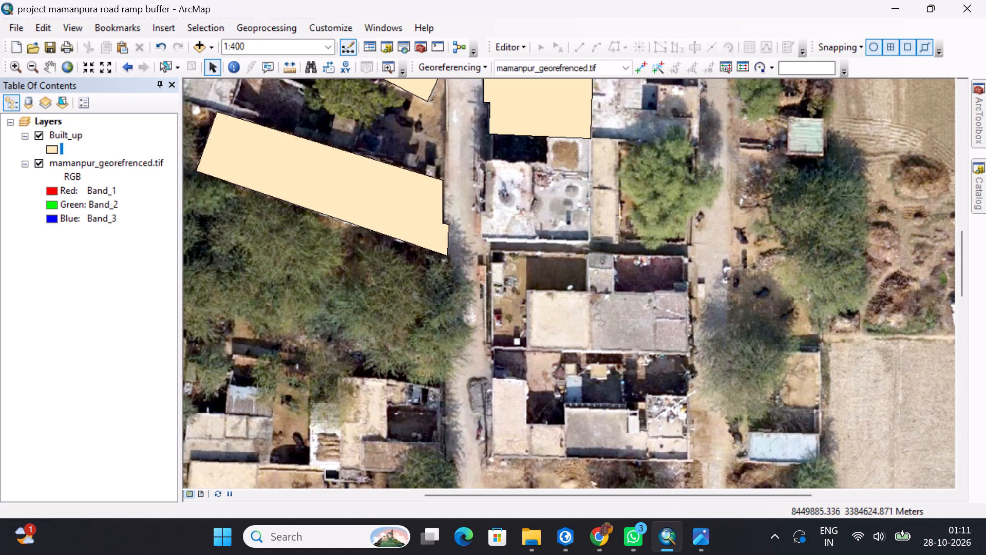
scroll(589, 322, "down", 2)
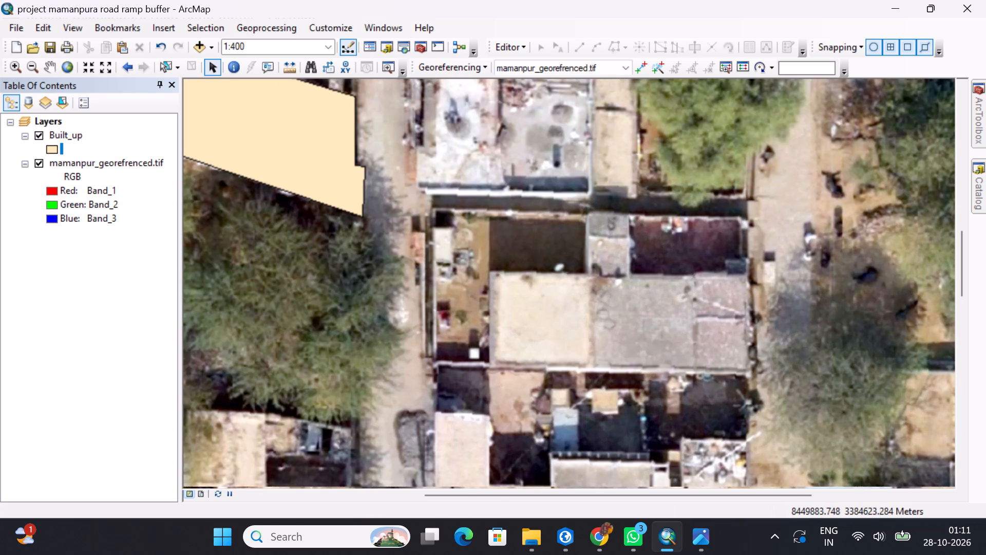
middle_click_drag(589, 315, 675, 198)
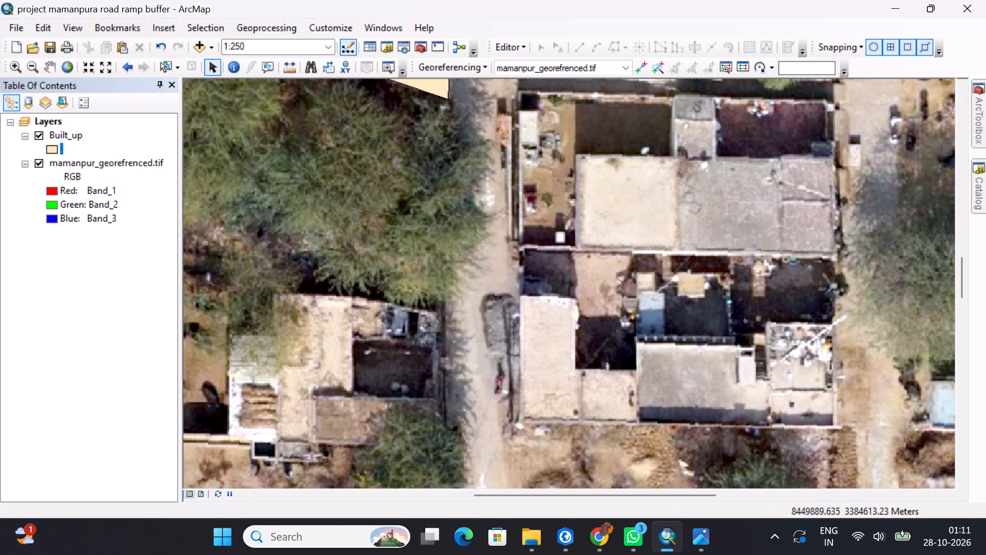
middle_click_drag(557, 260, 563, 337)
middle_click_drag(567, 267, 572, 278)
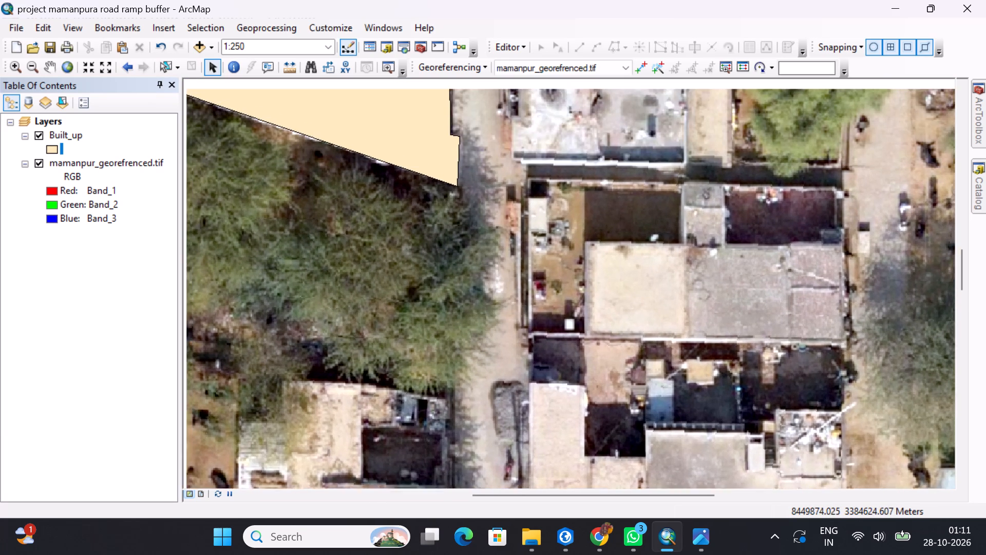
middle_click_drag(572, 278, 575, 320)
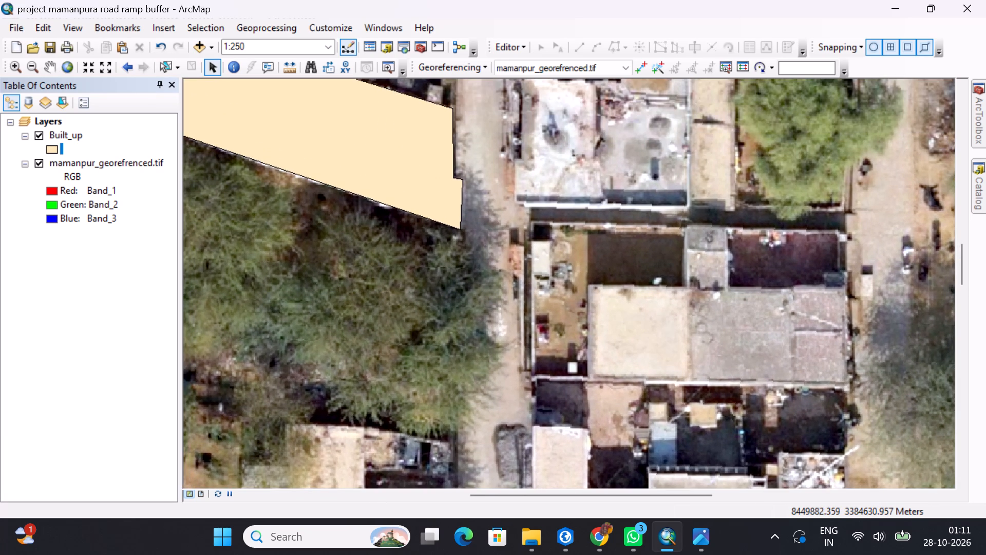
scroll(671, 246, "up", 3)
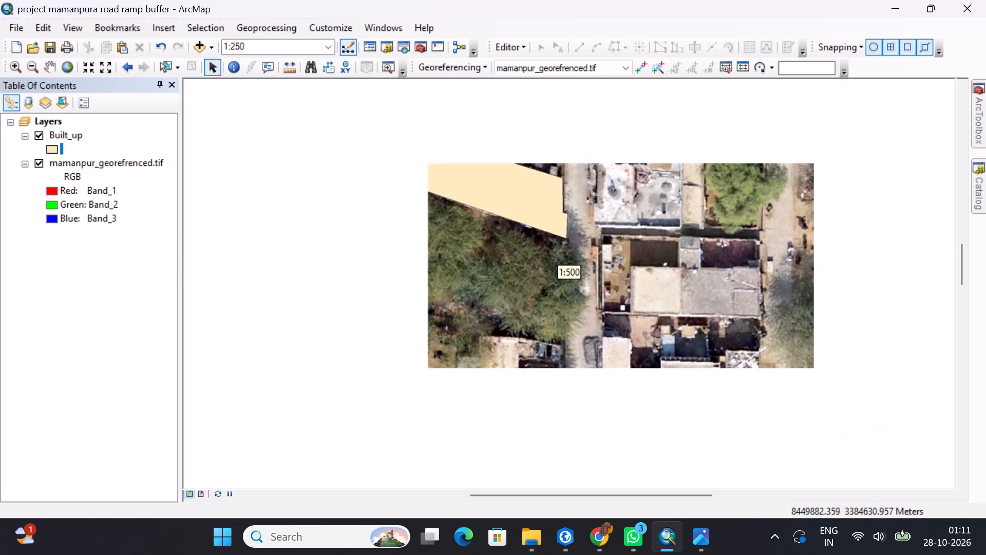
scroll(704, 263, "down", 2)
middle_click_drag(681, 226, 686, 378)
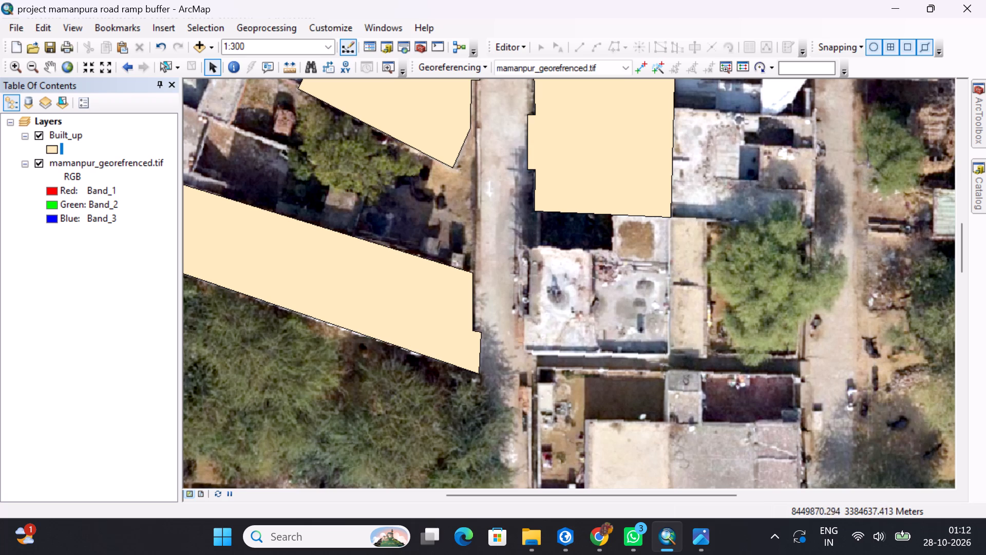
middle_click_drag(546, 378, 526, 219)
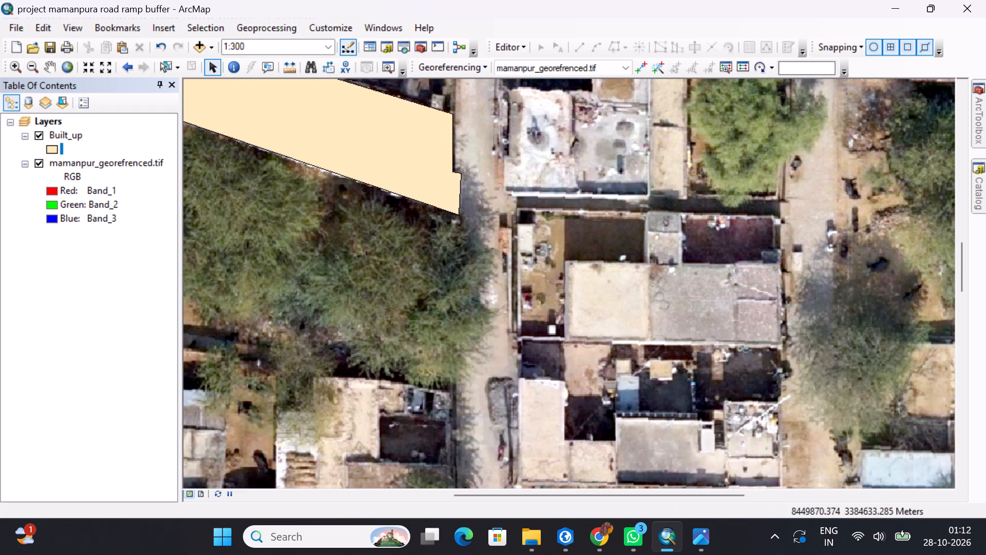
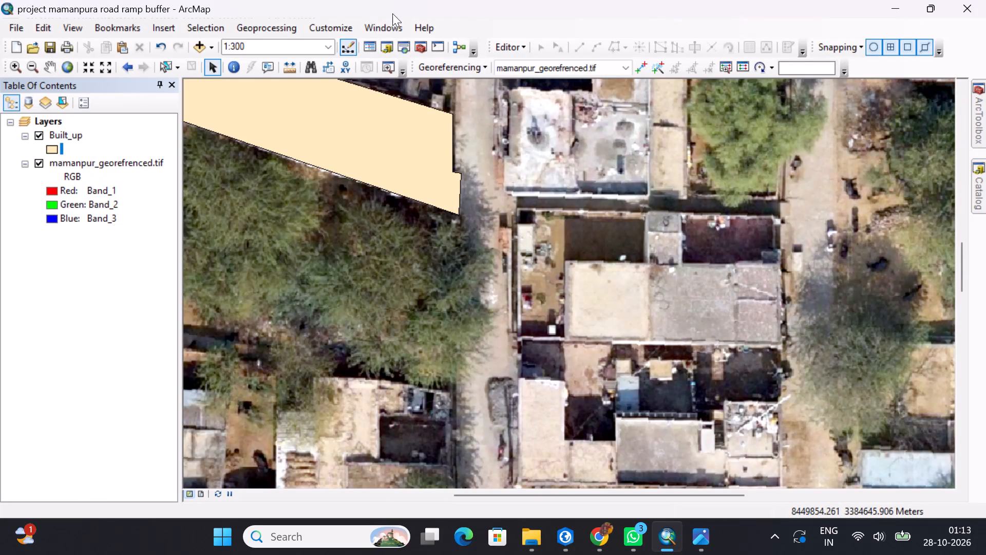
Close ArcMap, saving the changes to project mamanpura road ramp buffer.
left_click(556, 199)
left_click(981, 3)
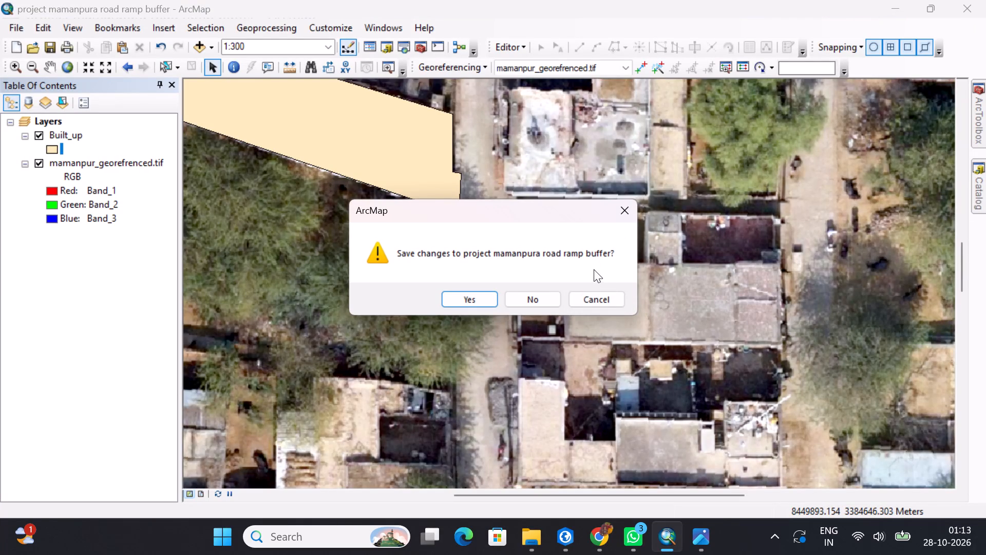
left_click(473, 301)
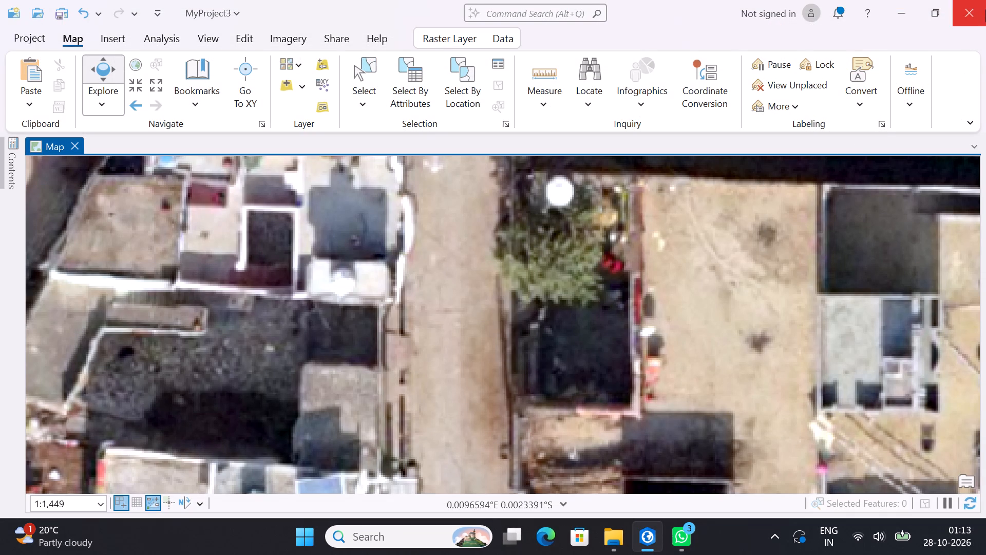
left_click(985, 10)
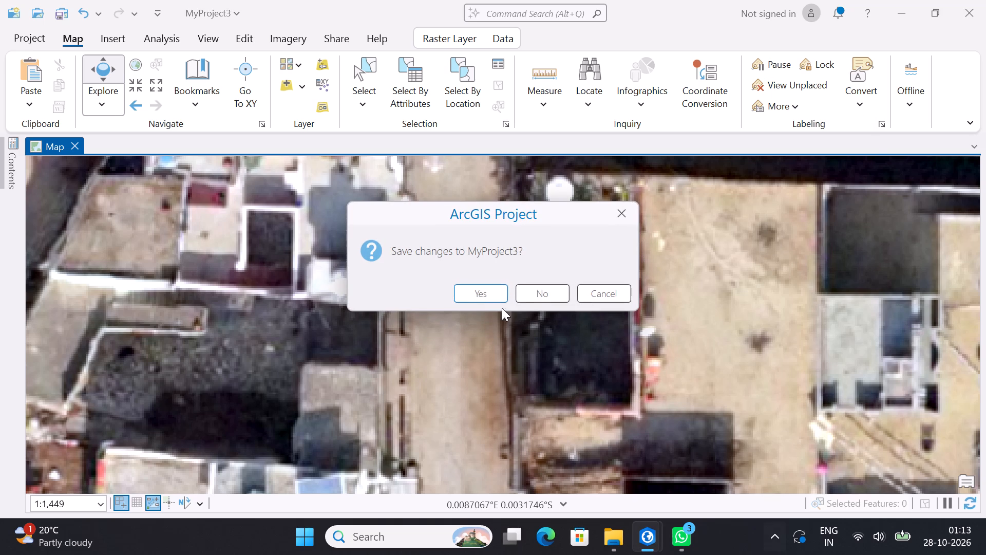
left_click(527, 291)
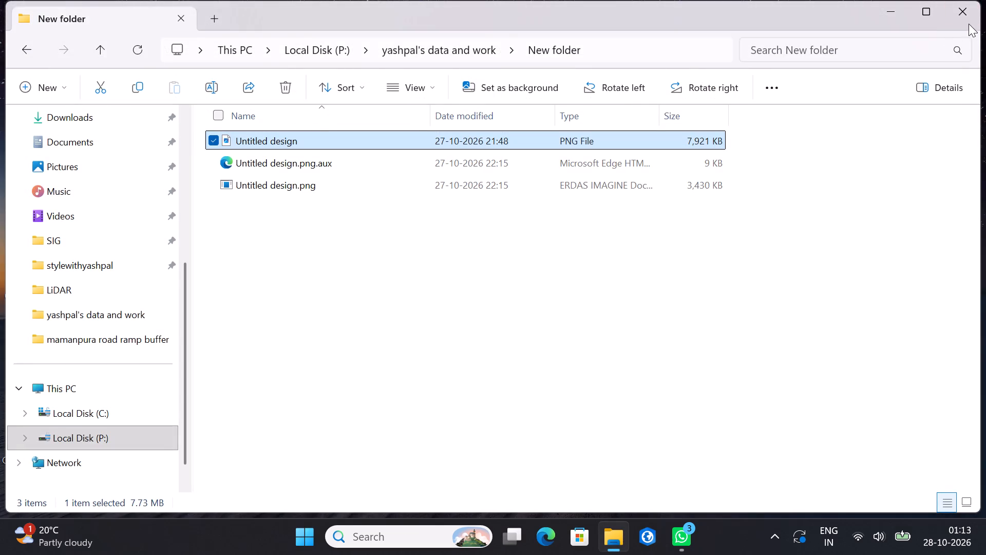
Close the File Explorer window showing New folder.
left_click(969, 17)
Refresh the desktop.
right_click(793, 203)
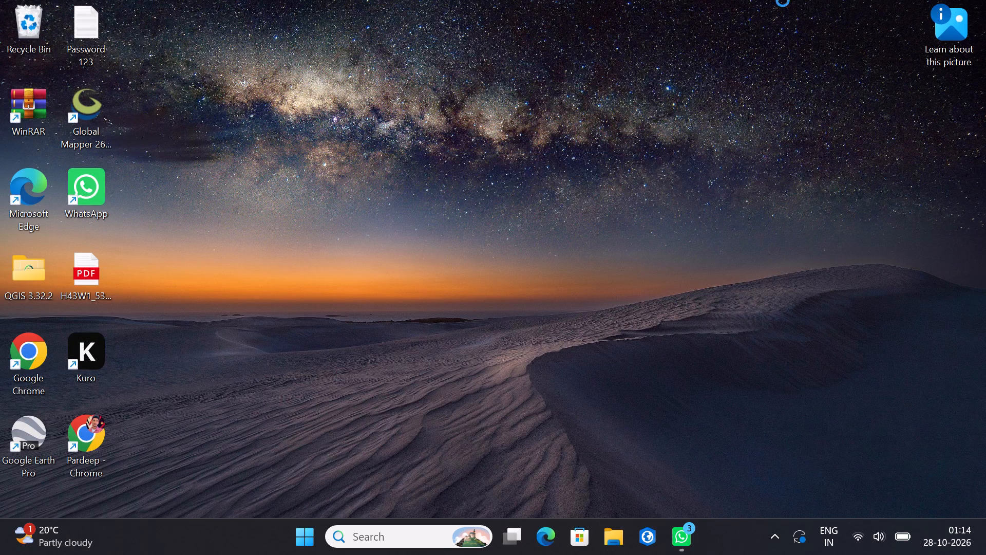
left_click(664, 223)
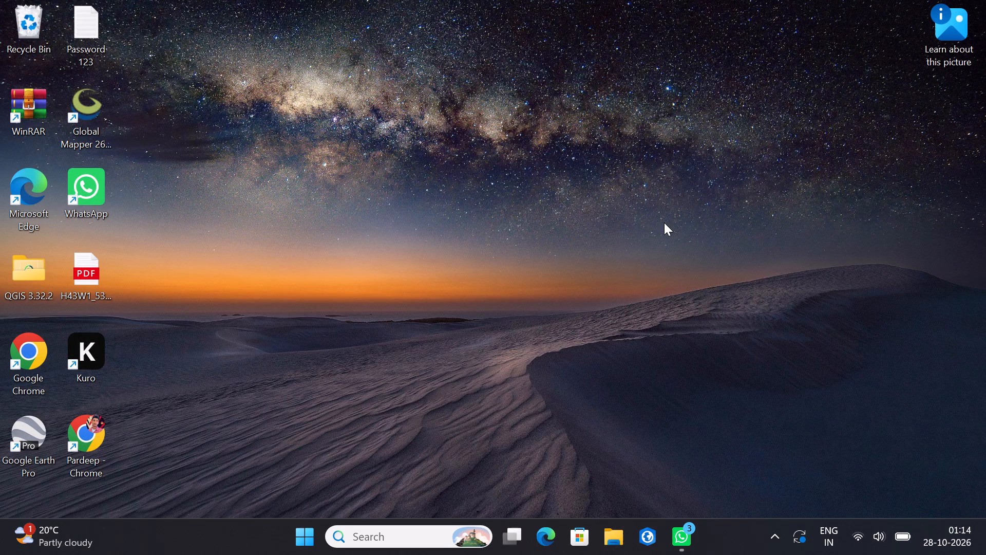
right_click(664, 223)
left_click(709, 221)
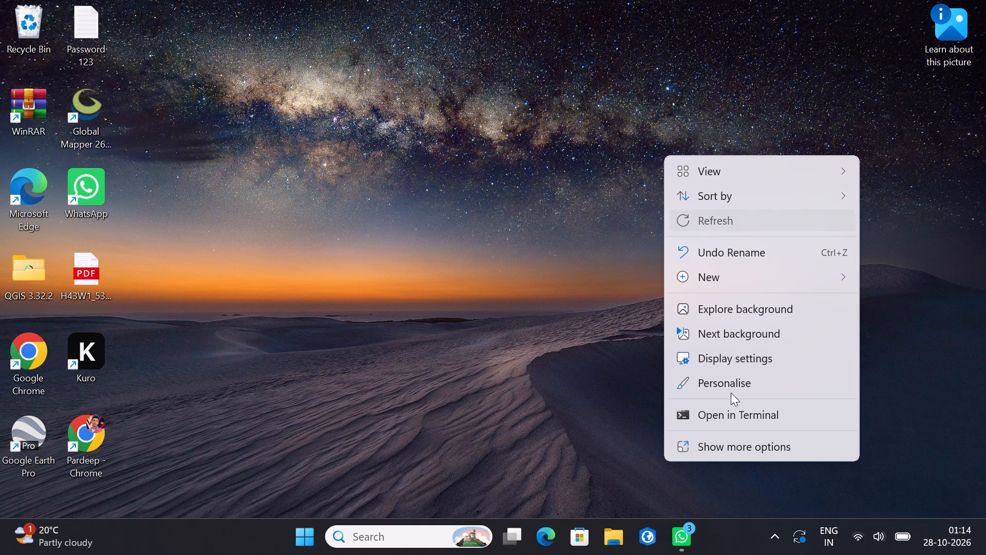
Show the hidden system tray icons.
left_click(771, 530)
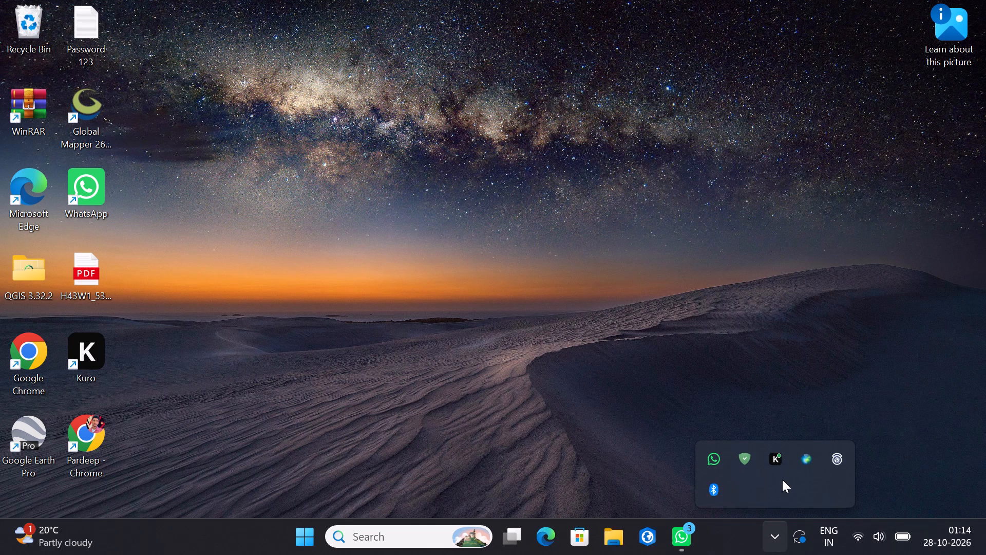